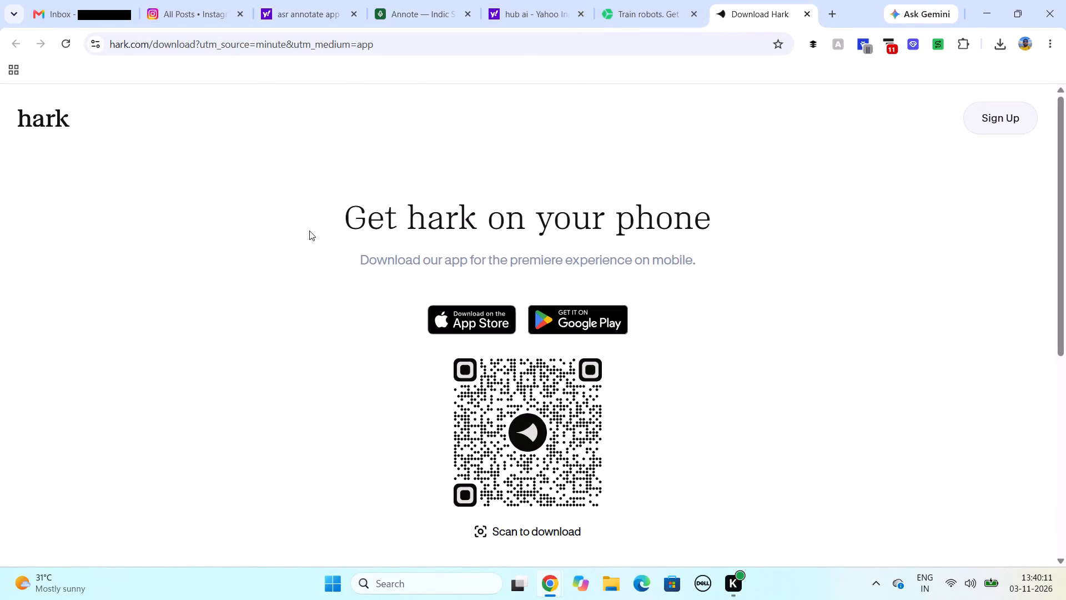
pyautogui.click(526, 11)
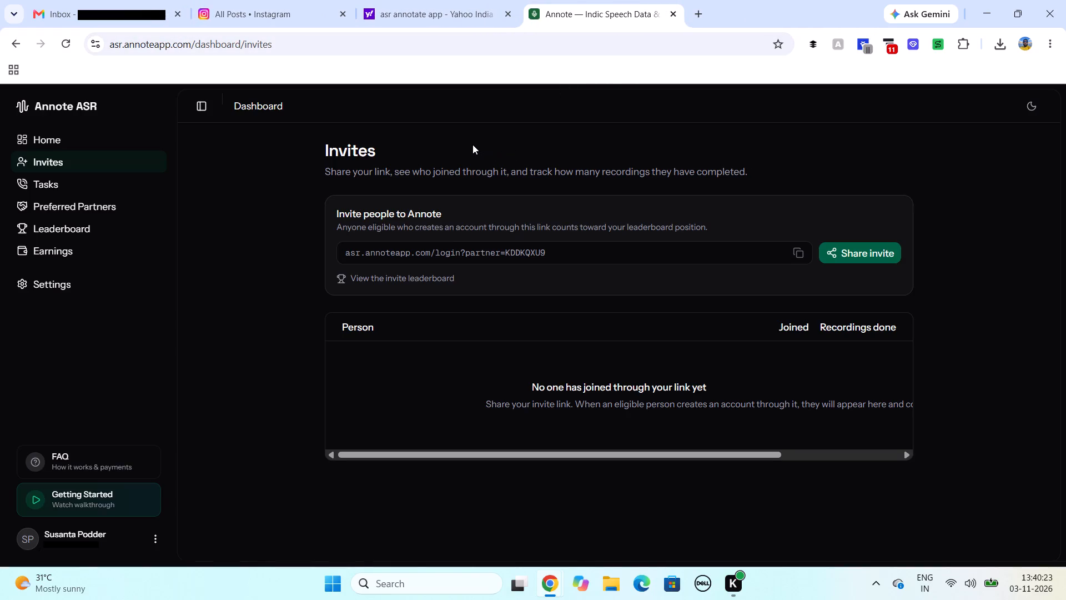
# Review the Annote ASR invites page and home dashboard, including where to invite a recording partner.
pyautogui.scroll(3, 472, 144)
pyautogui.scroll(-2, 472, 144)
pyautogui.scroll(1, 472, 144)
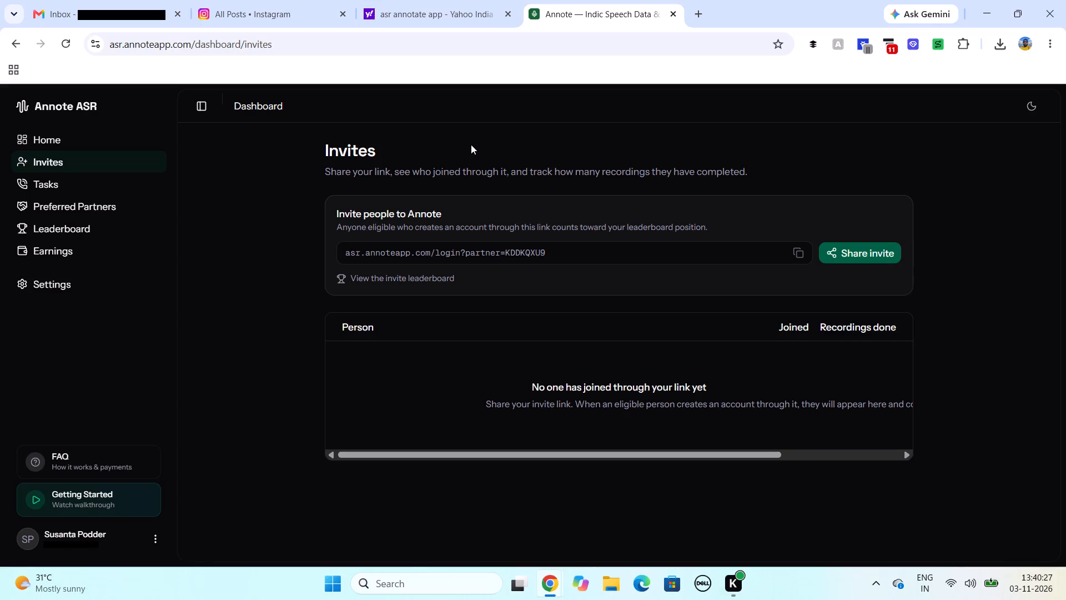
pyautogui.click(16, 42)
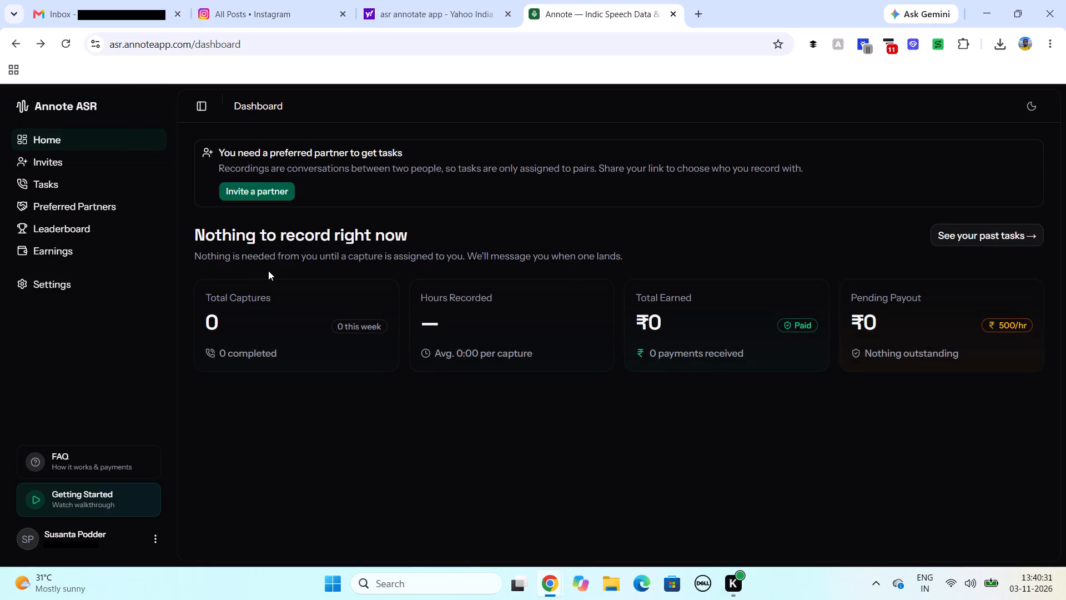
pyautogui.scroll(1, 268, 271)
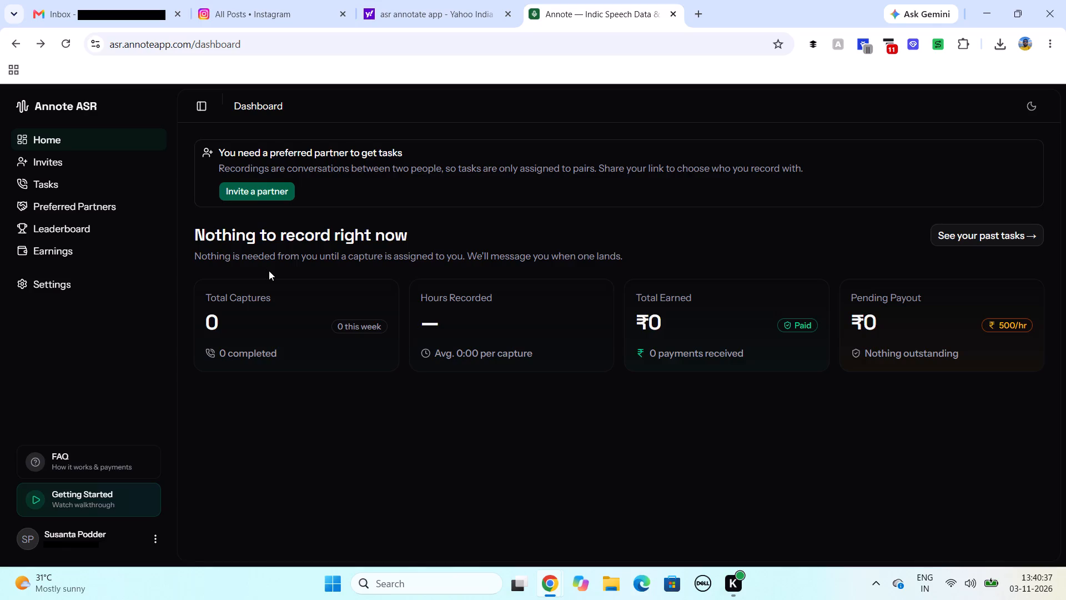
pyautogui.scroll(-2, 269, 271)
pyautogui.scroll(3, 269, 270)
pyautogui.click(260, 193)
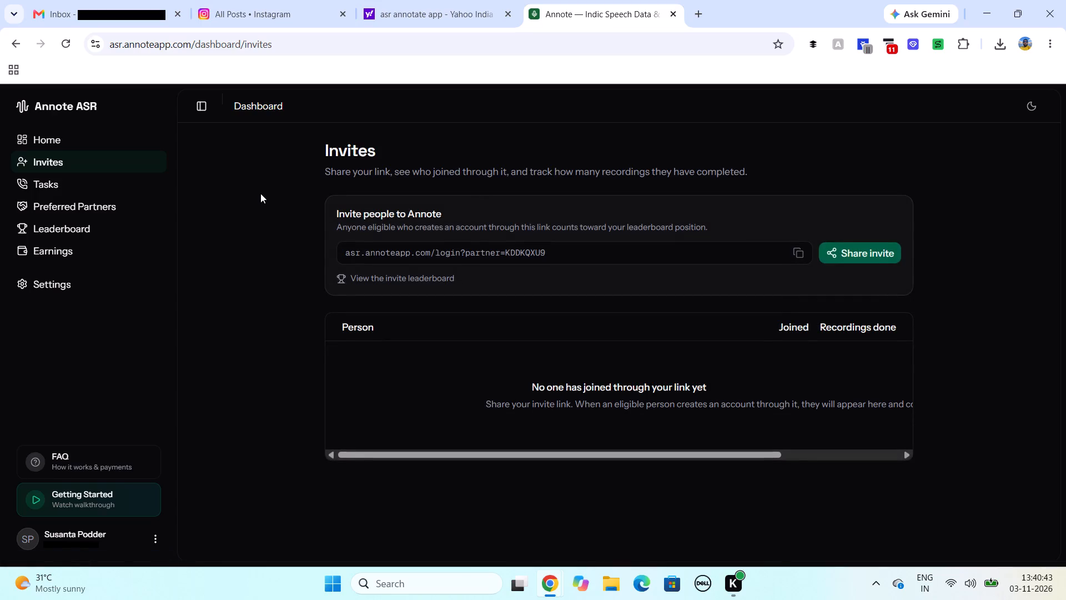
pyautogui.scroll(1, 260, 193)
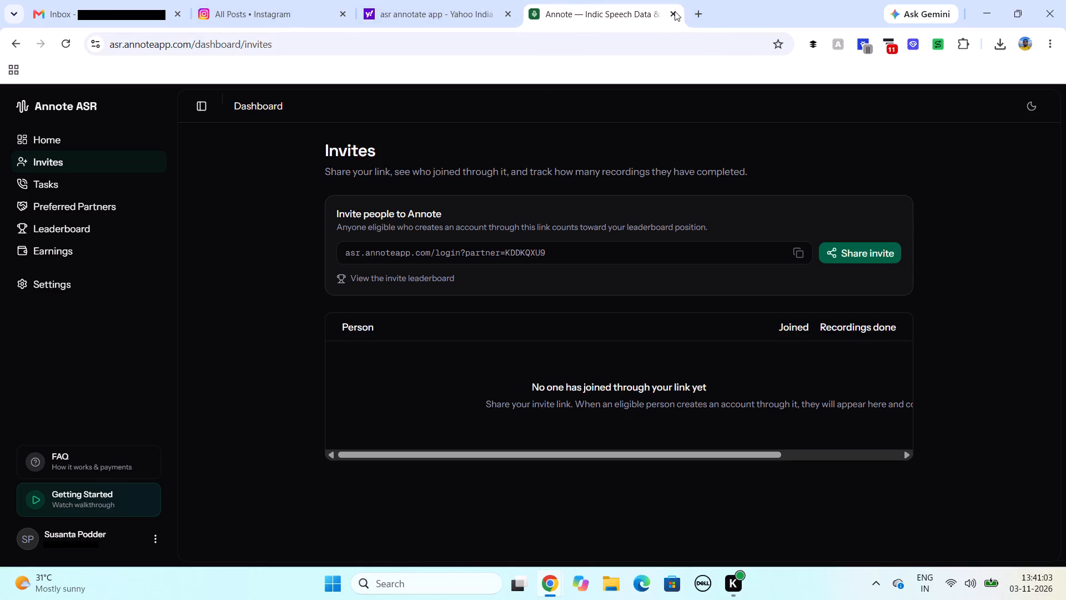
# Open the Canva home page in a new browser tab.
pyautogui.click(700, 12)
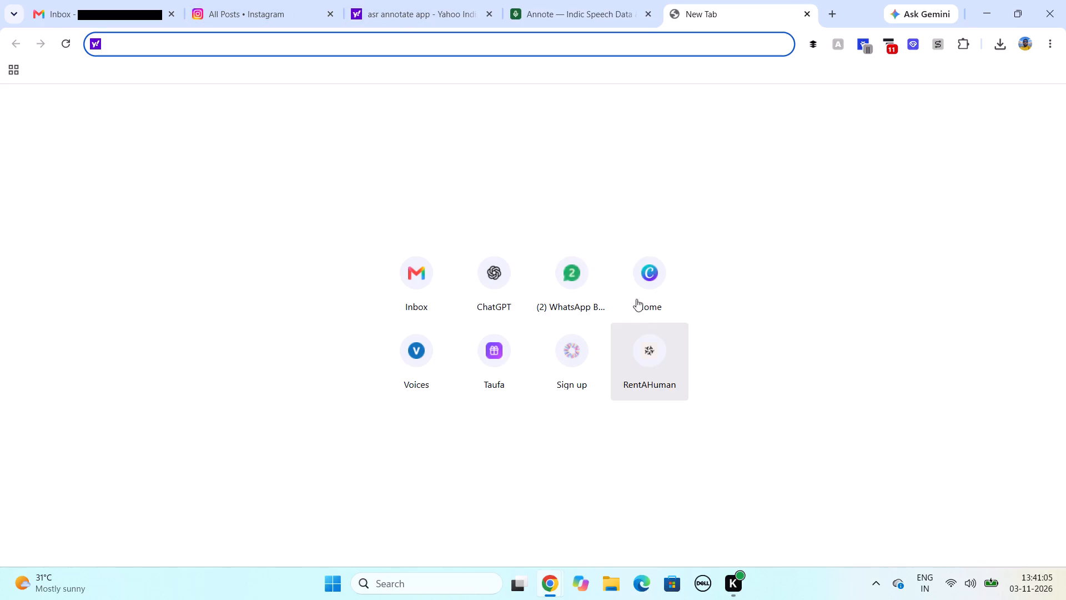
pyautogui.click(648, 274)
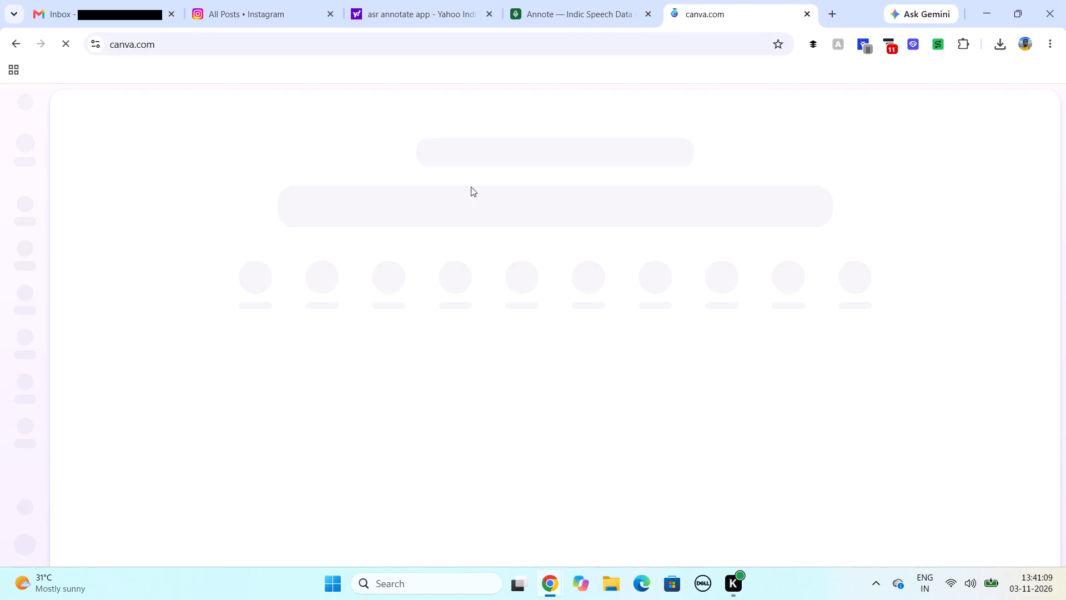
# Check the earnings in the Adreva, Swash and Slice browser extensions, including the Adreva wallet, and close each one.
pyautogui.click(866, 48)
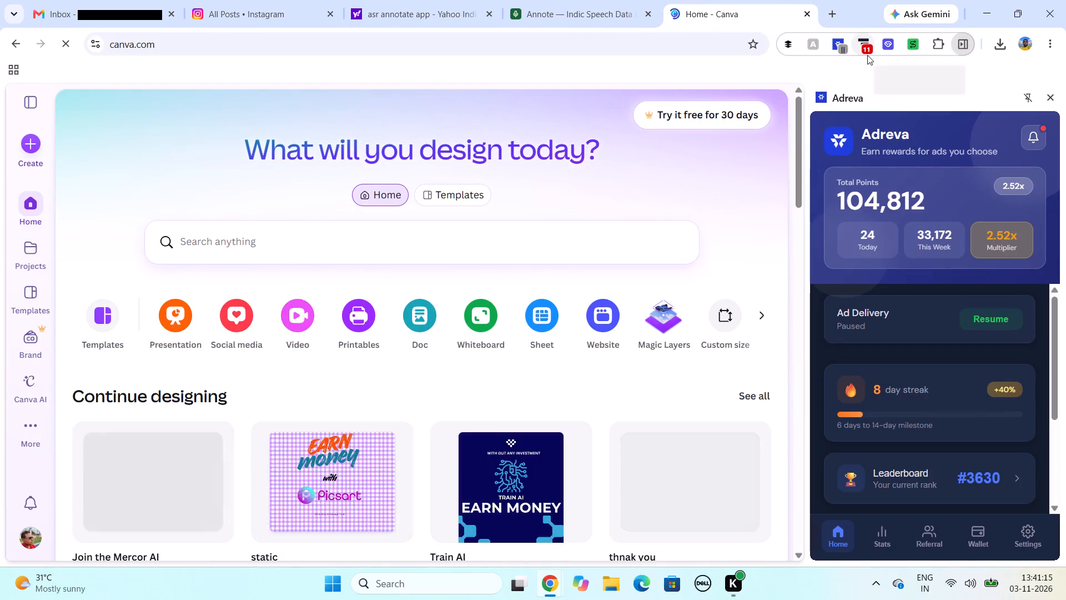
pyautogui.click(983, 532)
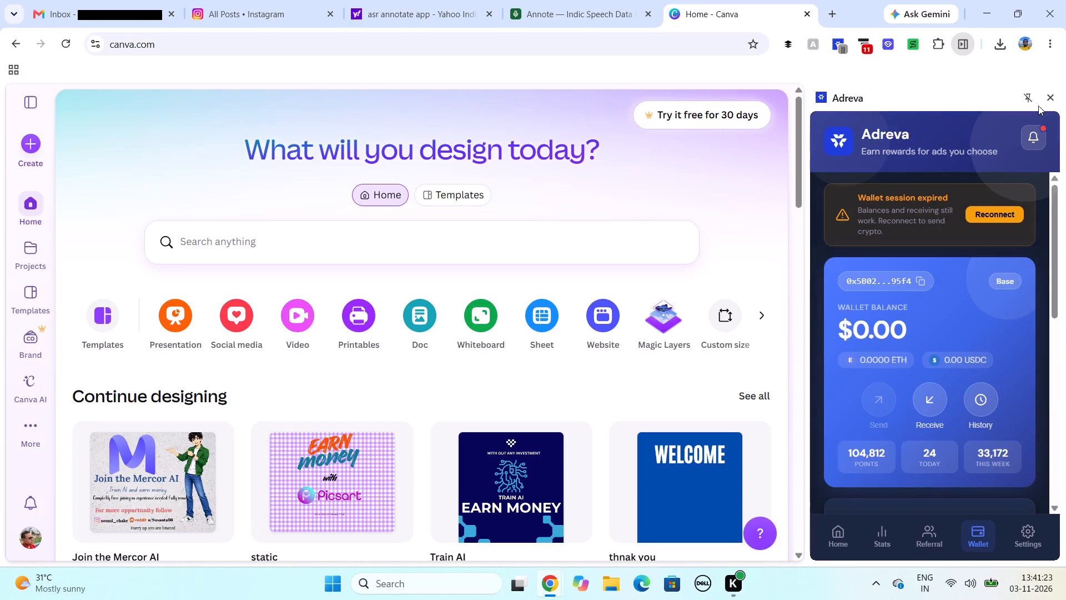
pyautogui.click(1050, 97)
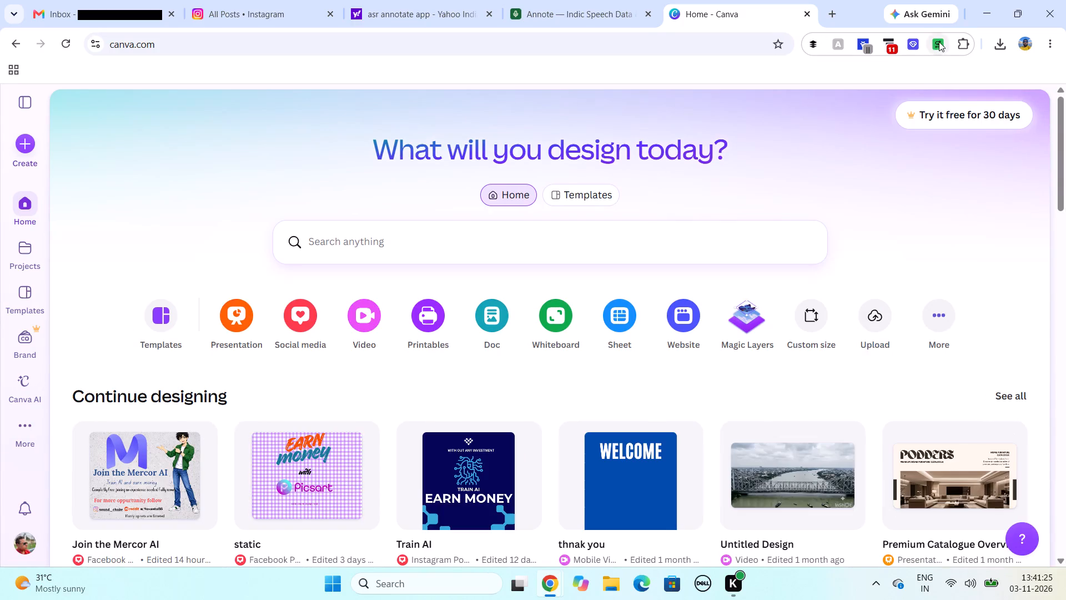
pyautogui.click(941, 42)
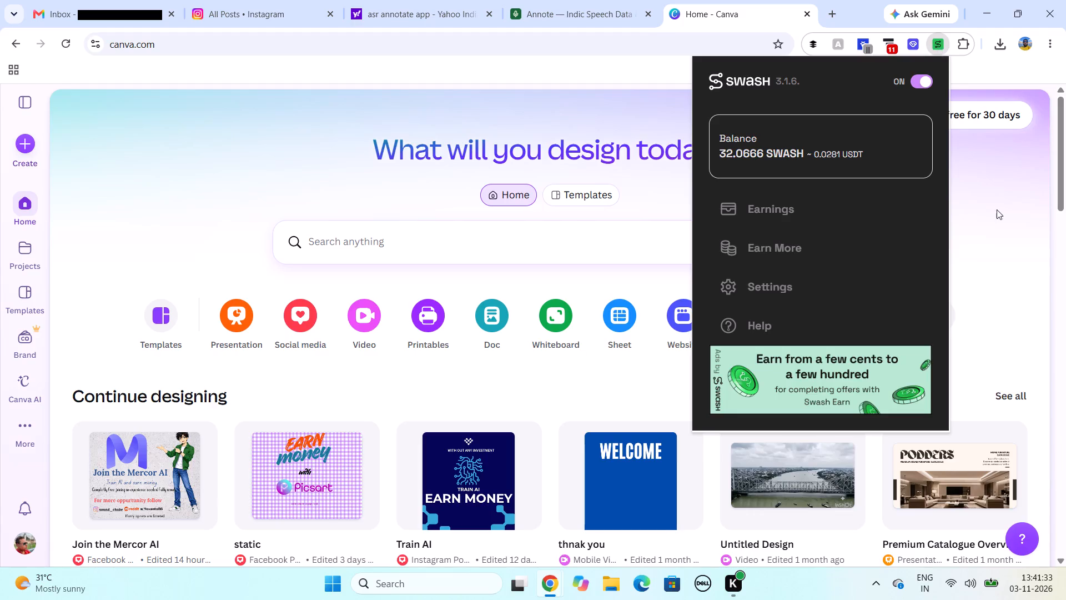
pyautogui.click(983, 223)
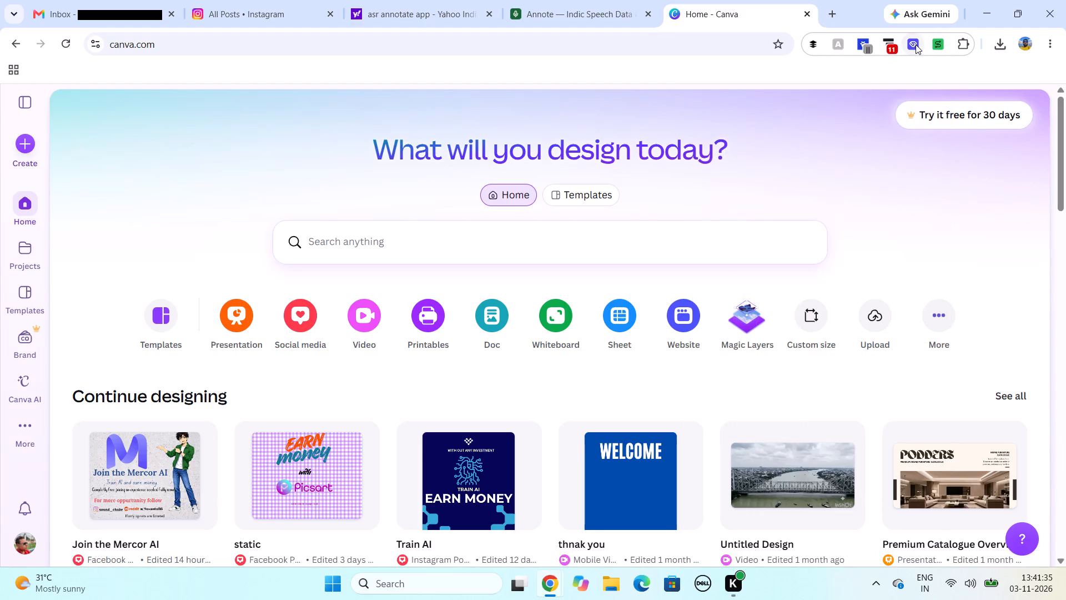
pyautogui.click(916, 44)
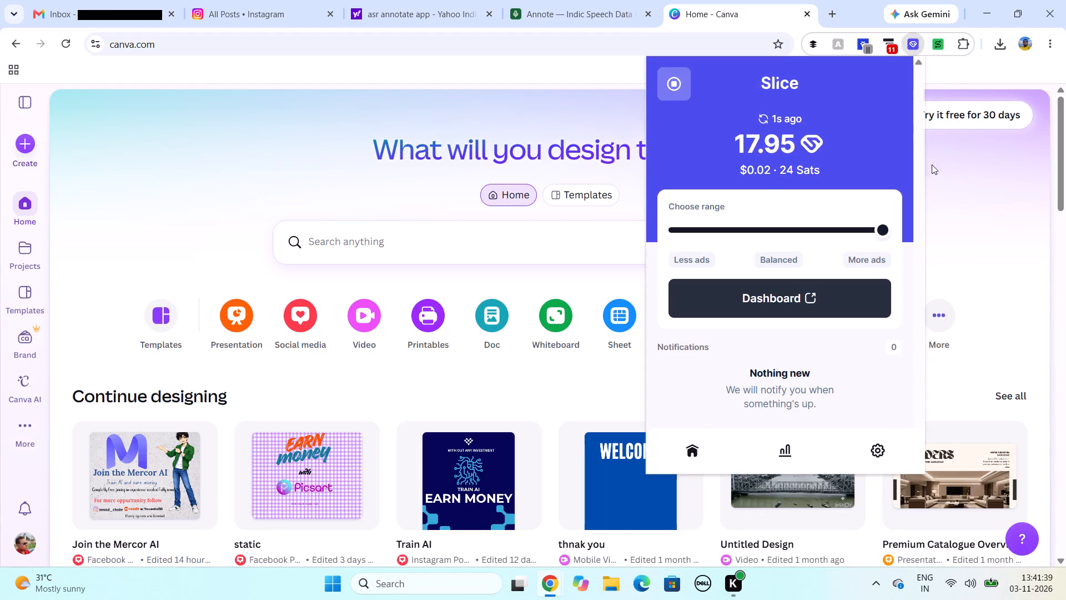
pyautogui.click(963, 174)
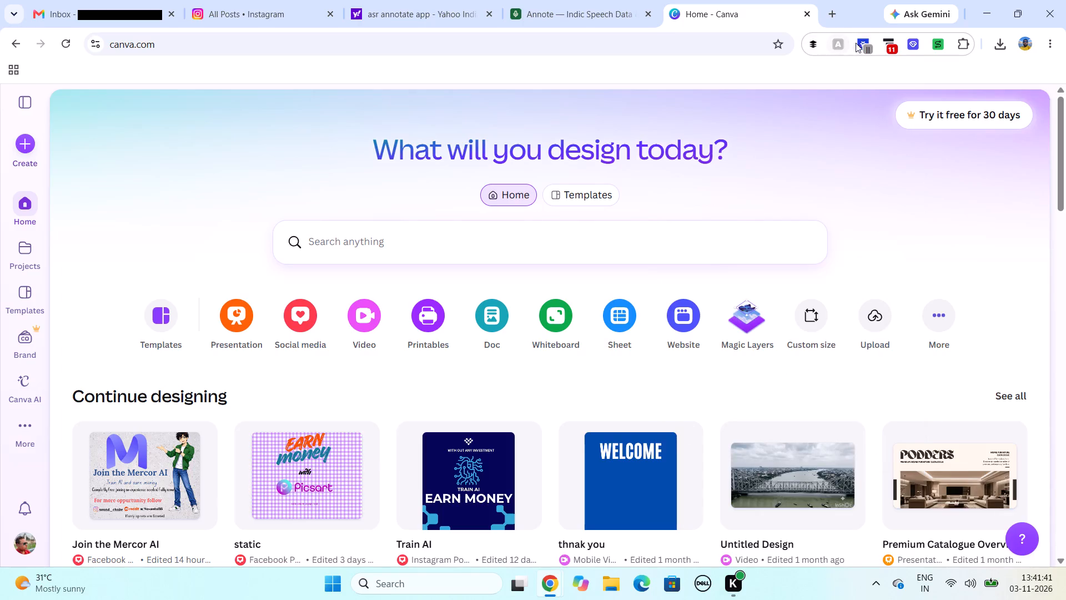
# Check the total earnings in the Idlen browser extension and close it.
pyautogui.click(809, 46)
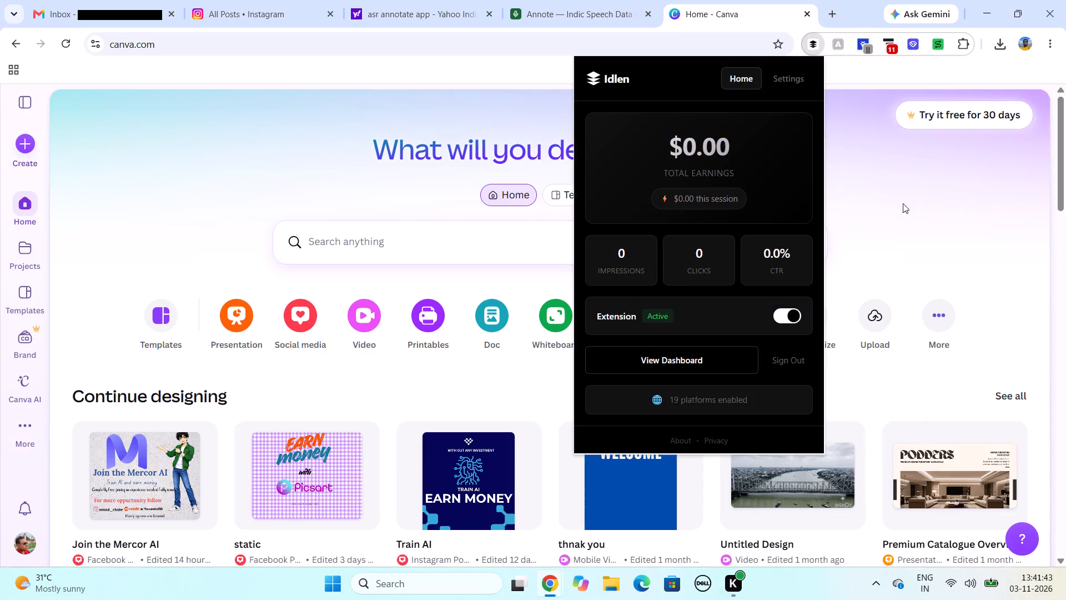
pyautogui.click(906, 211)
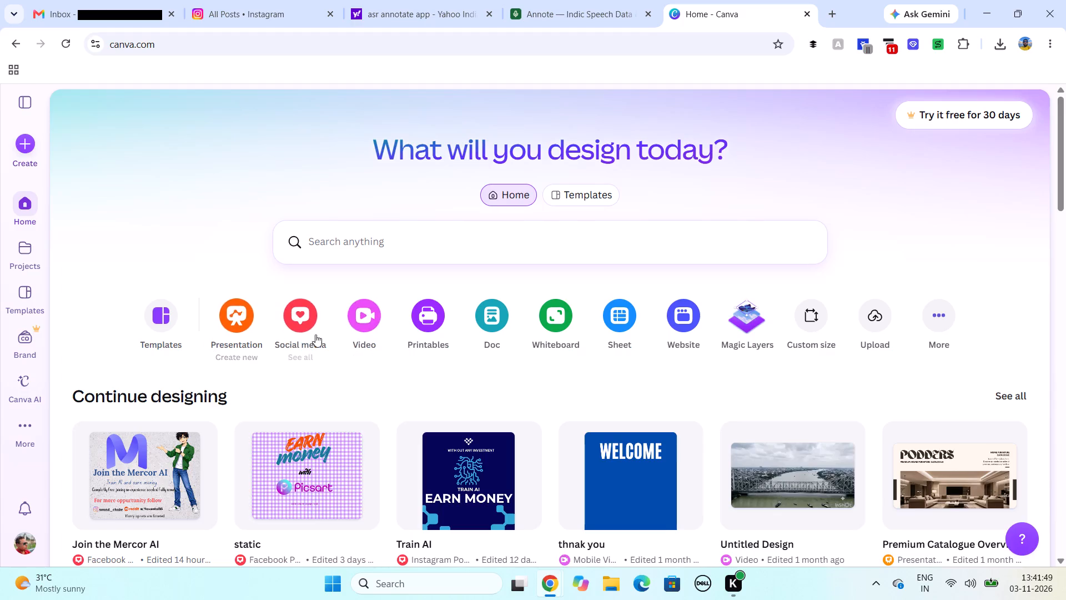
# Create a new blank Facebook Post design from Canva's social media formats.
pyautogui.click(302, 316)
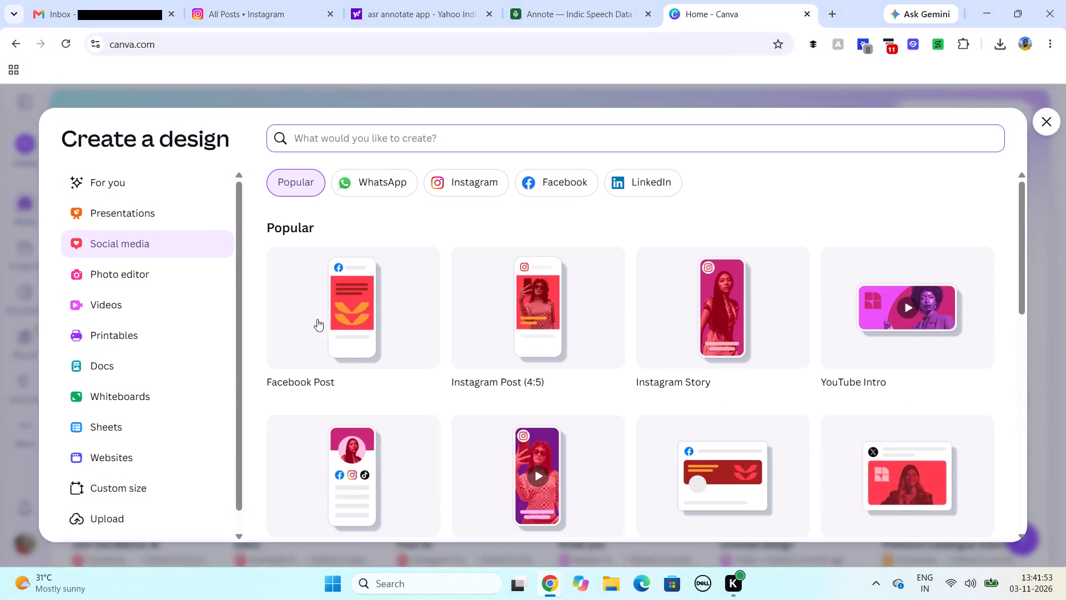
pyautogui.click(359, 309)
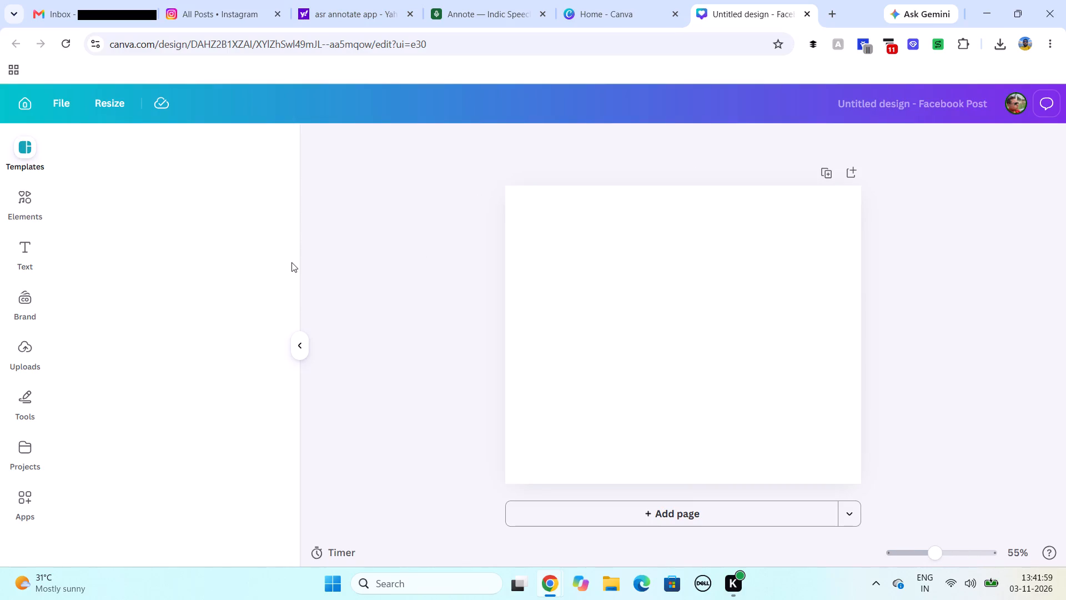
# Review the Annote ASR Tasks page and the home dashboard in the already open Annote tab.
pyautogui.click(491, 12)
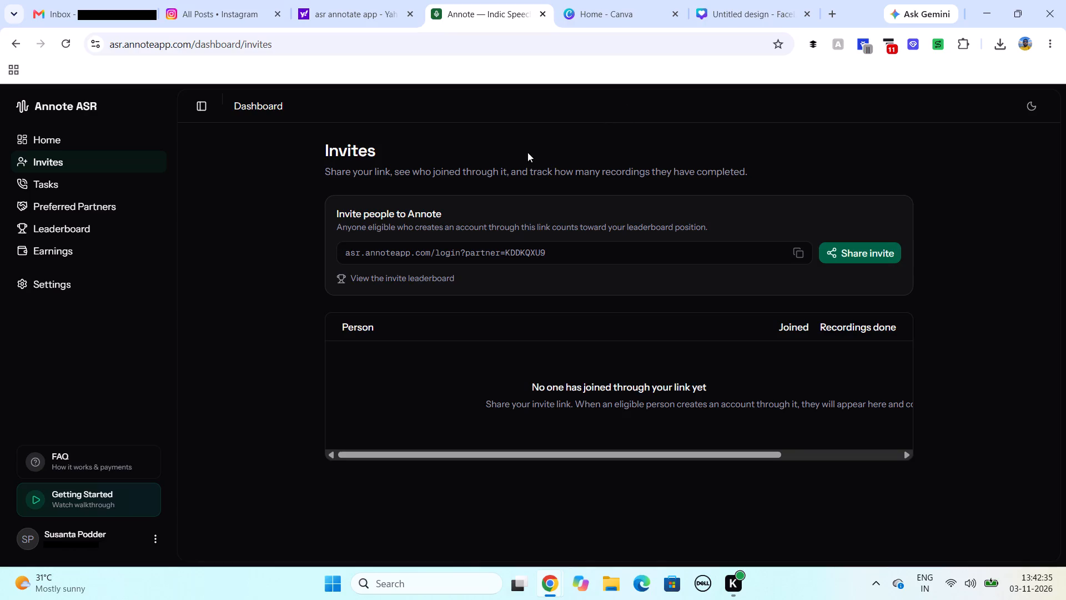
pyautogui.click(72, 189)
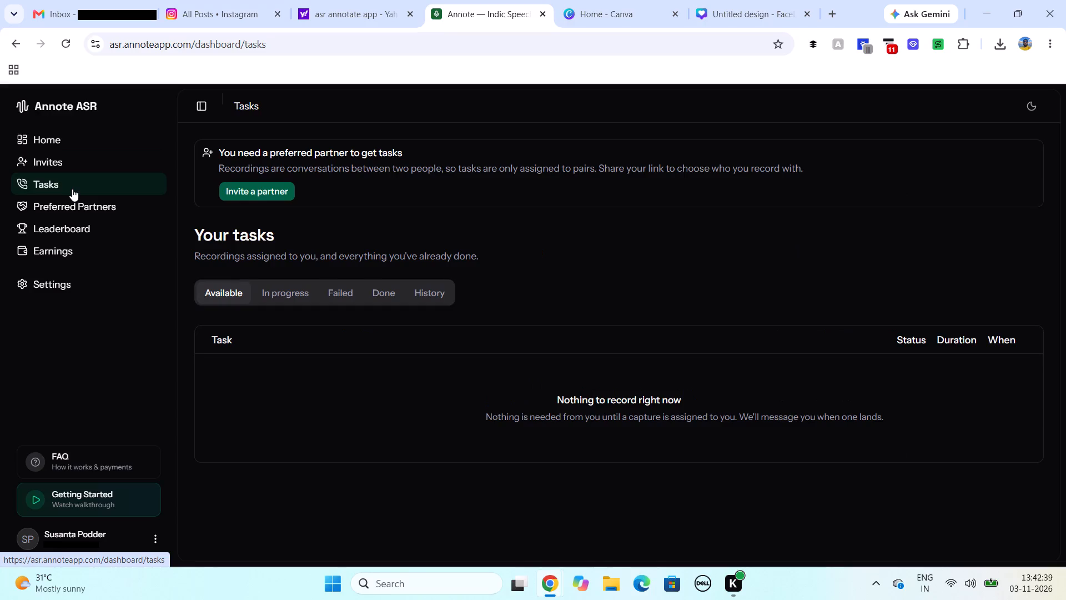
pyautogui.click(82, 141)
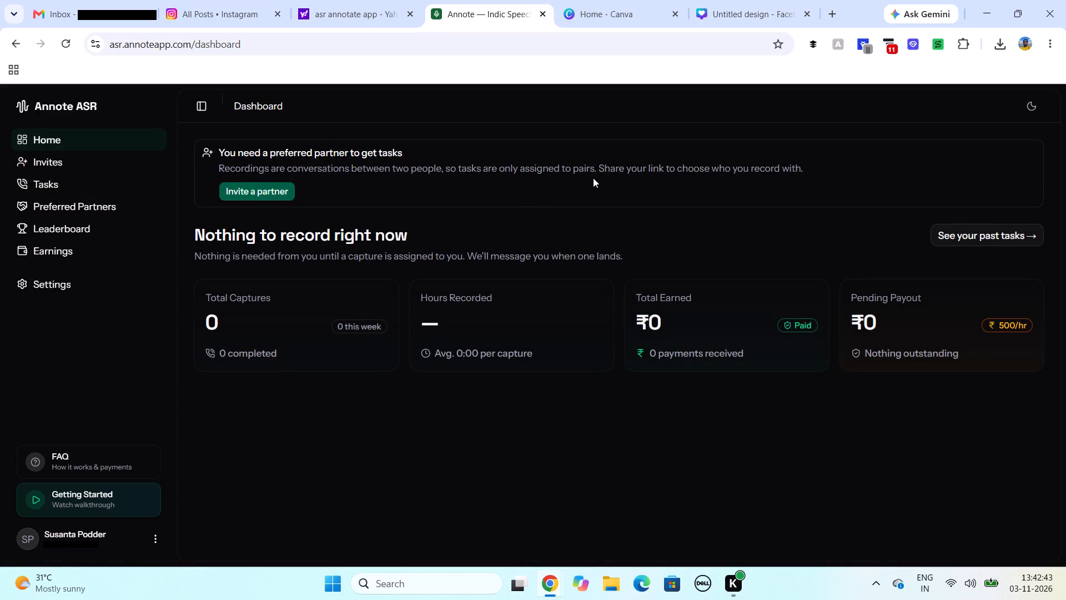
# Return to the untitled Facebook Post design in Canva and open the background collection for the blank page.
pyautogui.click(751, 14)
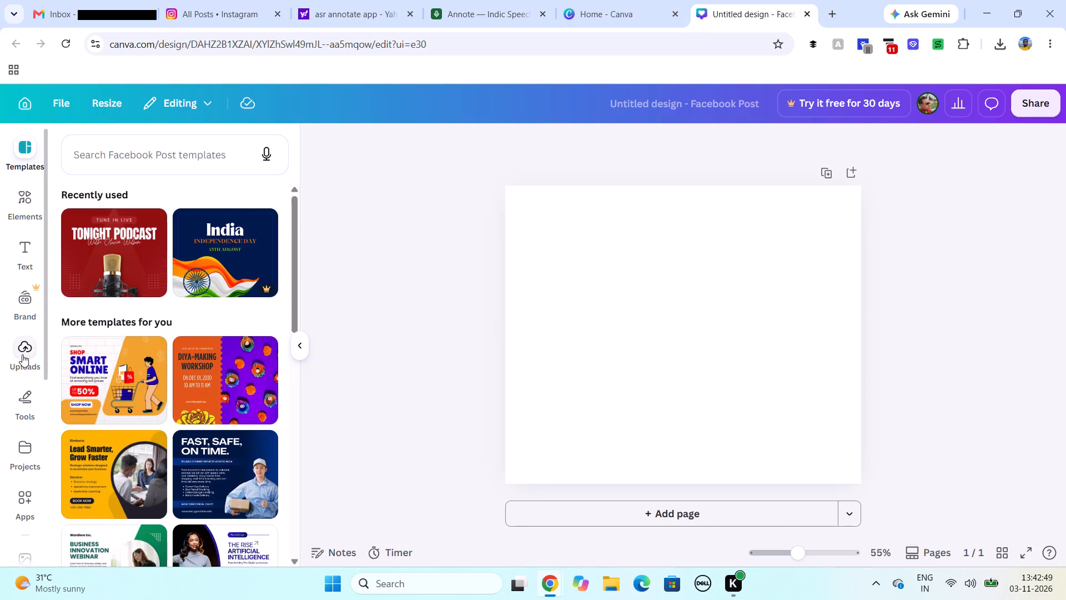
pyautogui.scroll(-3, 12, 391)
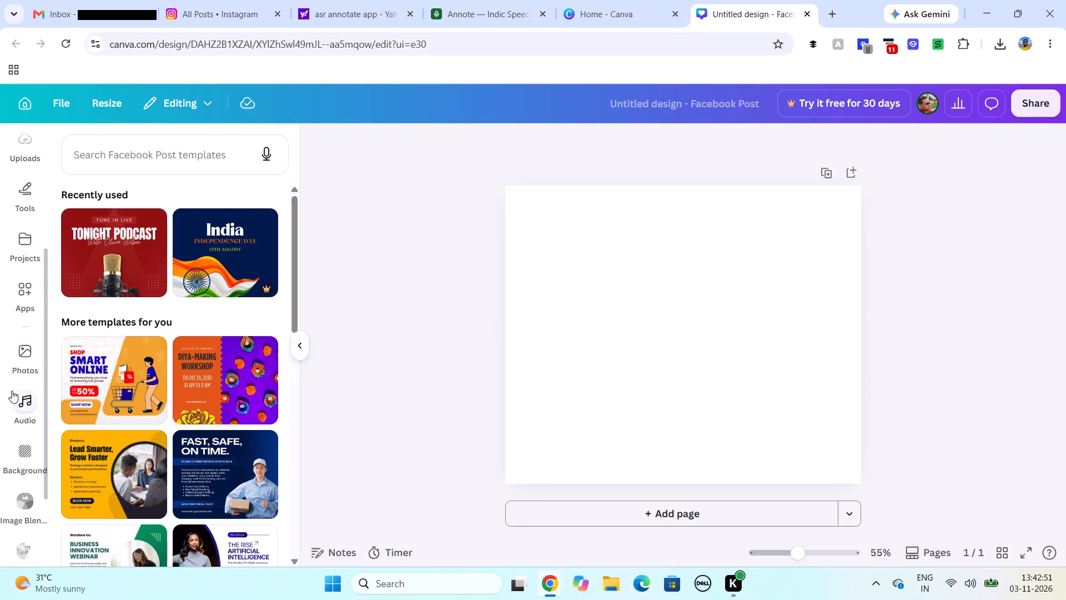
pyautogui.click(25, 456)
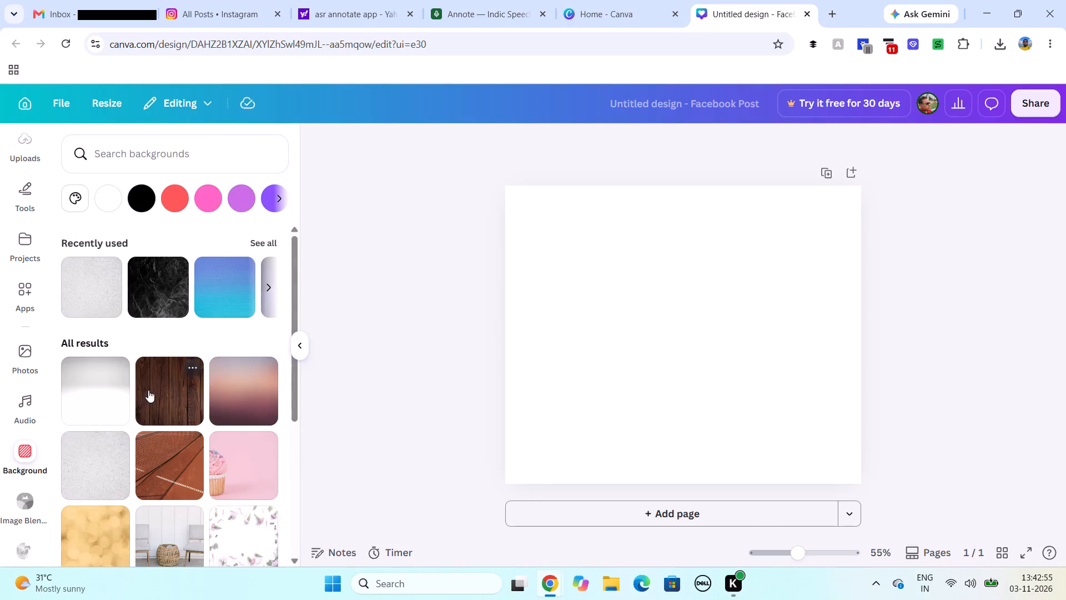
# Choose a background for the blank Facebook post and set it to solid black.
pyautogui.scroll(-8, 148, 390)
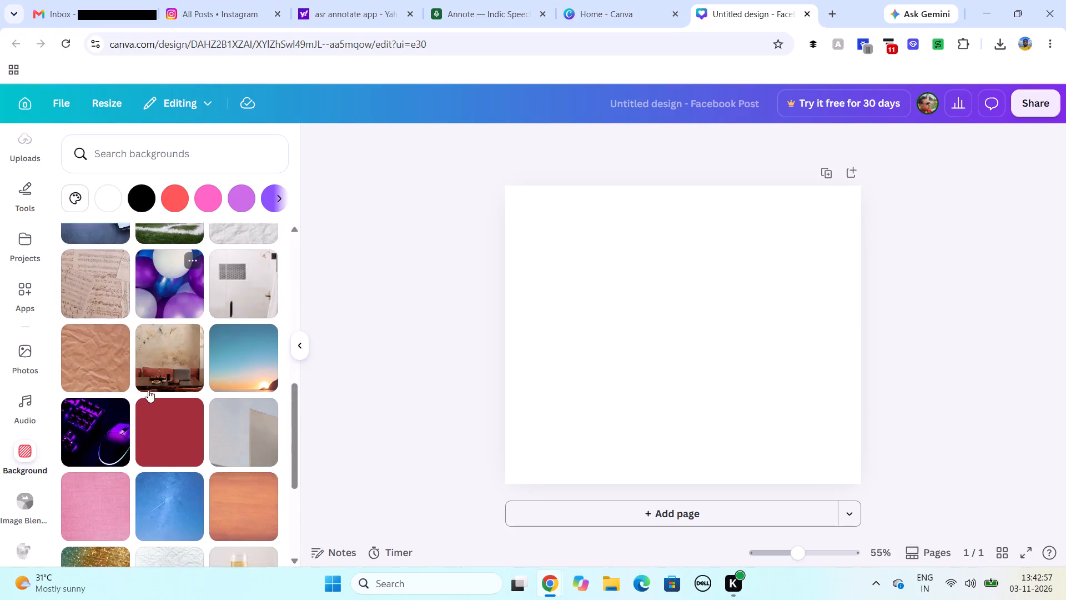
pyautogui.scroll(-16, 148, 390)
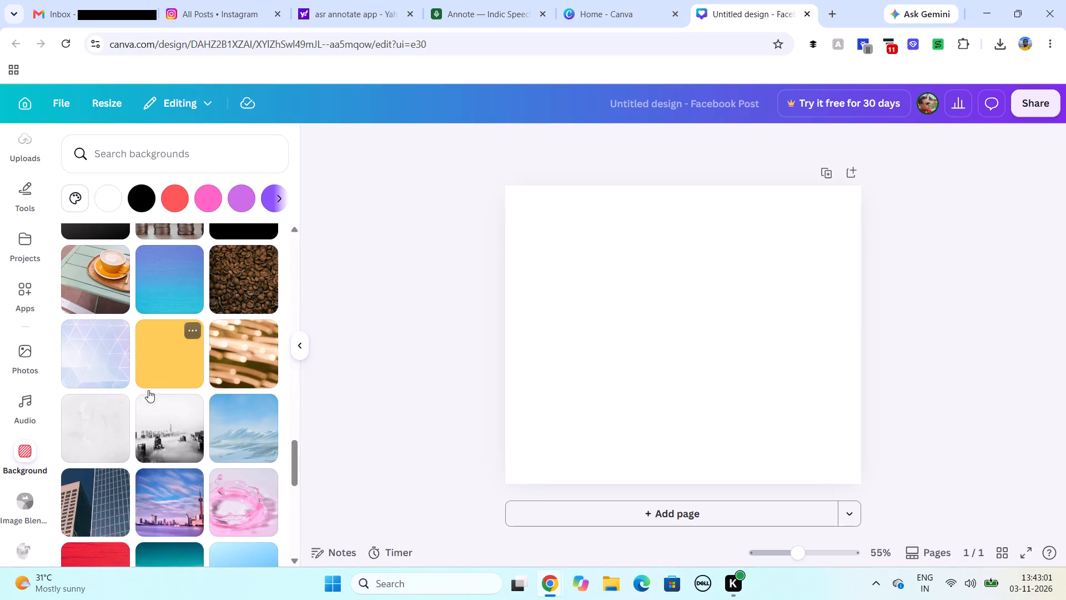
pyautogui.scroll(-3, 148, 390)
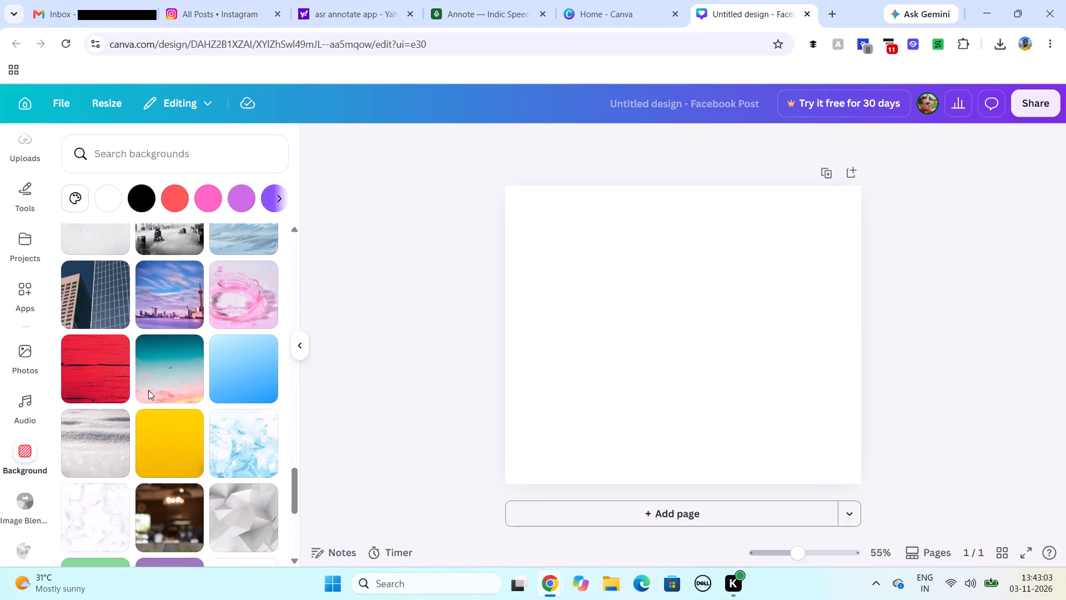
pyautogui.scroll(-7, 148, 390)
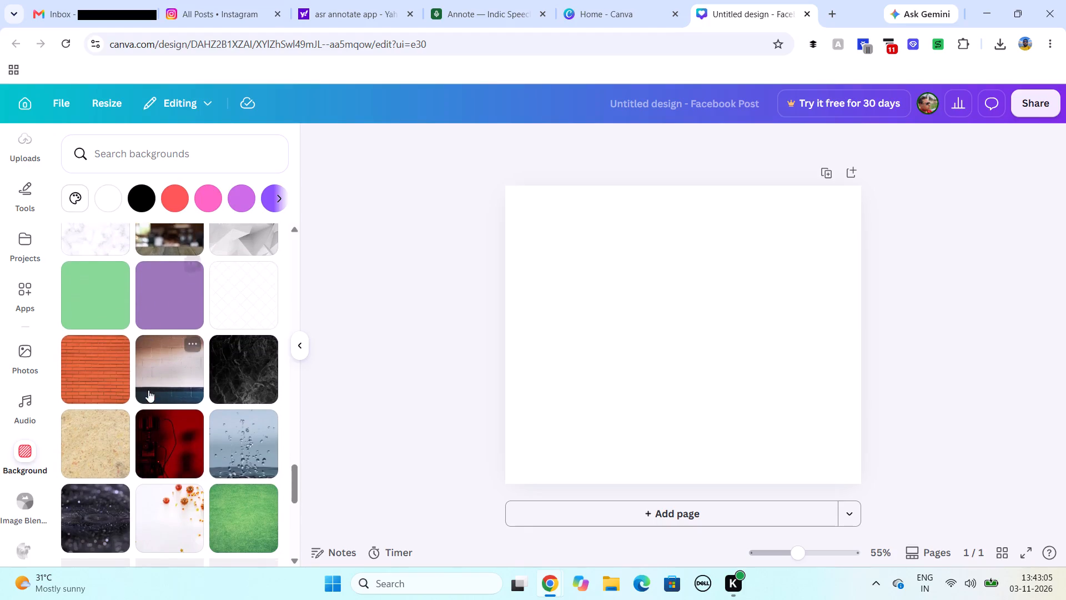
pyautogui.scroll(-8, 148, 390)
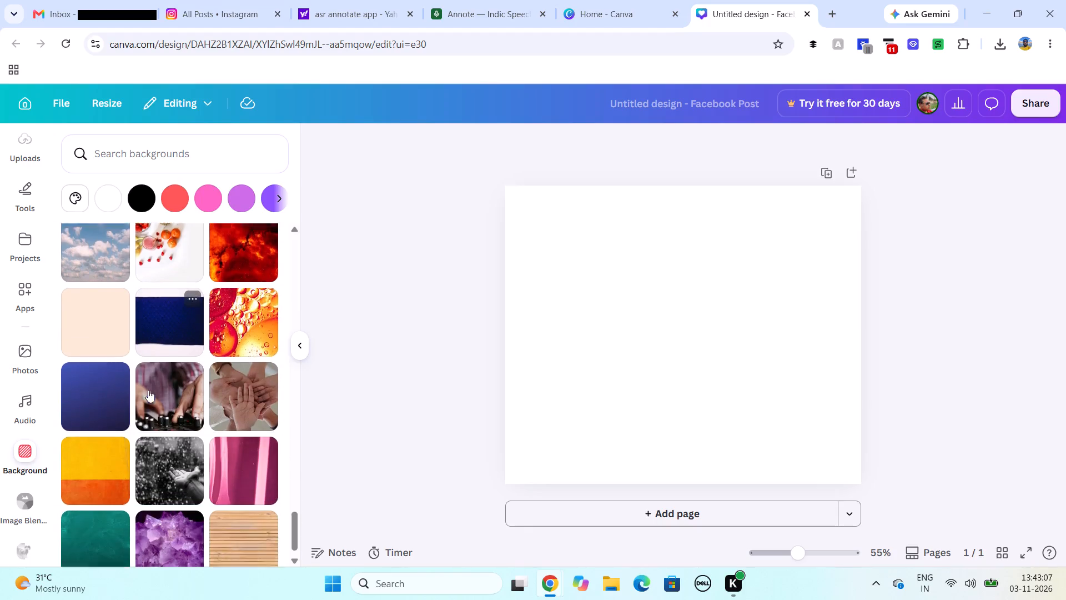
pyautogui.scroll(-6, 148, 390)
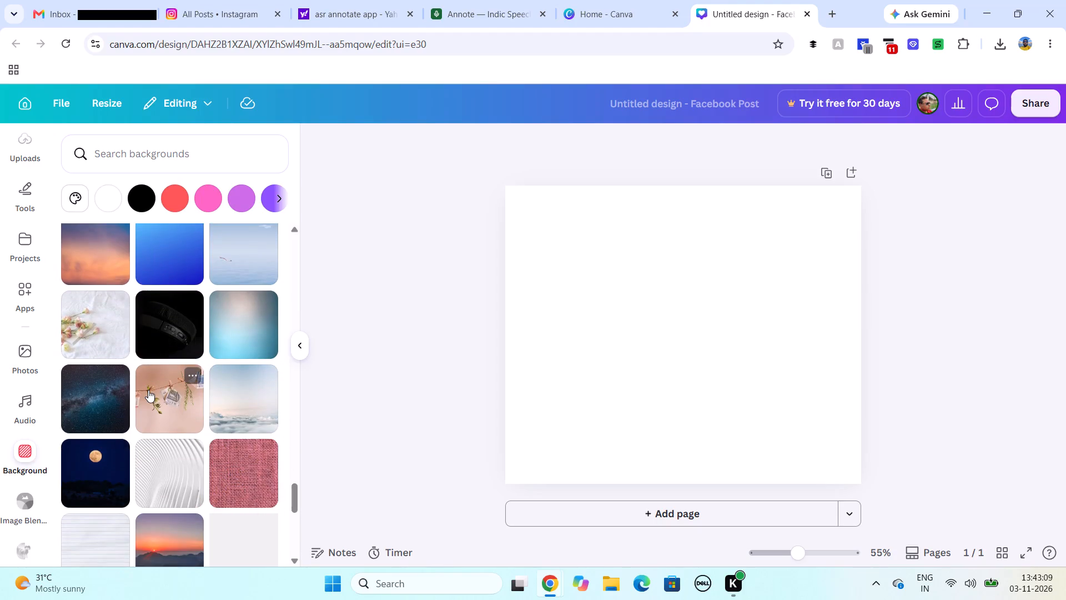
pyautogui.scroll(-10, 148, 390)
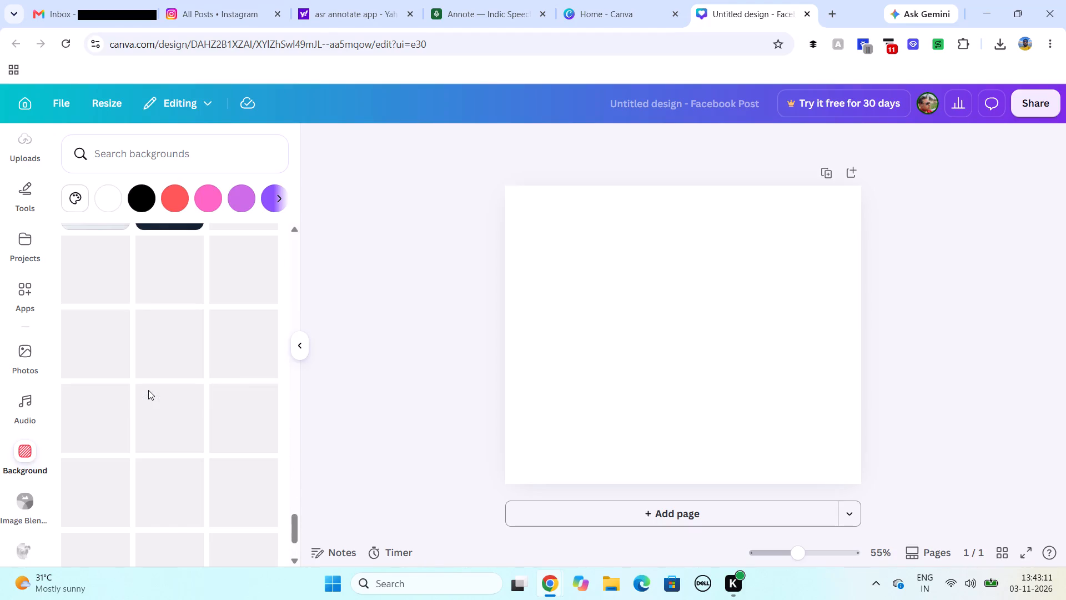
pyautogui.click(138, 196)
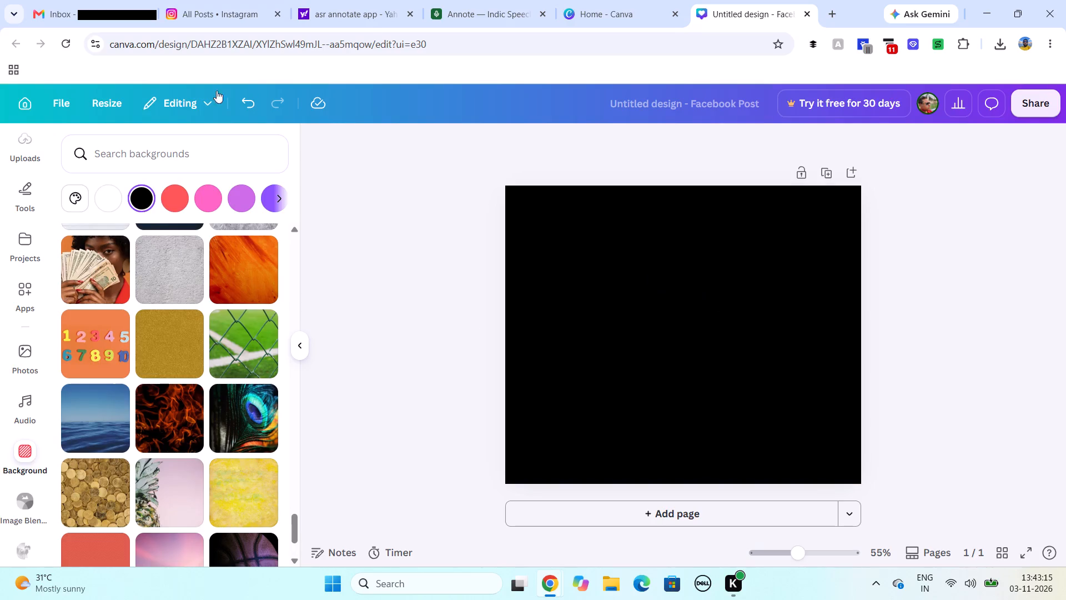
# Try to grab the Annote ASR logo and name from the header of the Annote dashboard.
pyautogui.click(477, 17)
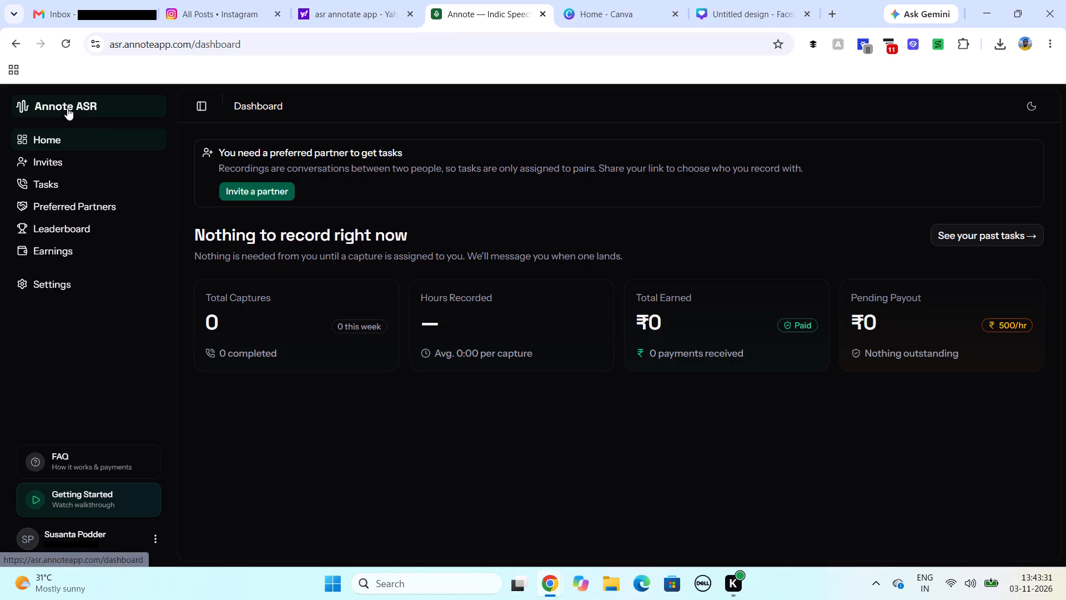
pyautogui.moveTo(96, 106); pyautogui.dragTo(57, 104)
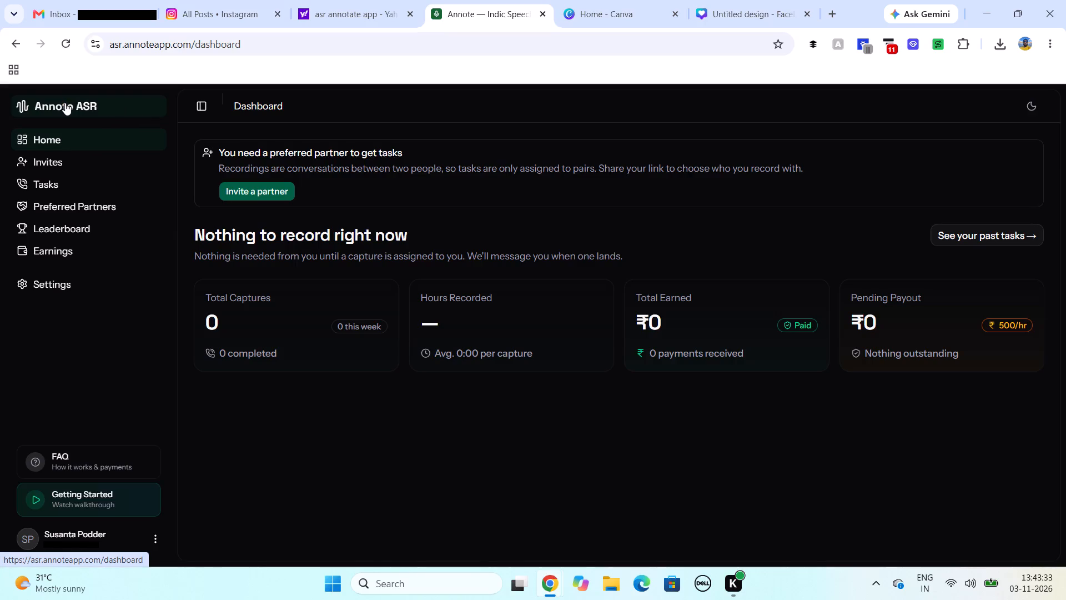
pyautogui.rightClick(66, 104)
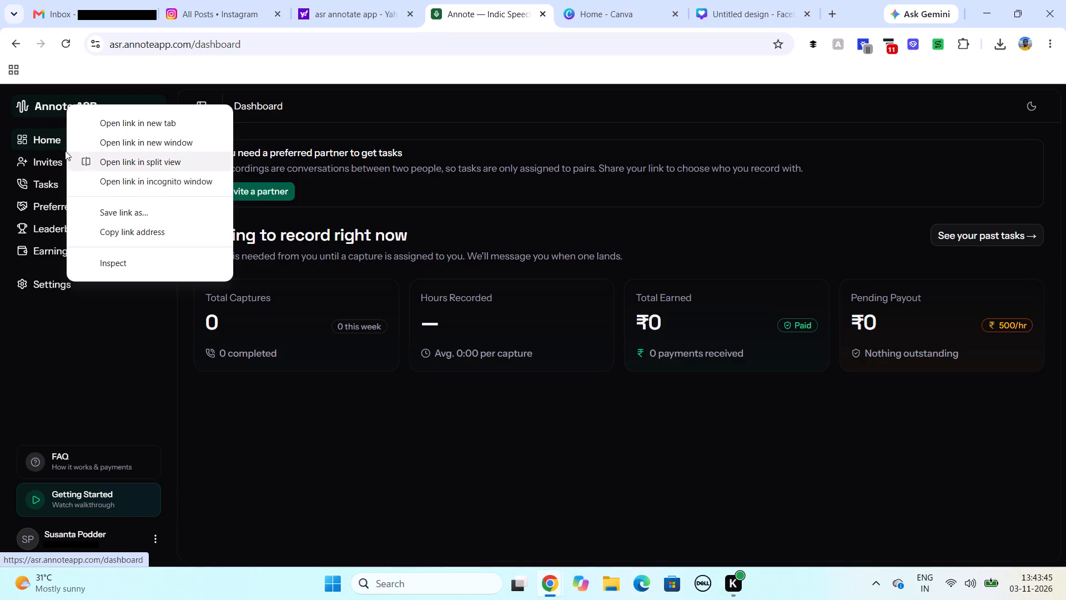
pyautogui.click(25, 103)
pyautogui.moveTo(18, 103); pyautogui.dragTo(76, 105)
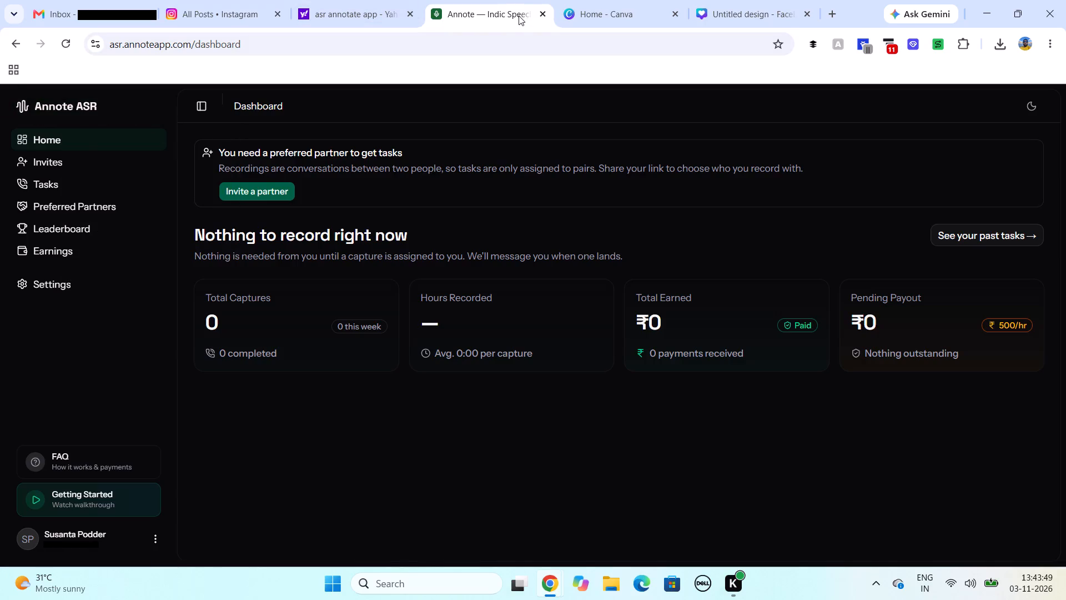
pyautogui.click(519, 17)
# Look through the Yahoo image results for "asr annotate app" for an Annote ASR logo.
pyautogui.click(325, 12)
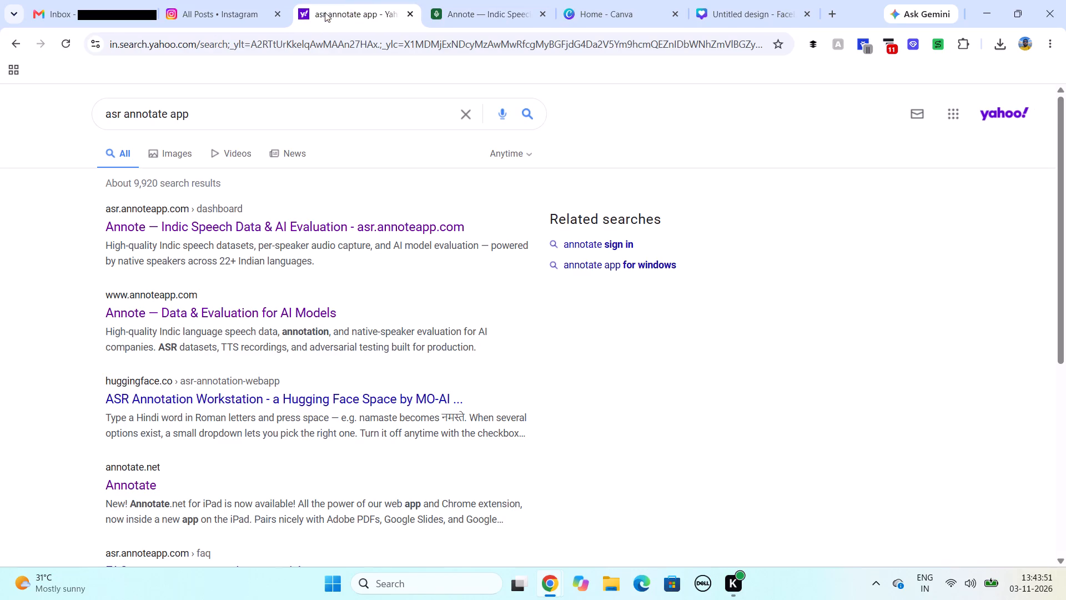
pyautogui.click(179, 153)
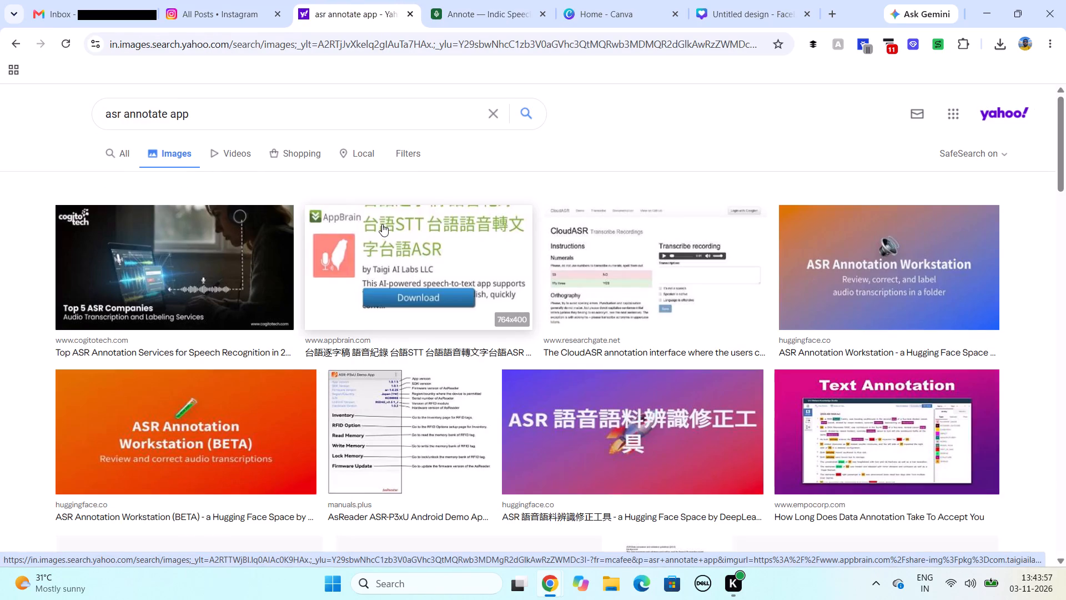
pyautogui.scroll(-6, 382, 224)
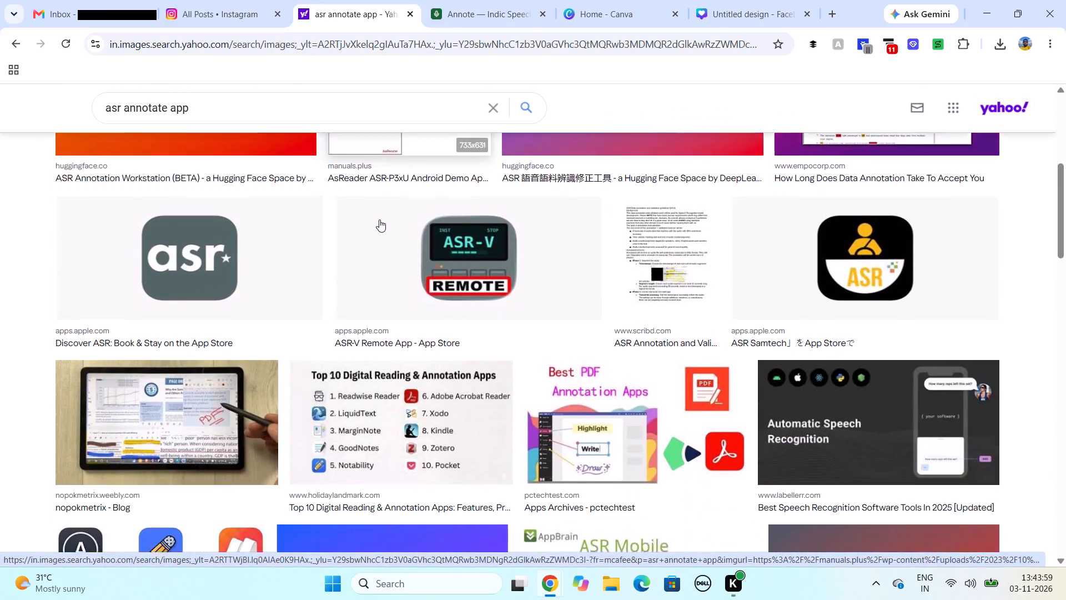
pyautogui.scroll(-6, 379, 218)
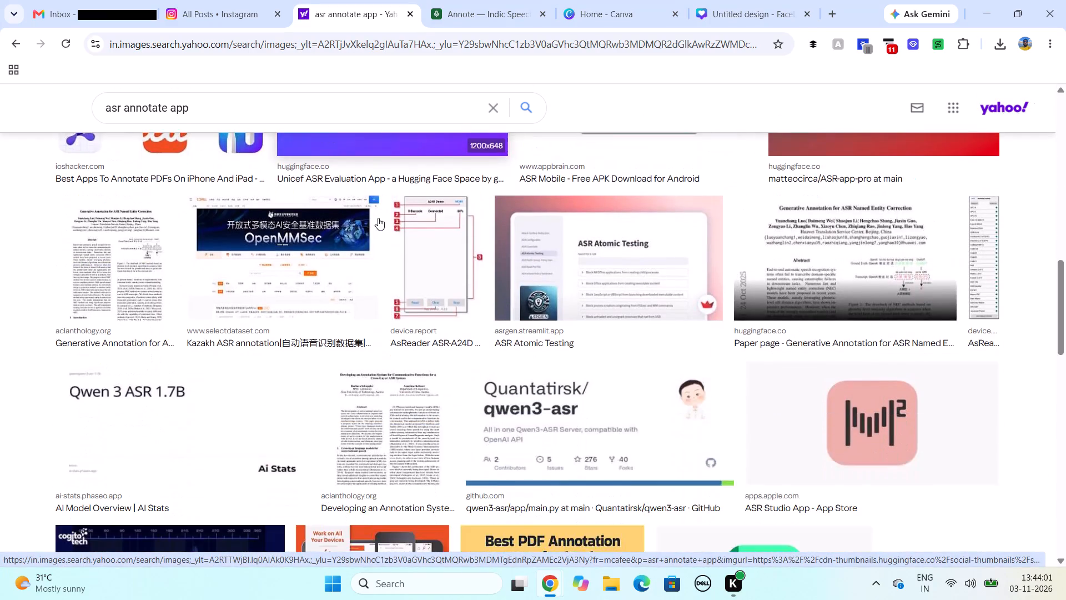
pyautogui.scroll(-14, 378, 218)
pyautogui.scroll(2, 378, 218)
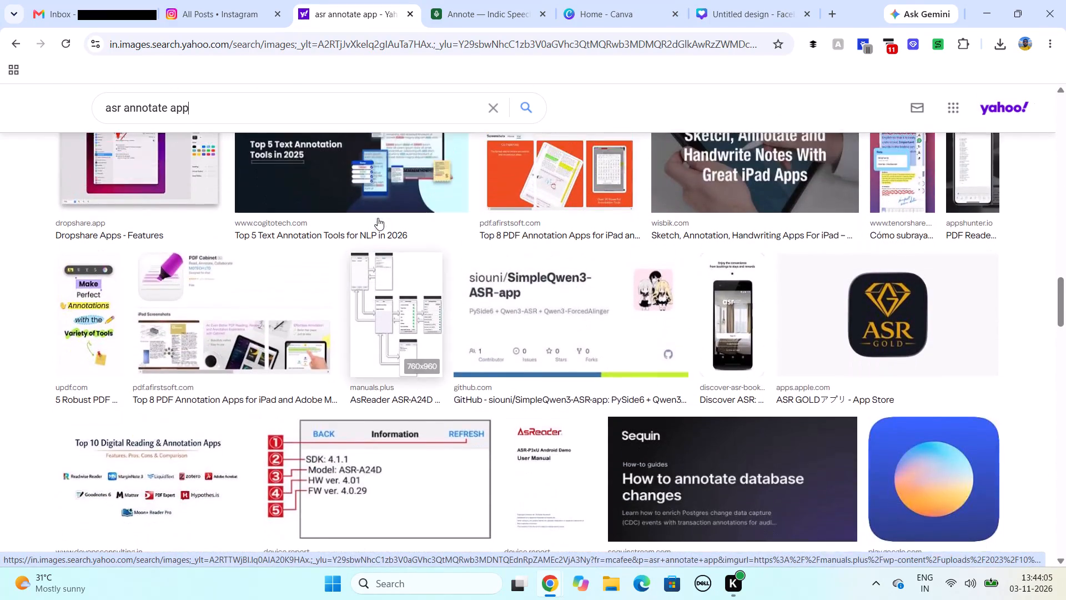
pyautogui.scroll(4, 376, 217)
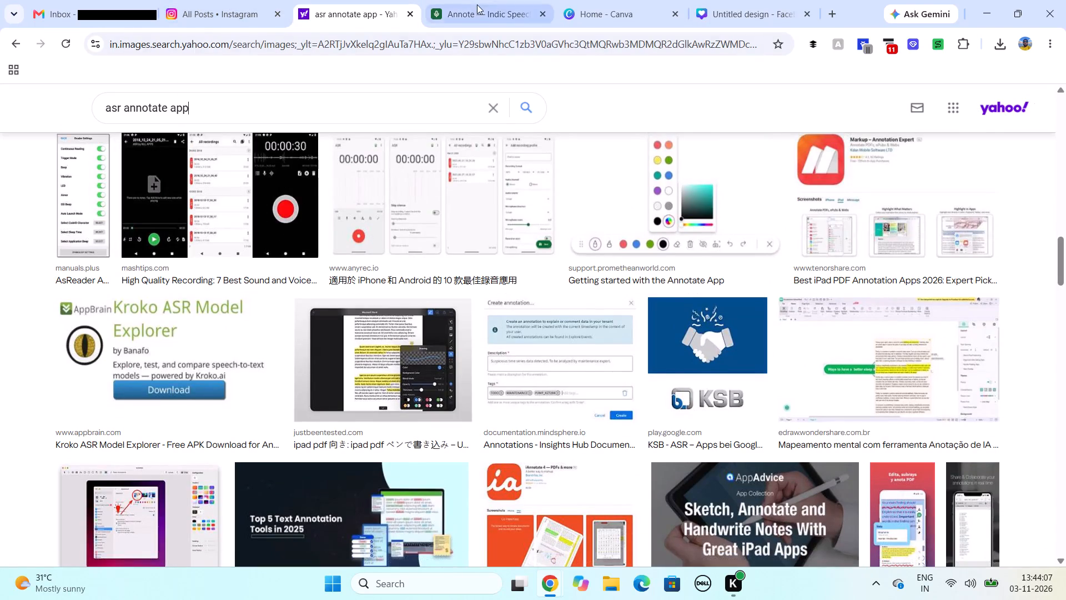
# Copy the link address of the Annote ASR logo in the Annote dashboard header.
pyautogui.click(482, 16)
pyautogui.click(81, 108)
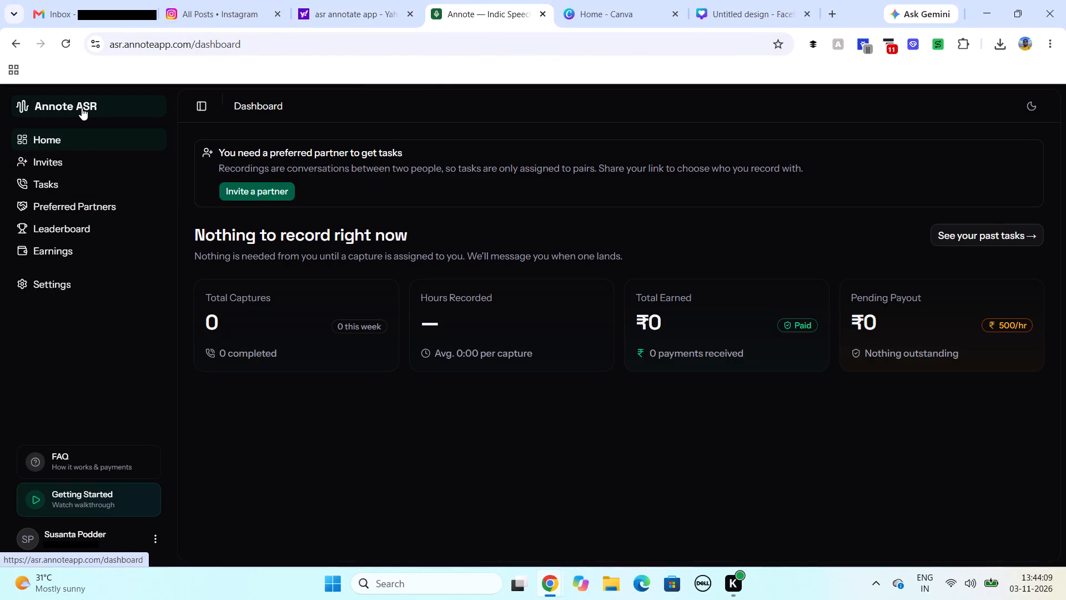
pyautogui.rightClick(85, 108)
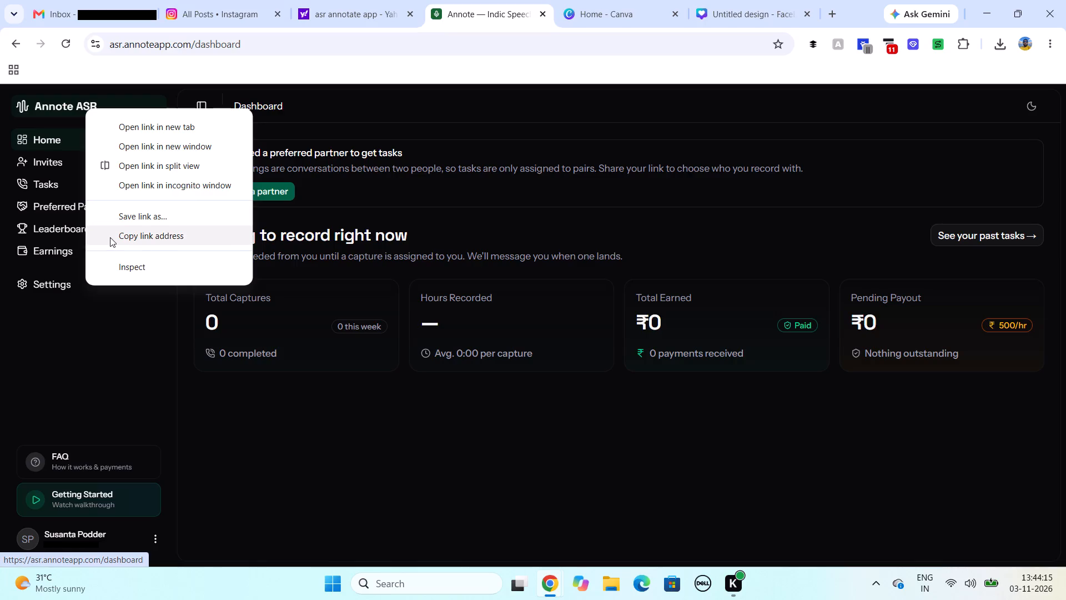
pyautogui.click(148, 233)
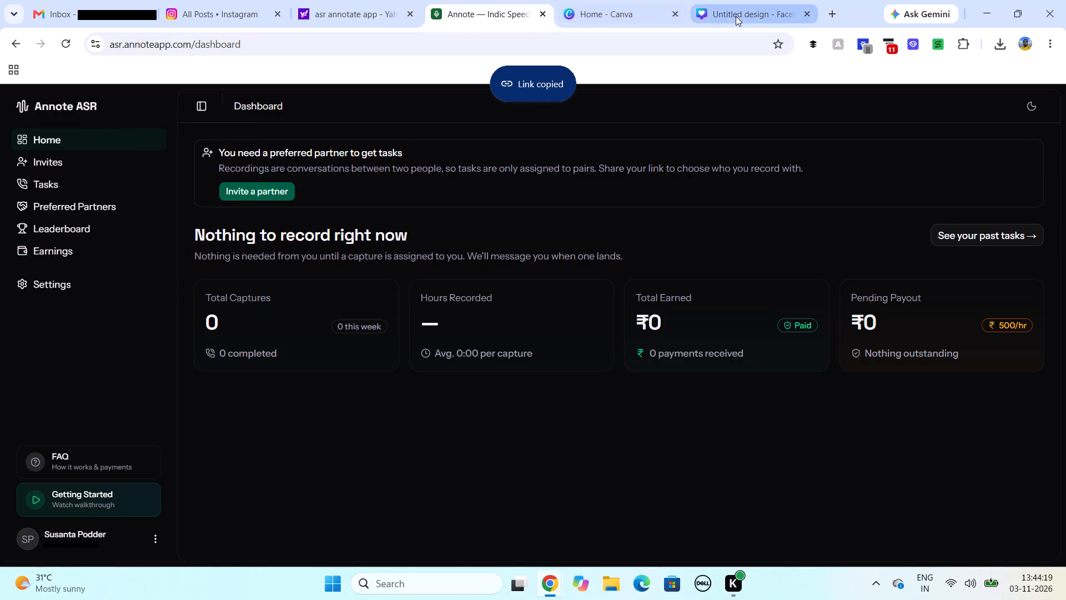
pyautogui.click(834, 14)
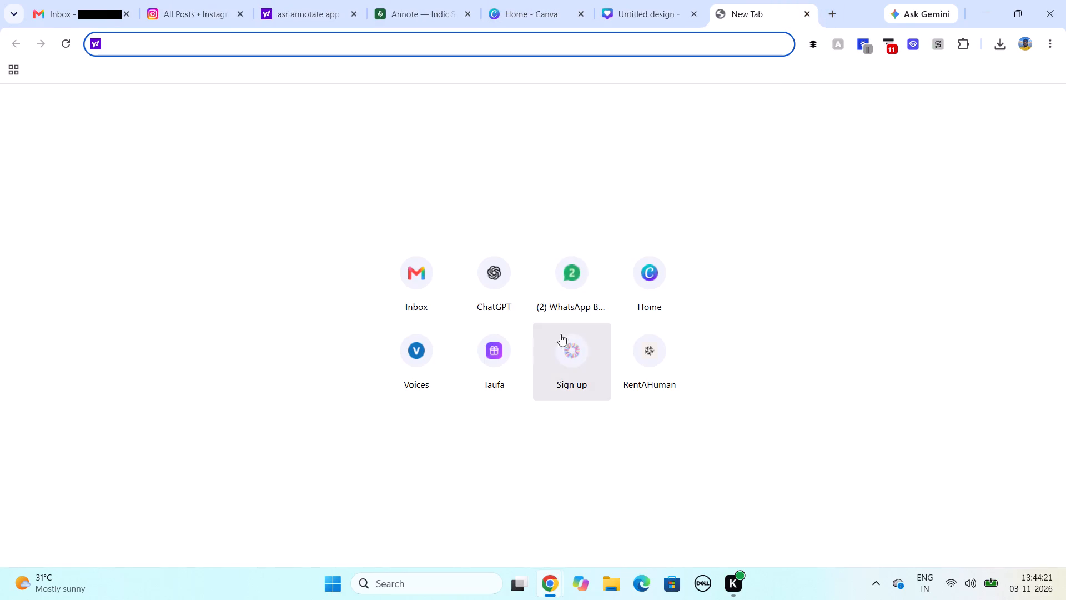
pyautogui.click(492, 352)
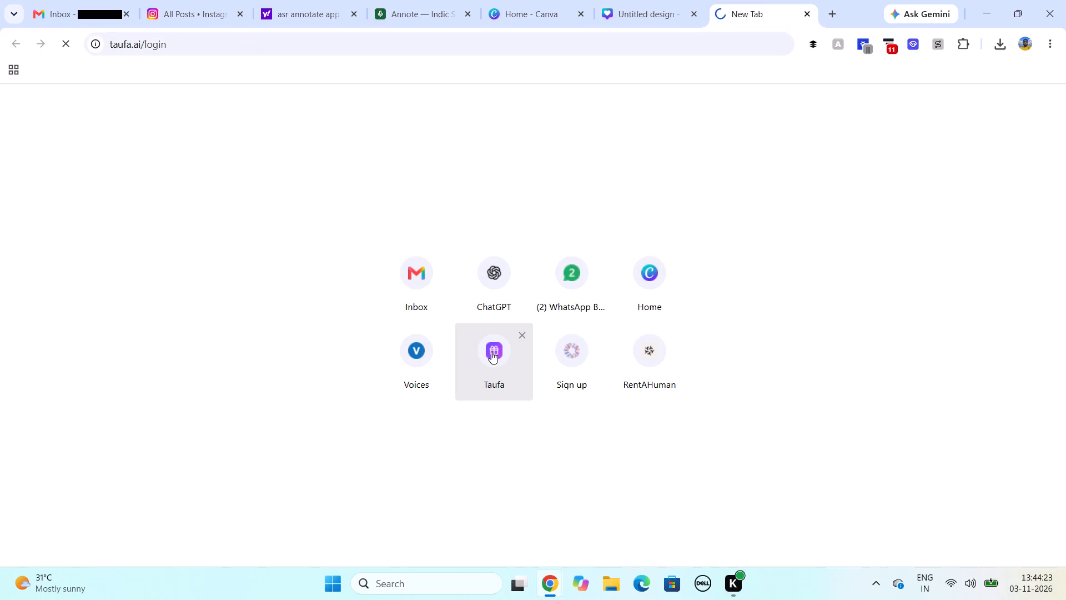
pyautogui.click(482, 342)
pyautogui.rightClick(480, 339)
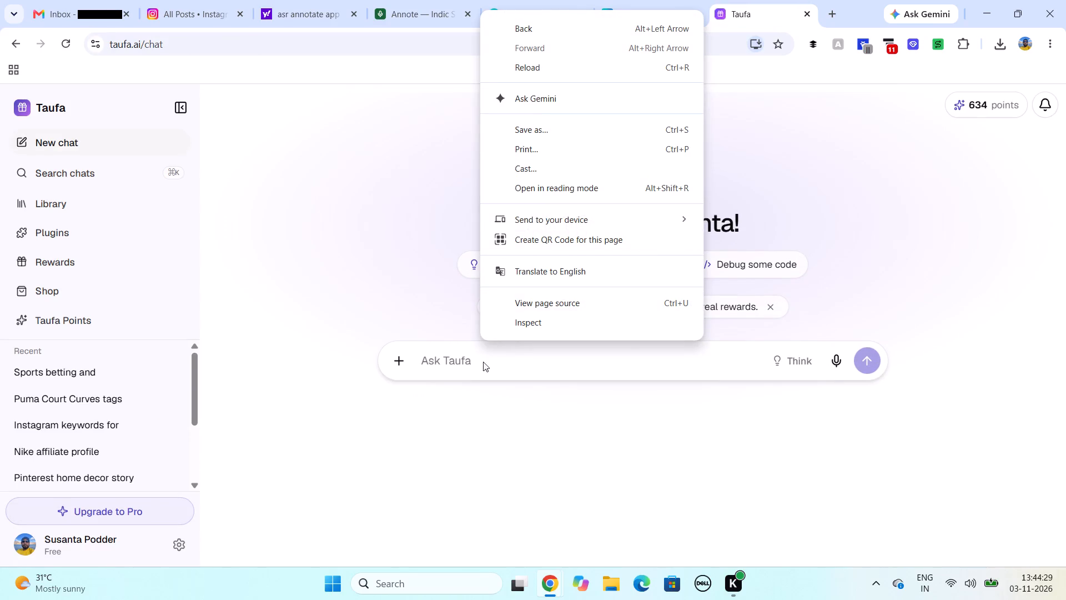
pyautogui.click(459, 364)
pyautogui.rightClick(455, 361)
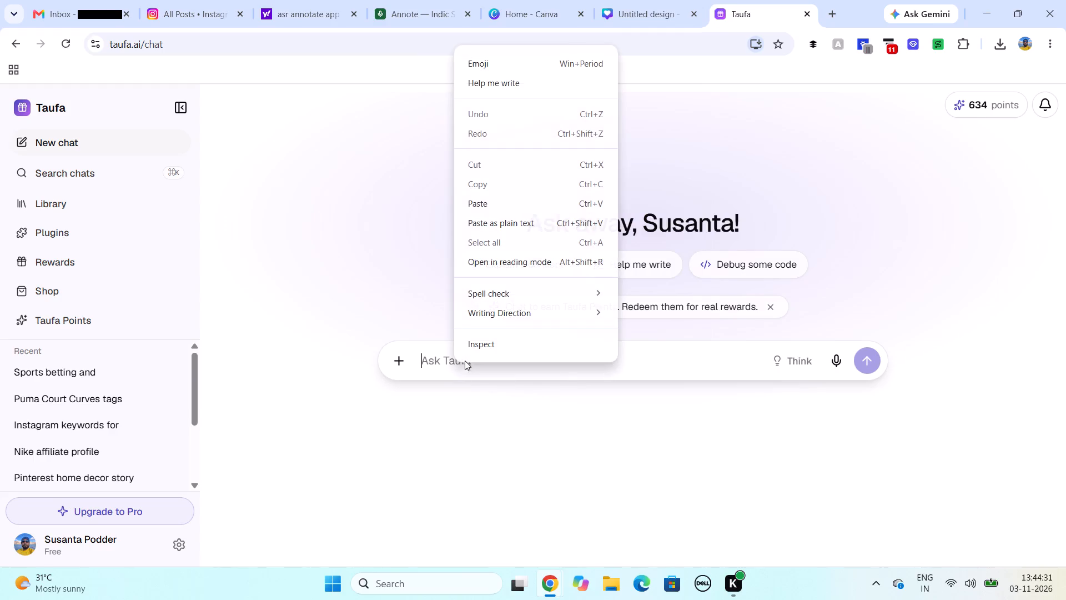
pyautogui.click(492, 206)
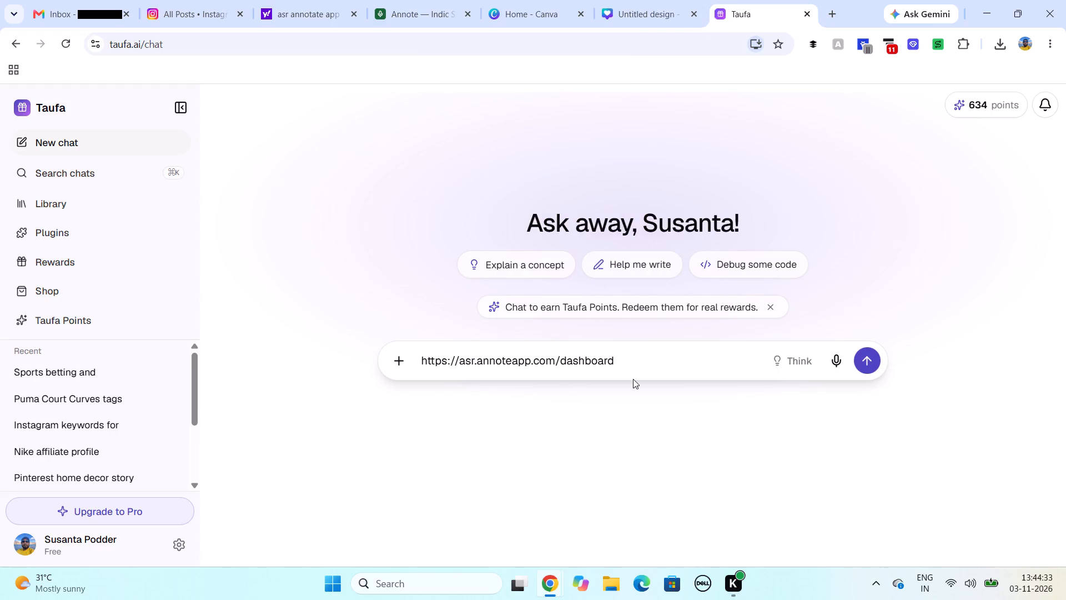
pyautogui.press('space')
pyautogui.press('Return')
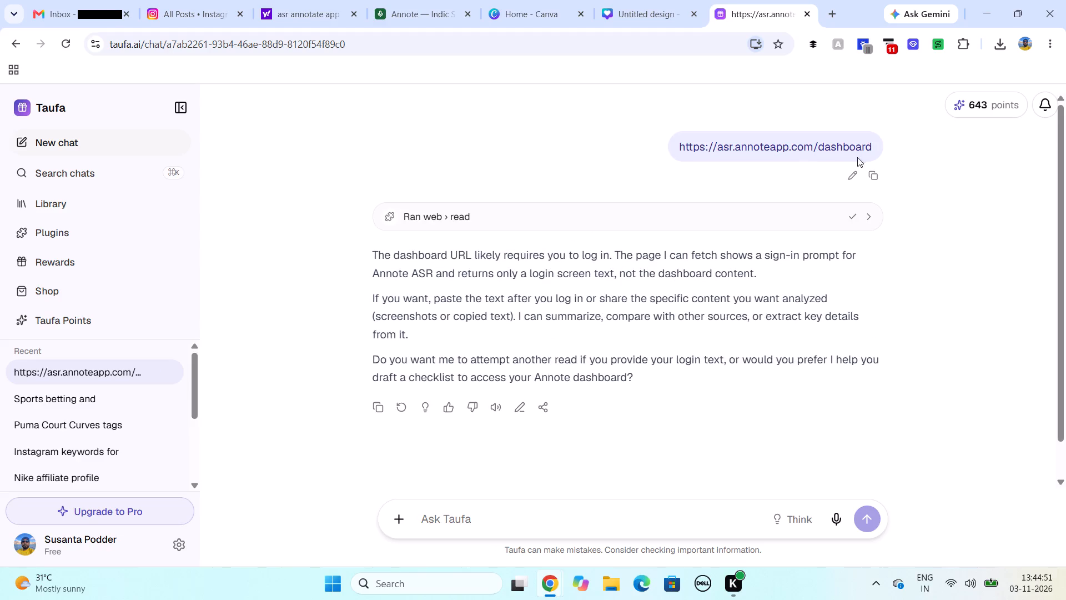
# Edit the sent Taufa message by adding "/ png image of the logo" after the dashboard link, and resubmit it.
pyautogui.click(855, 174)
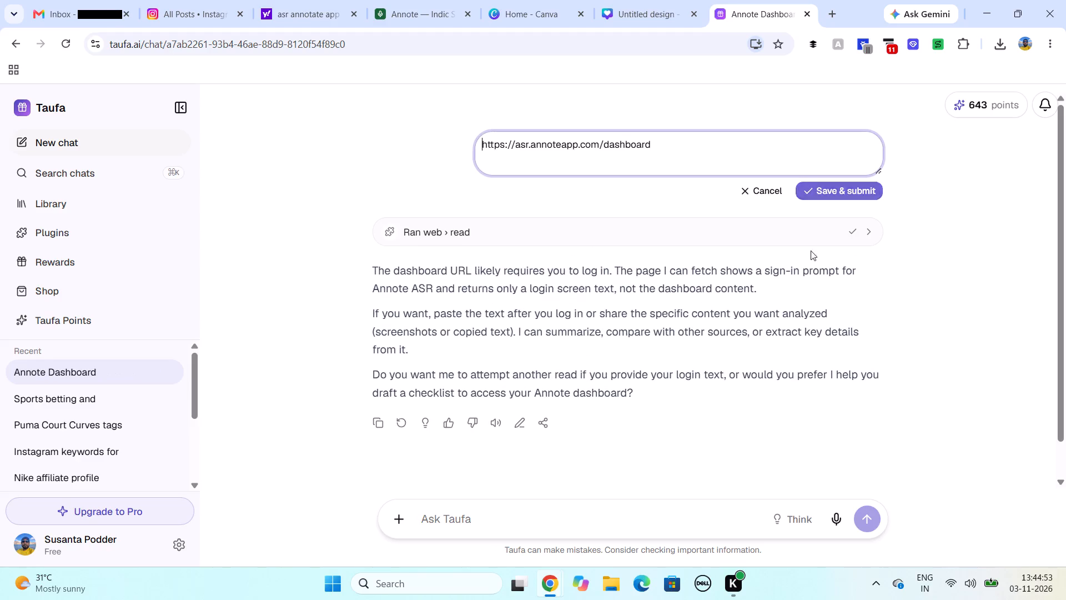
pyautogui.click(662, 148)
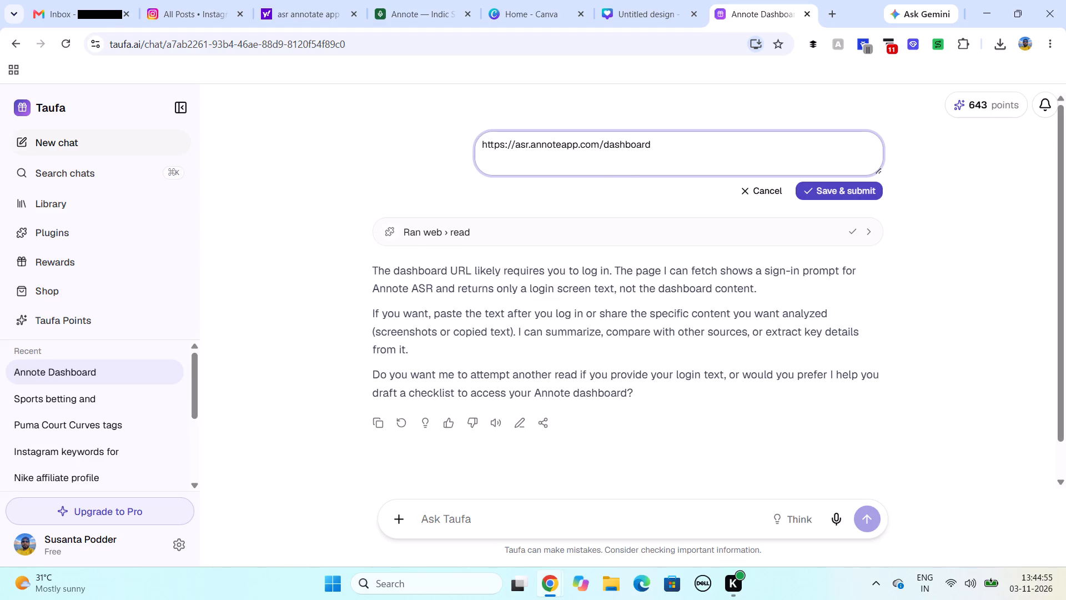
pyautogui.press('space')
pyautogui.write('/')
pyautogui.press('space')
pyautogui.write('png')
pyautogui.press('space')
pyautogui.press('l')
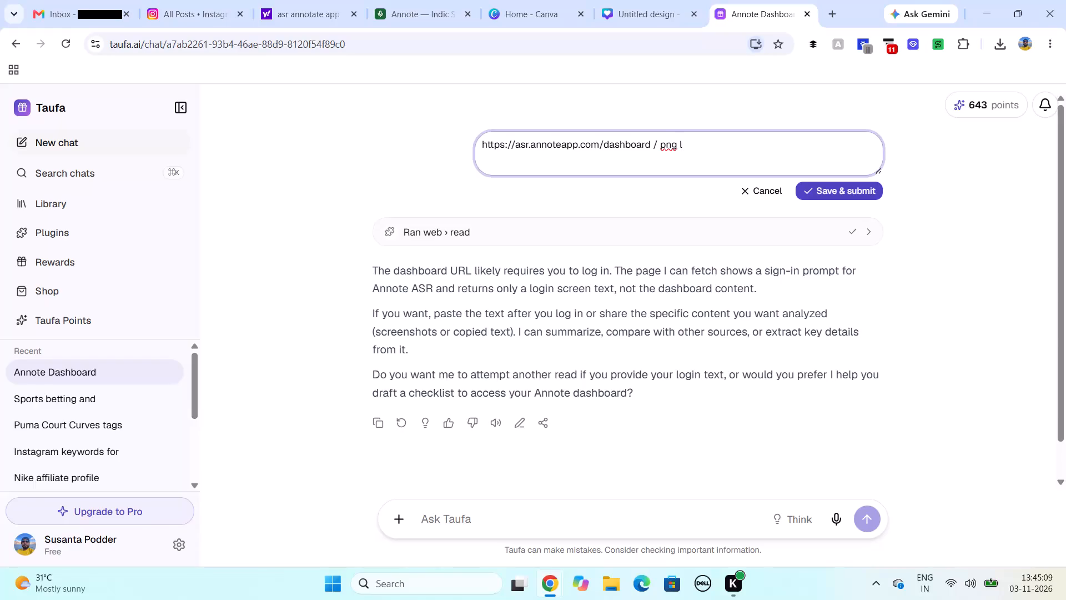
pyautogui.press('BackSpace')
pyautogui.write('ima')
pyautogui.write('ge of')
pyautogui.press('space')
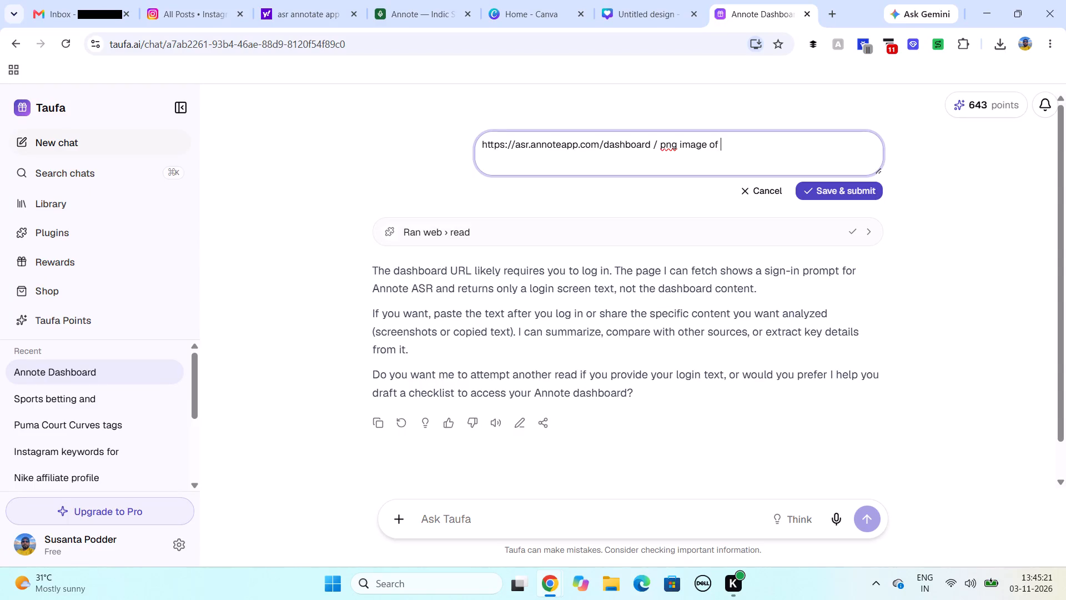
pyautogui.write('the')
pyautogui.press('space')
pyautogui.write('logo')
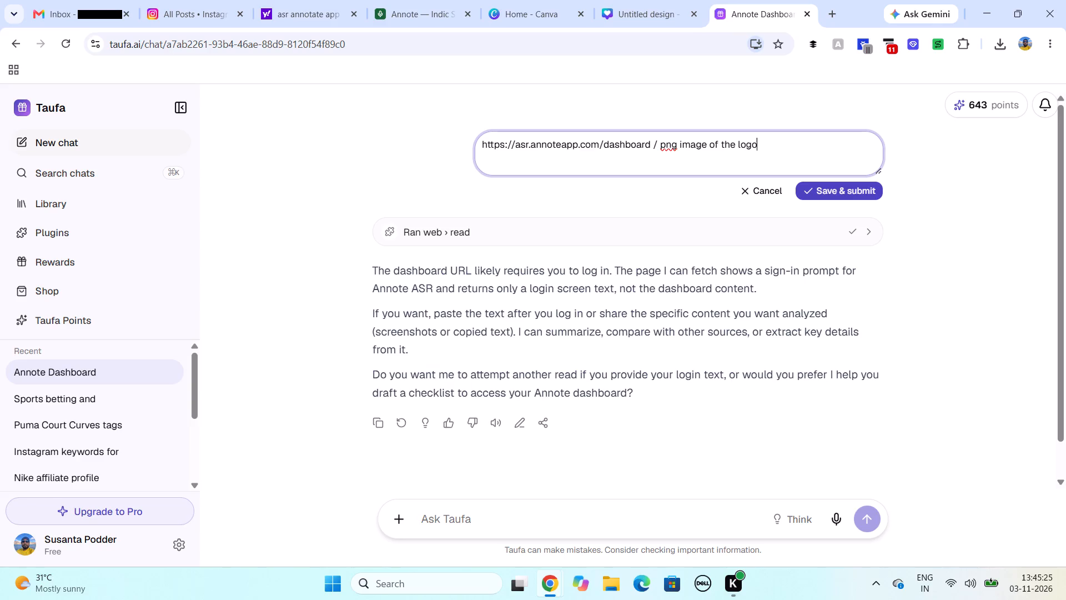
pyautogui.press('Return')
pyautogui.click(837, 194)
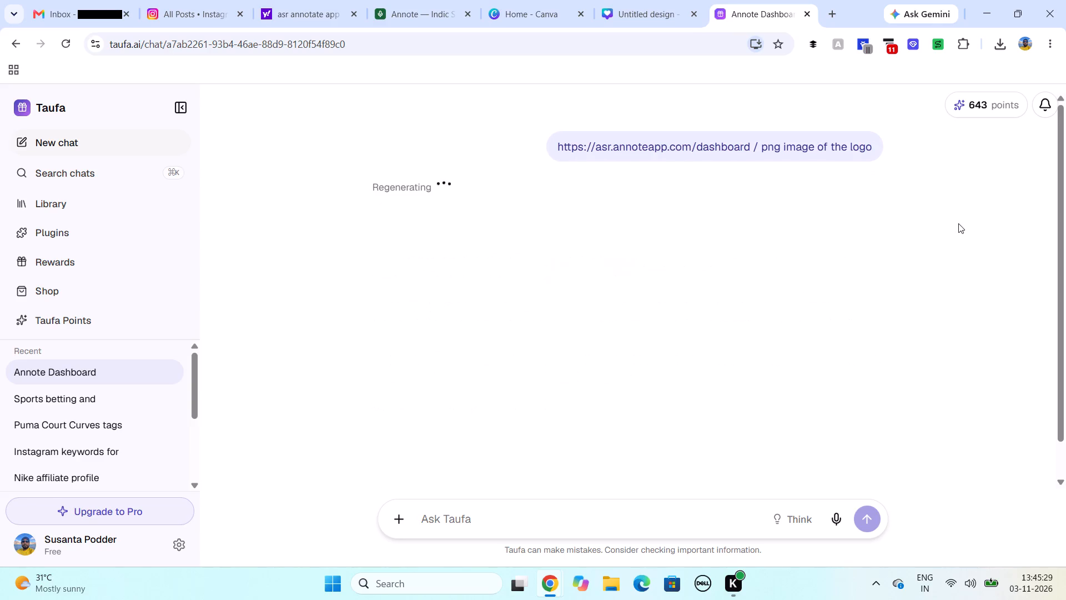
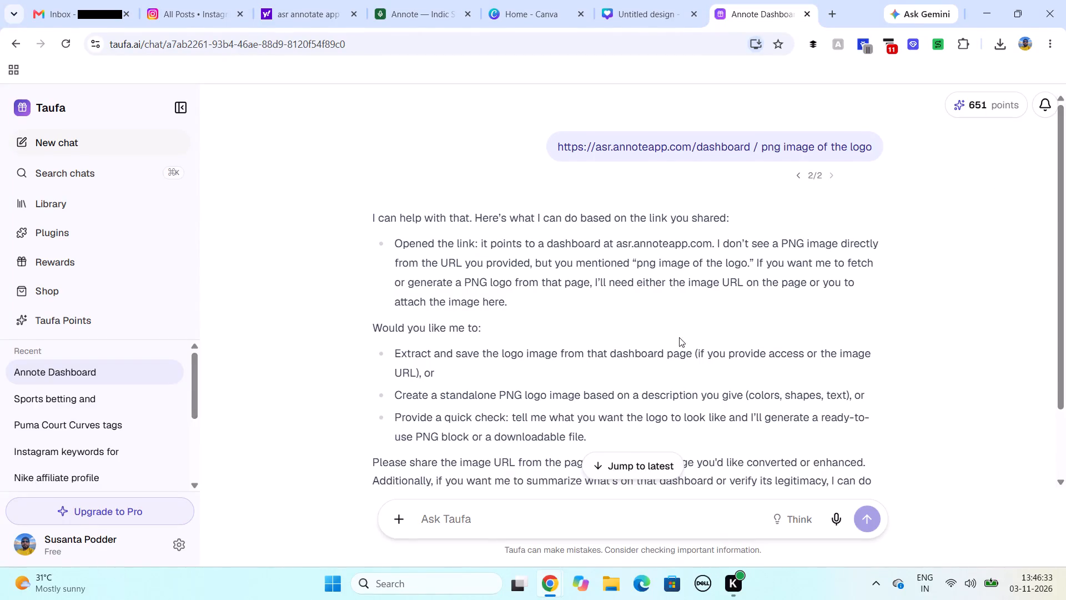
# Read Taufa's reply to the logo request, and look over the Annote ASR dashboard and its Invites page.
pyautogui.scroll(-5, 633, 297)
pyautogui.scroll(3, 641, 265)
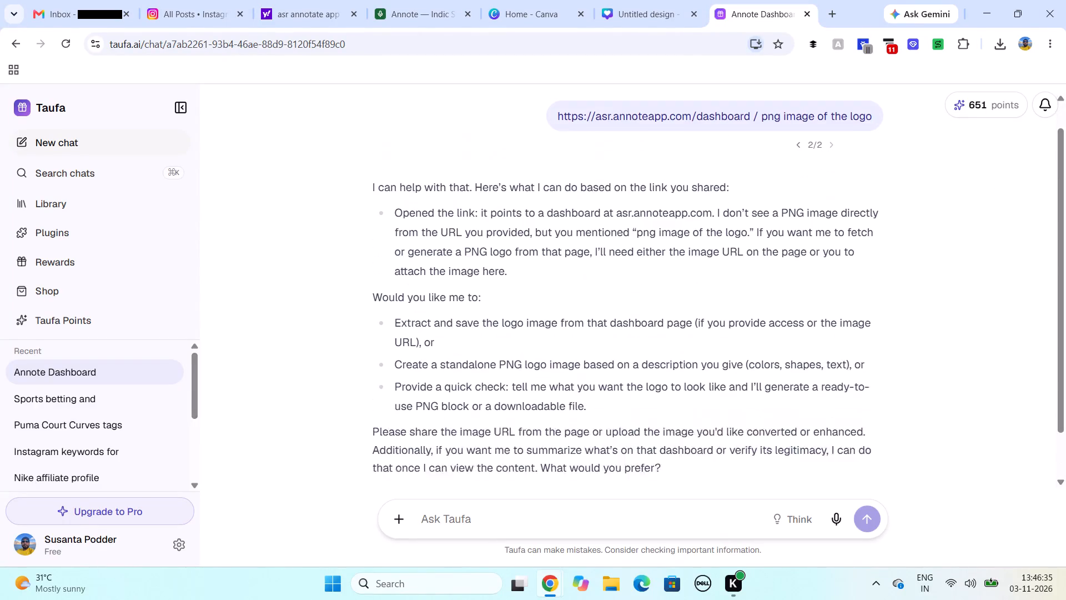
pyautogui.scroll(3, 641, 263)
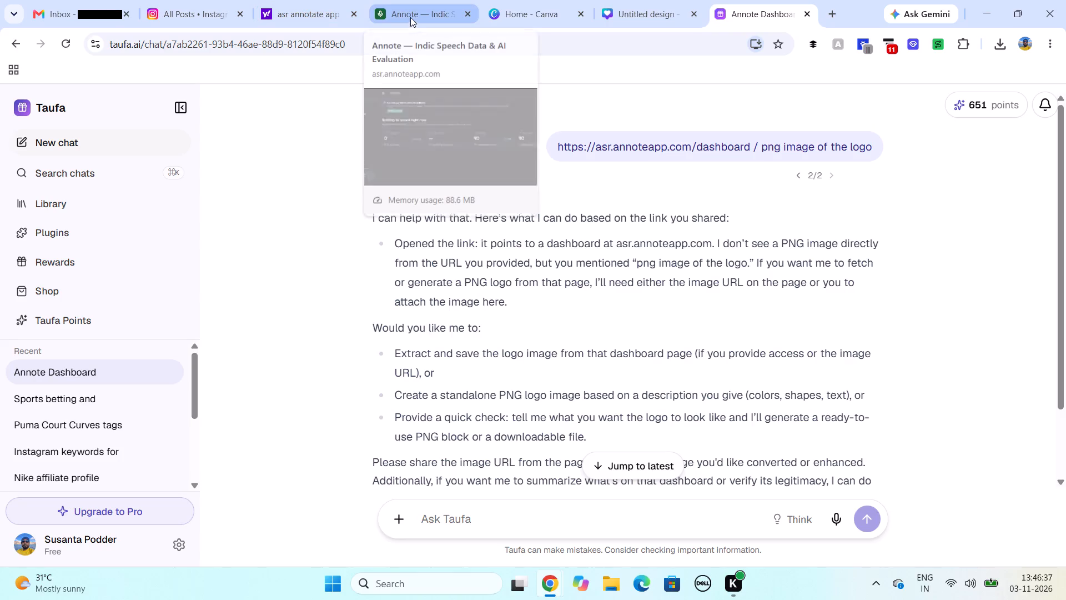
pyautogui.click(408, 15)
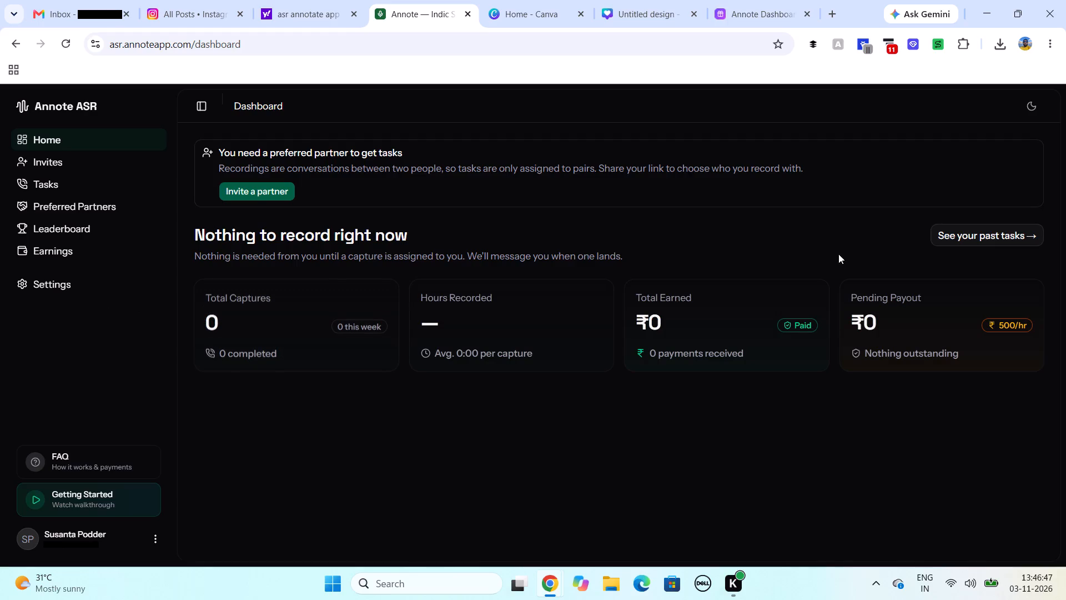
pyautogui.scroll(2, 676, 288)
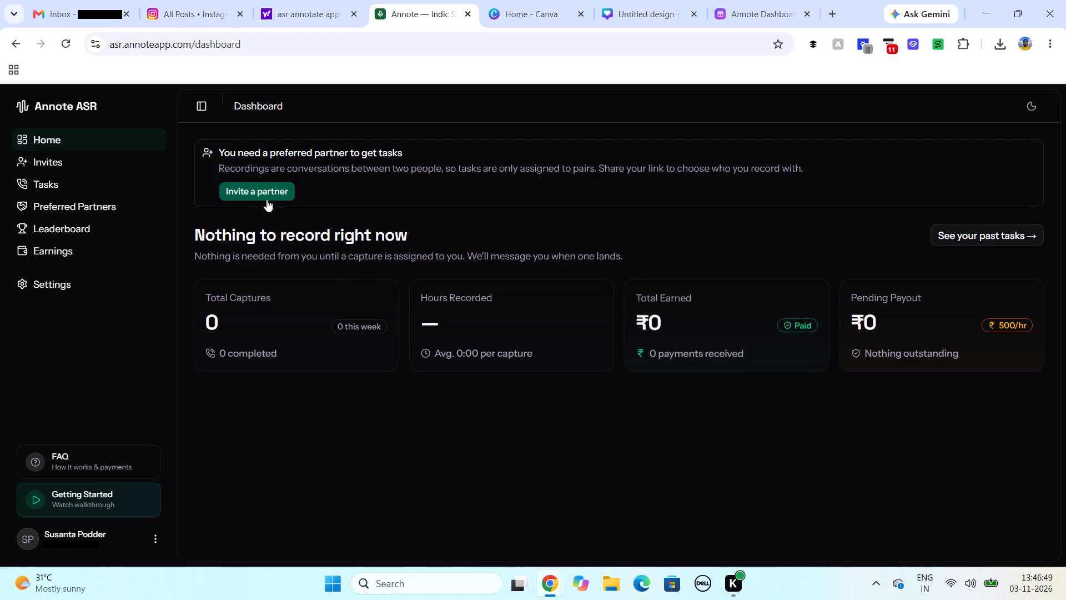
pyautogui.click(269, 192)
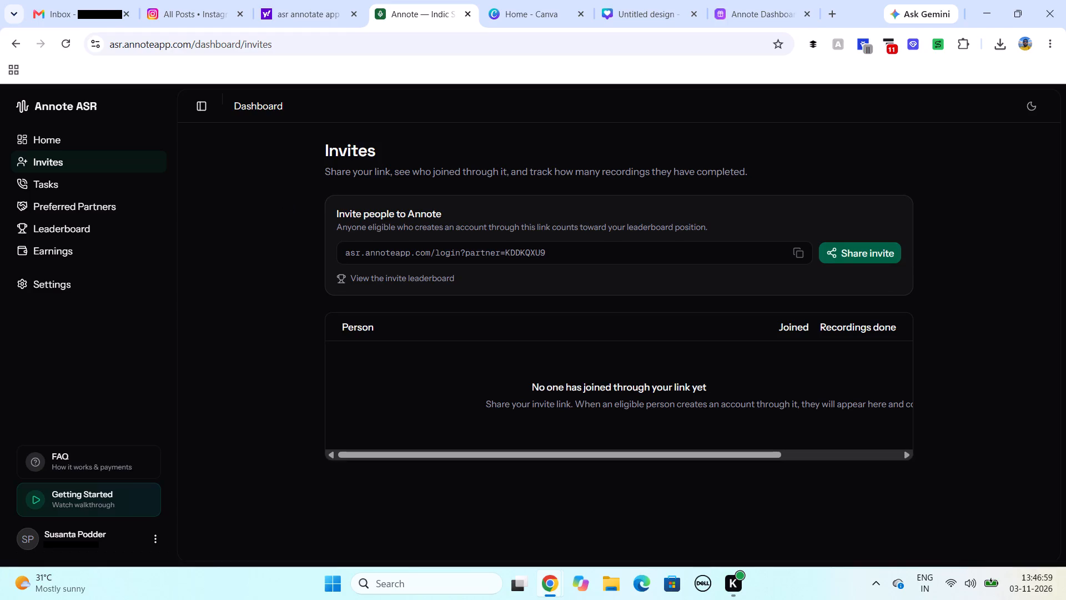
# Copy the sent logo request message from the Taufa chat and close the Taufa tab.
pyautogui.click(754, 13)
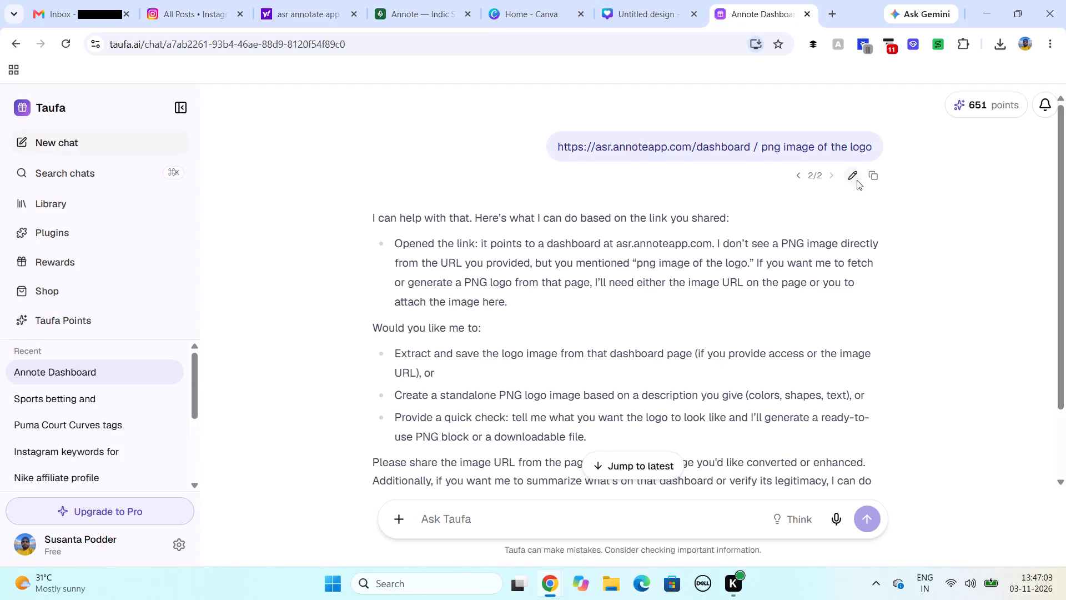
pyautogui.click(871, 176)
pyautogui.click(803, 13)
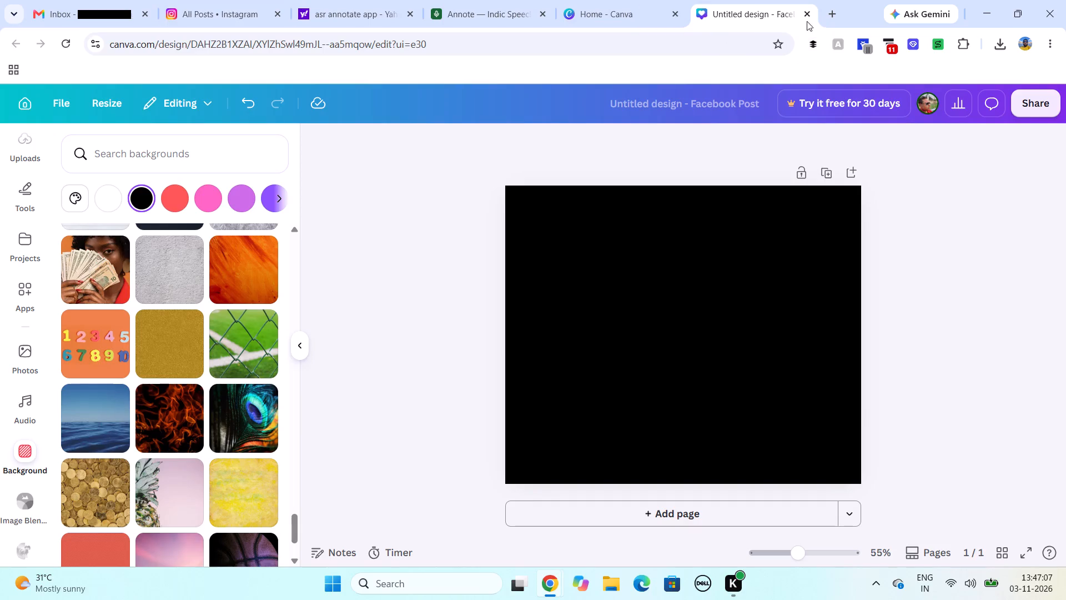
pyautogui.click(832, 13)
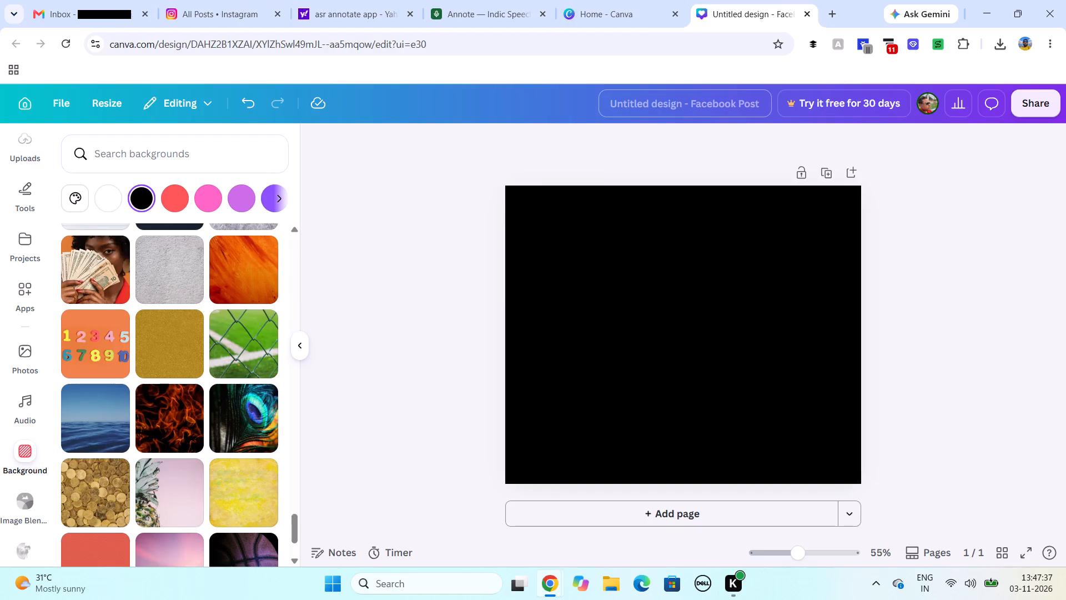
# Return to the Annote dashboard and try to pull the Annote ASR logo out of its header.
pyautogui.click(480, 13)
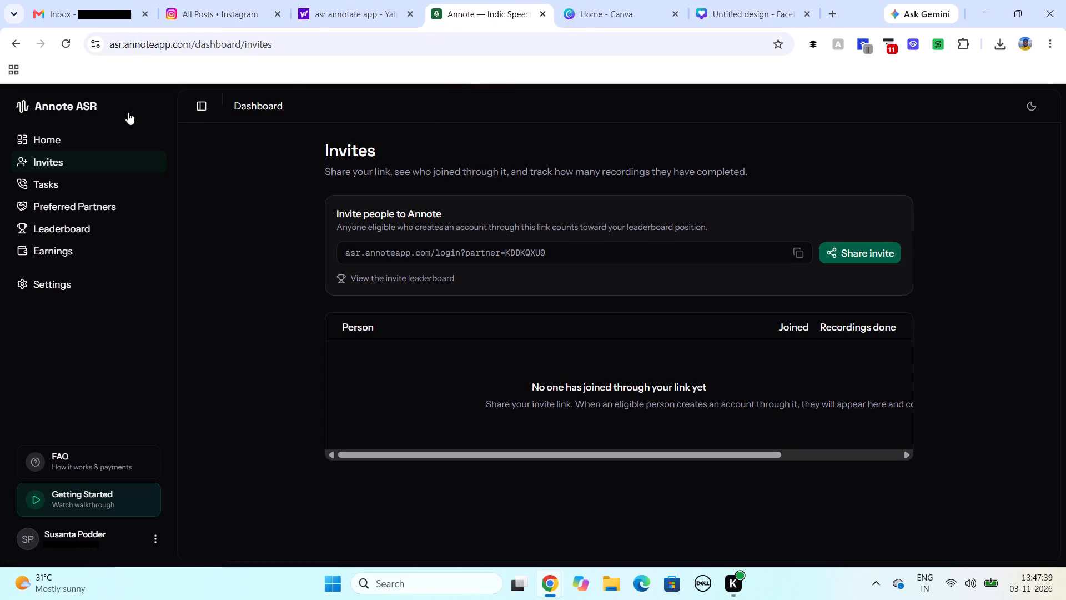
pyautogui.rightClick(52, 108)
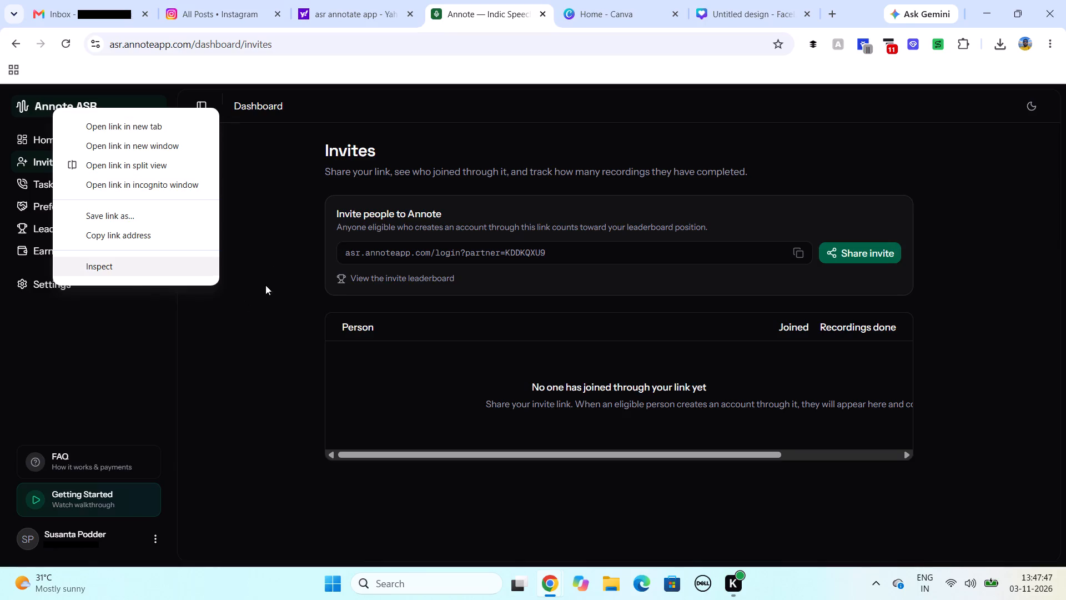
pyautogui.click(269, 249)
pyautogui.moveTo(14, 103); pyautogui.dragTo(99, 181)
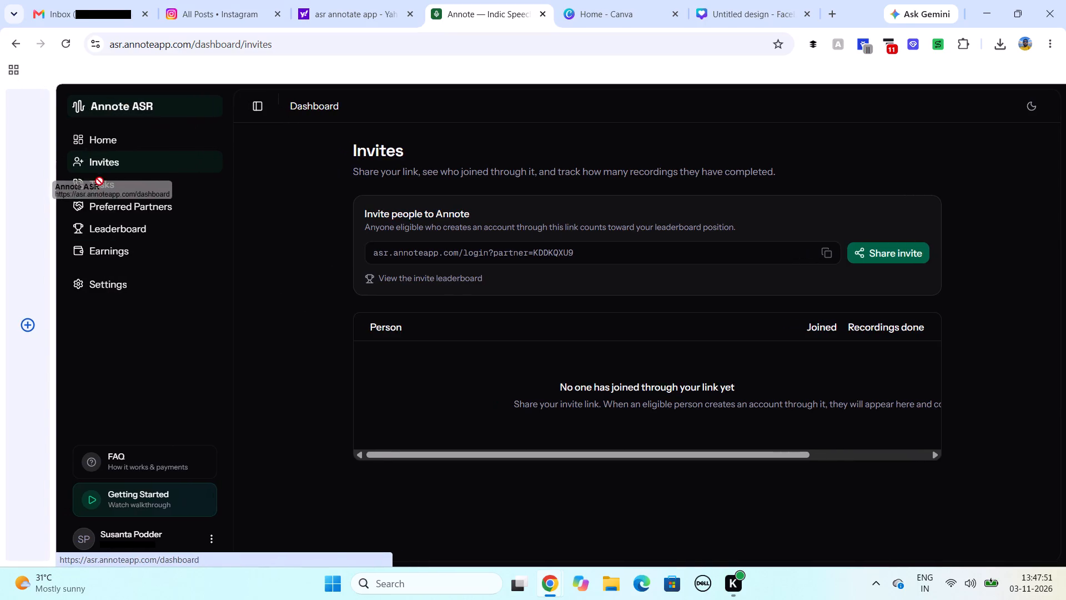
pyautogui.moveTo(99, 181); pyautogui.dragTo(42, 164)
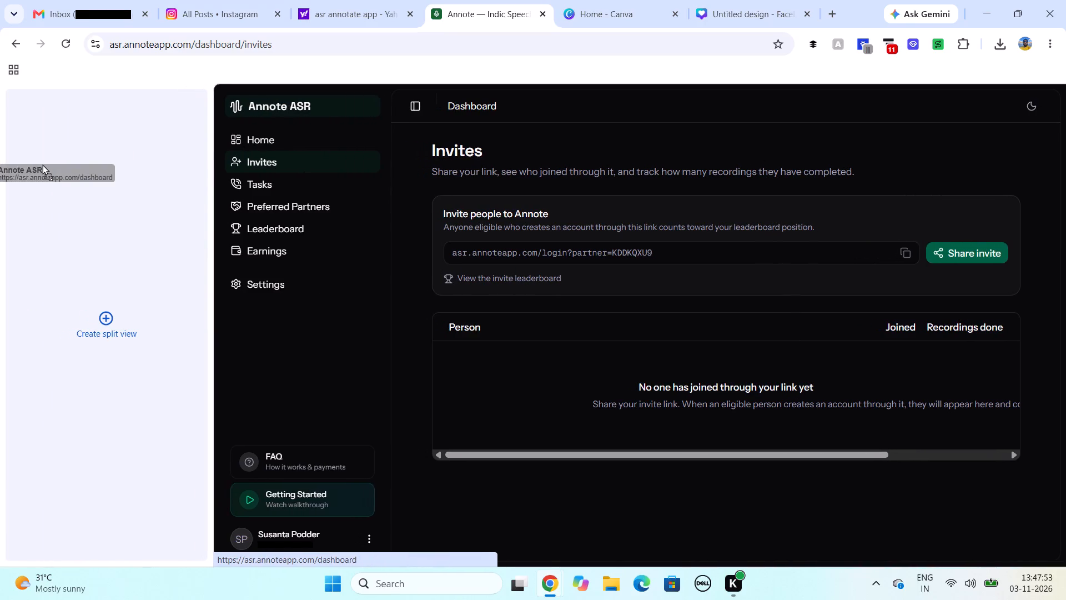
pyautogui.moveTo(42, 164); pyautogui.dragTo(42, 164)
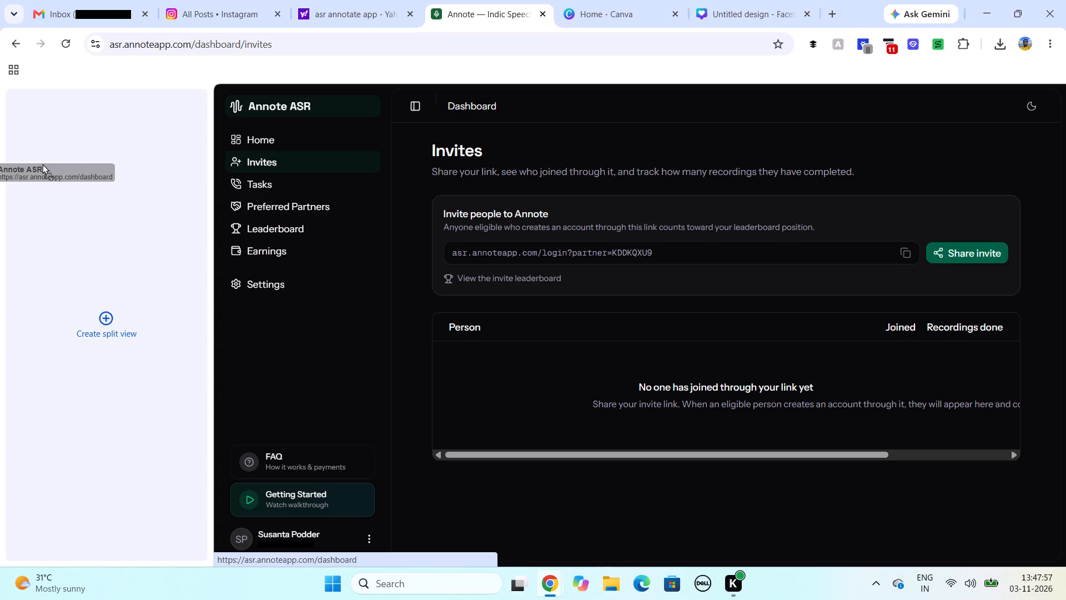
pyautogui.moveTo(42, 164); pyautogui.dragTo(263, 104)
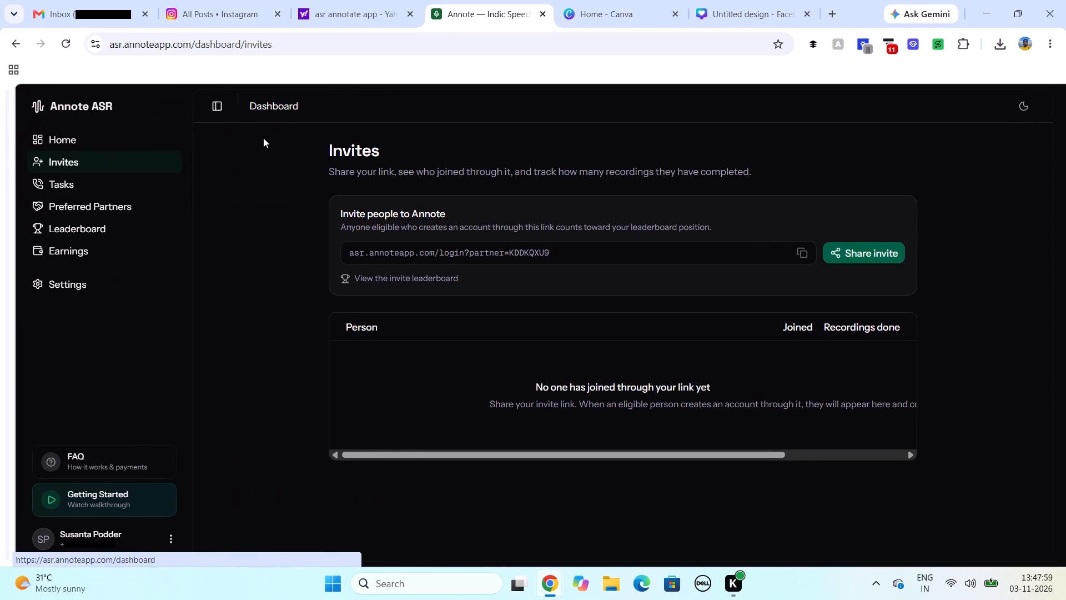
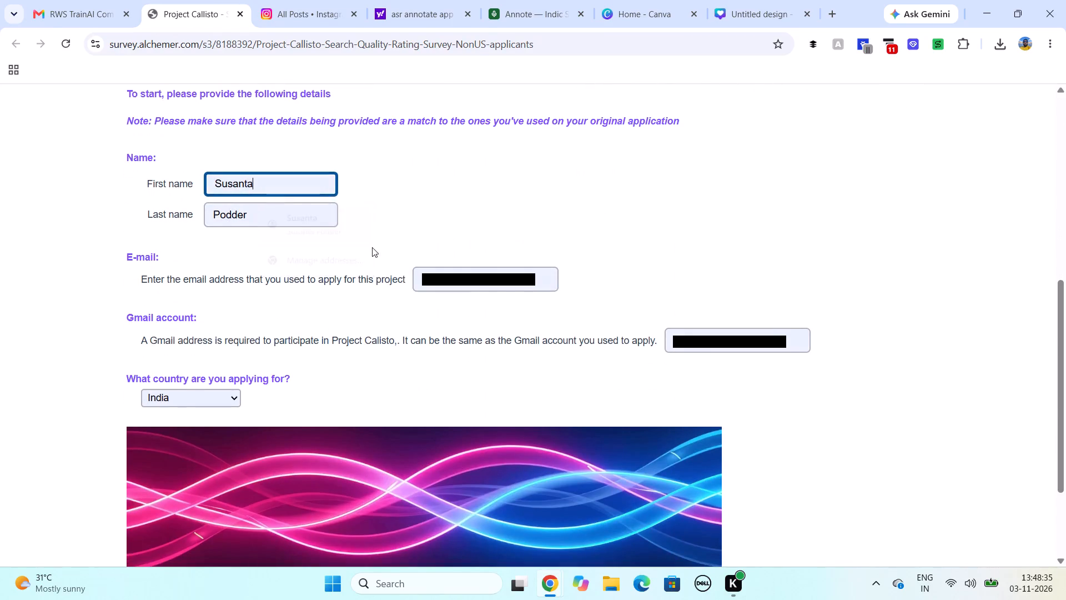
# Proceed from the completed applicant details page of the Project Callisto survey to its following page.
pyautogui.scroll(-4, 444, 260)
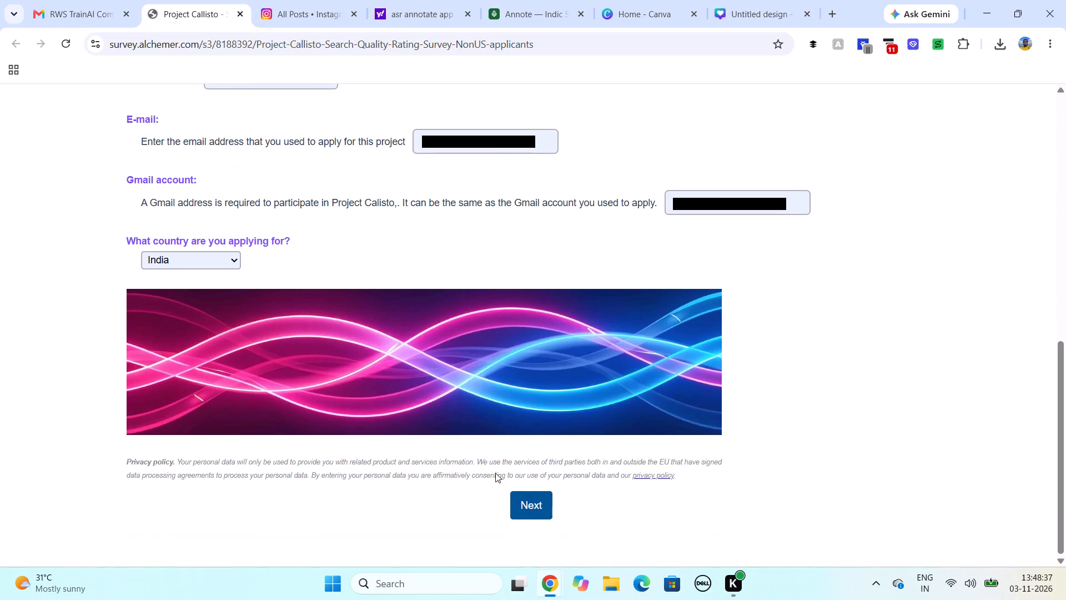
pyautogui.click(536, 509)
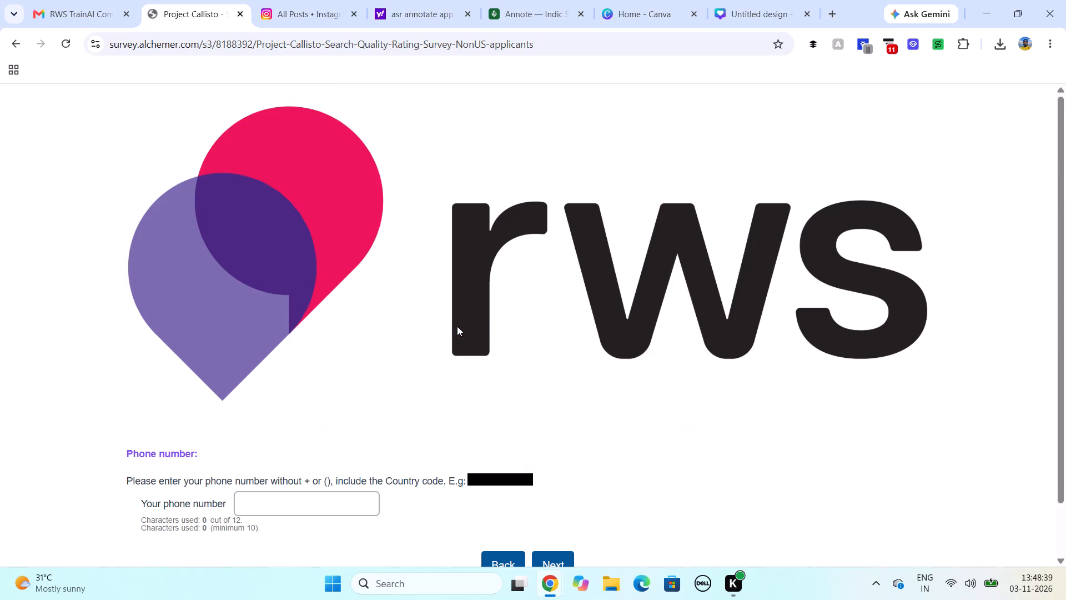
# Fill in the phone number field with the saved number and continue to the NDA page.
pyautogui.click(305, 502)
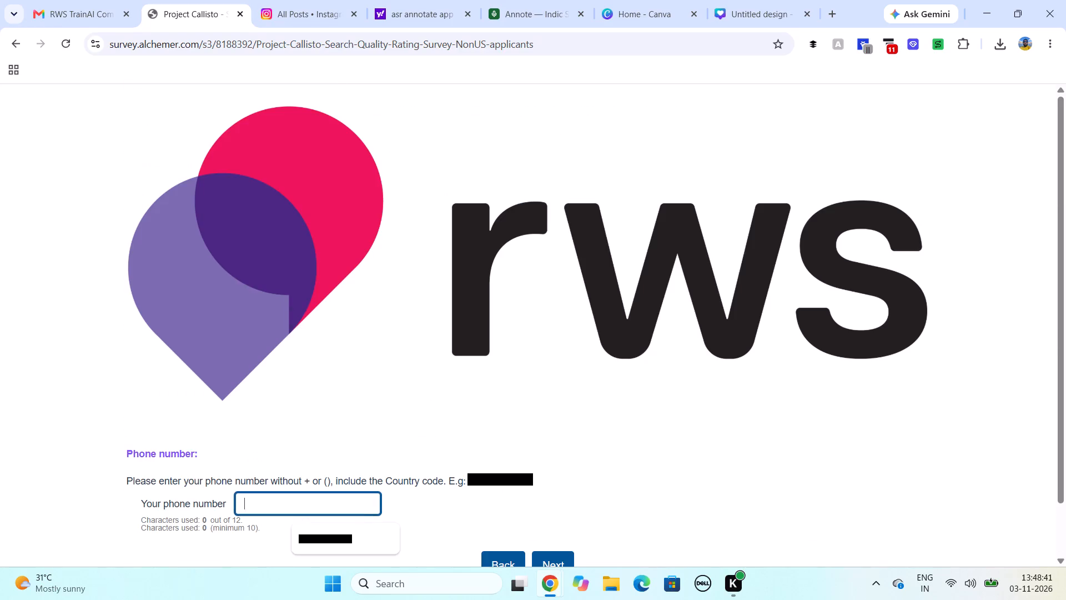
pyautogui.click(344, 536)
pyautogui.scroll(-2, 489, 414)
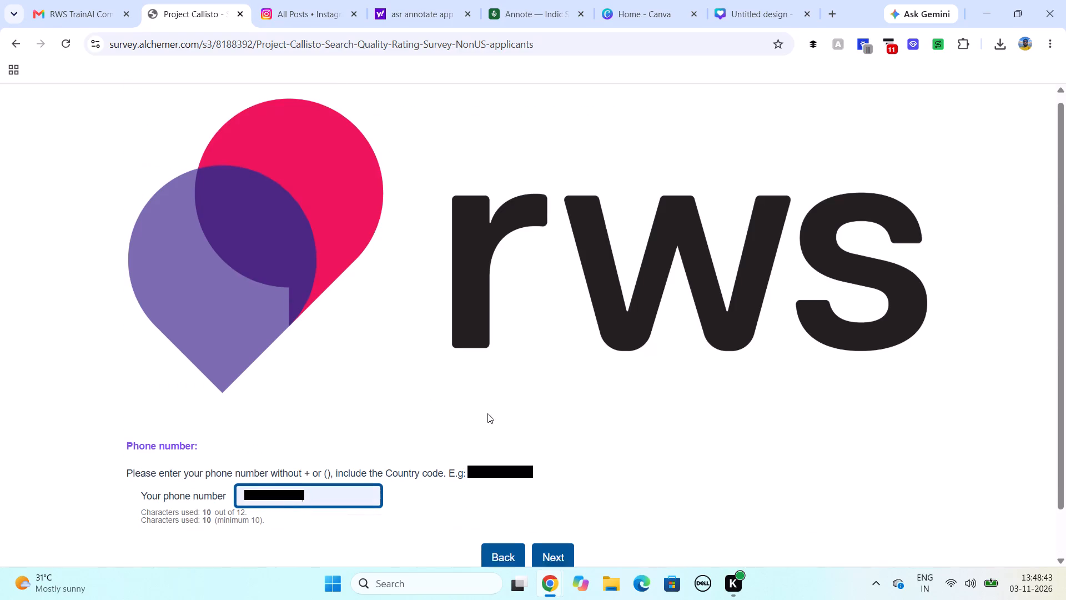
pyautogui.scroll(-1, 487, 413)
pyautogui.click(550, 506)
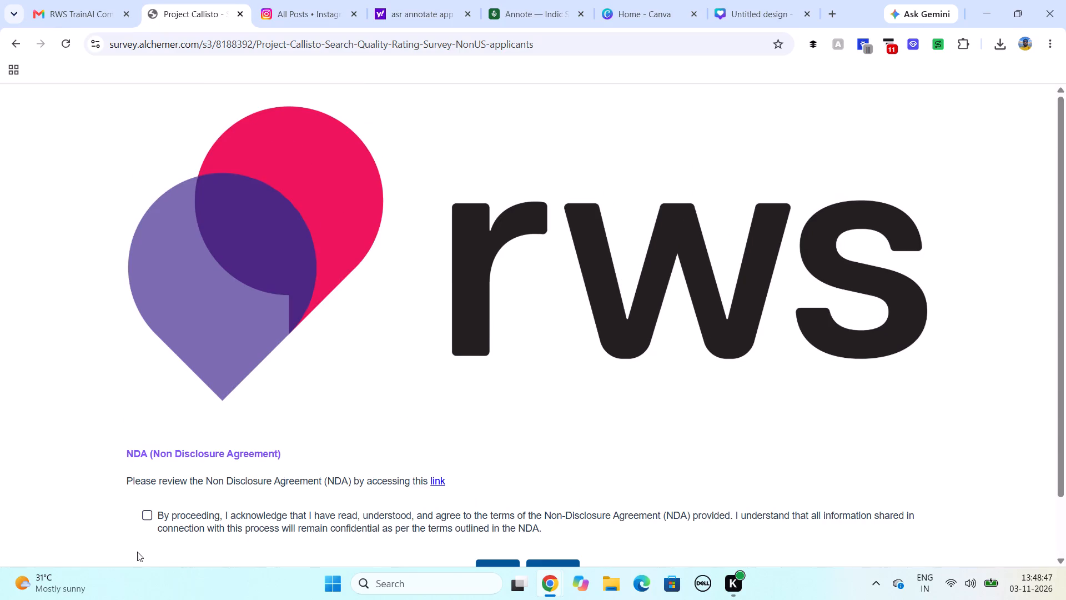
# Accept the Non-Disclosure Agreement acknowledgement, submit the Project Callisto survey, and look over the closing page.
pyautogui.click(147, 514)
pyautogui.scroll(-2, 234, 448)
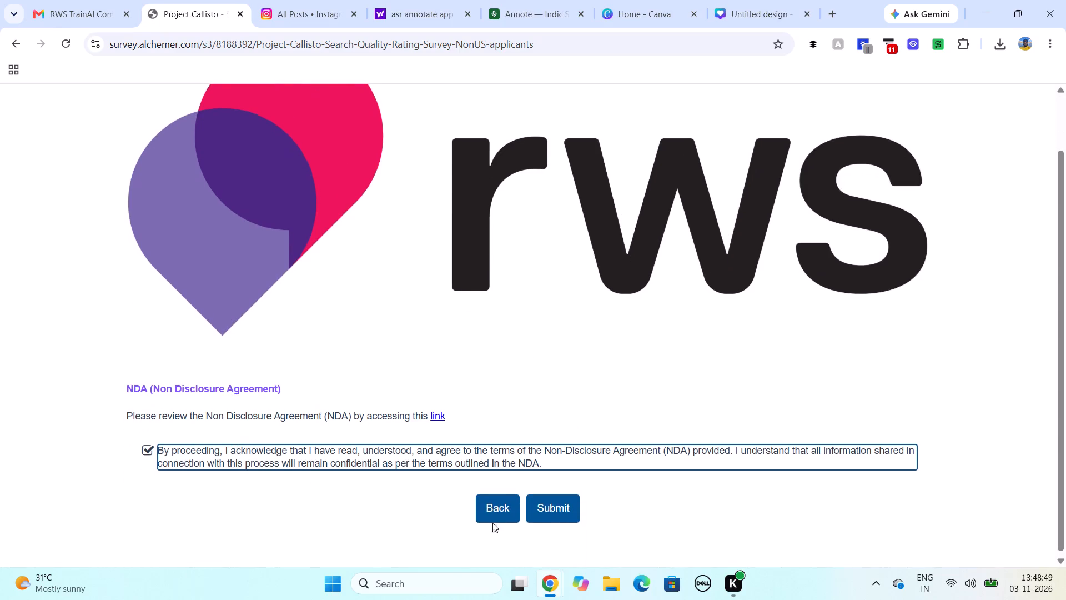
pyautogui.click(564, 511)
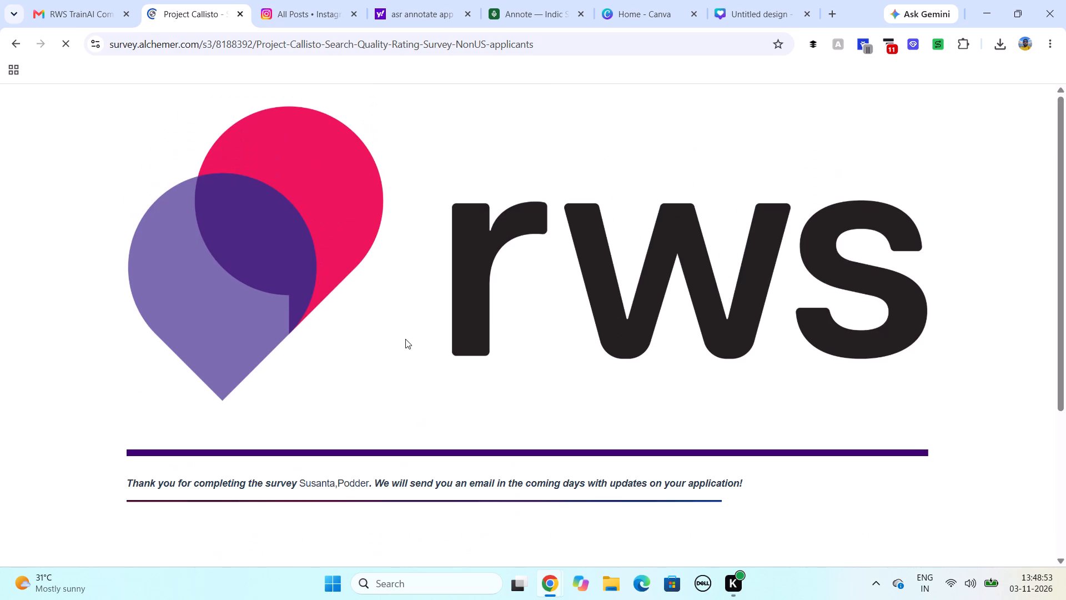
pyautogui.scroll(-3, 405, 339)
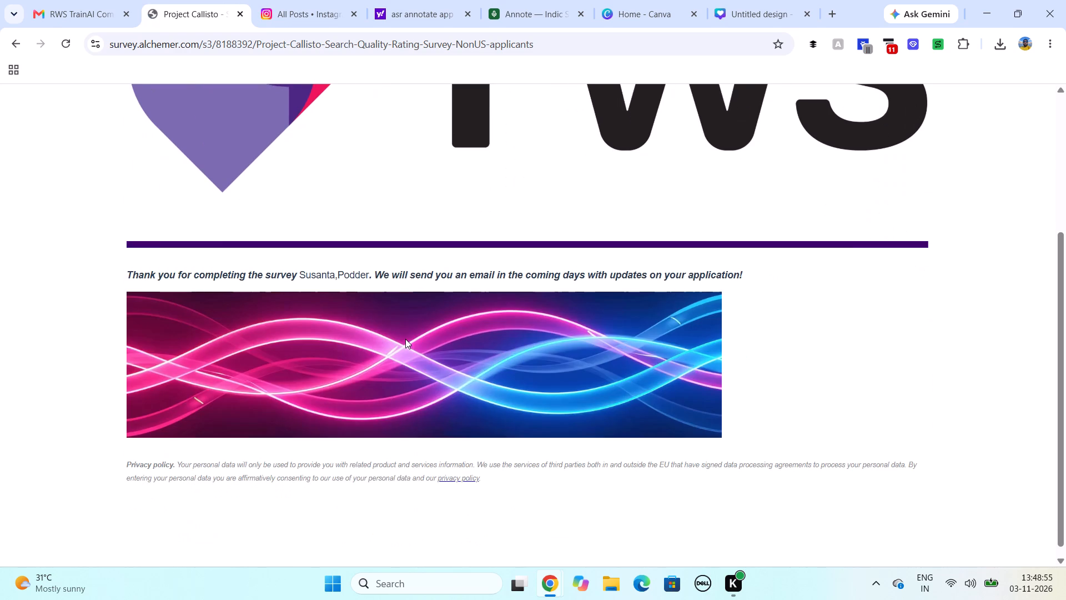
pyautogui.scroll(5, 404, 339)
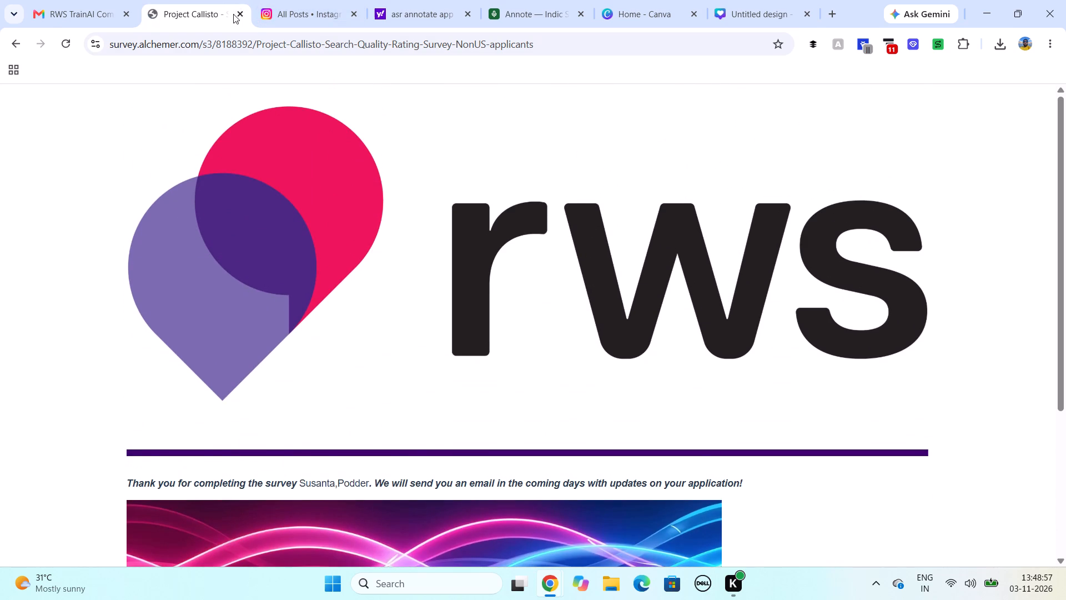
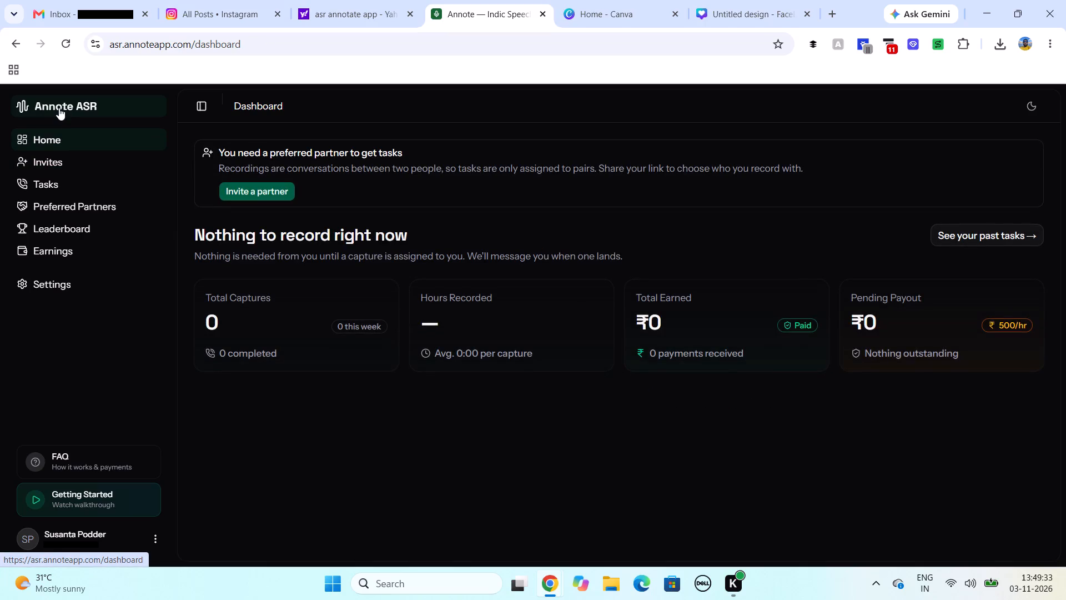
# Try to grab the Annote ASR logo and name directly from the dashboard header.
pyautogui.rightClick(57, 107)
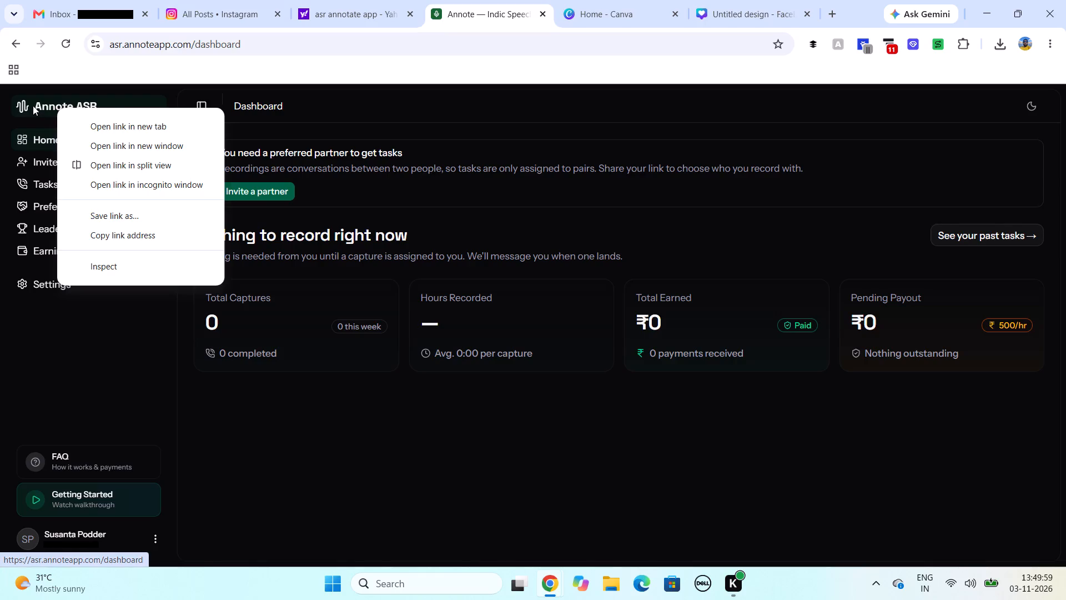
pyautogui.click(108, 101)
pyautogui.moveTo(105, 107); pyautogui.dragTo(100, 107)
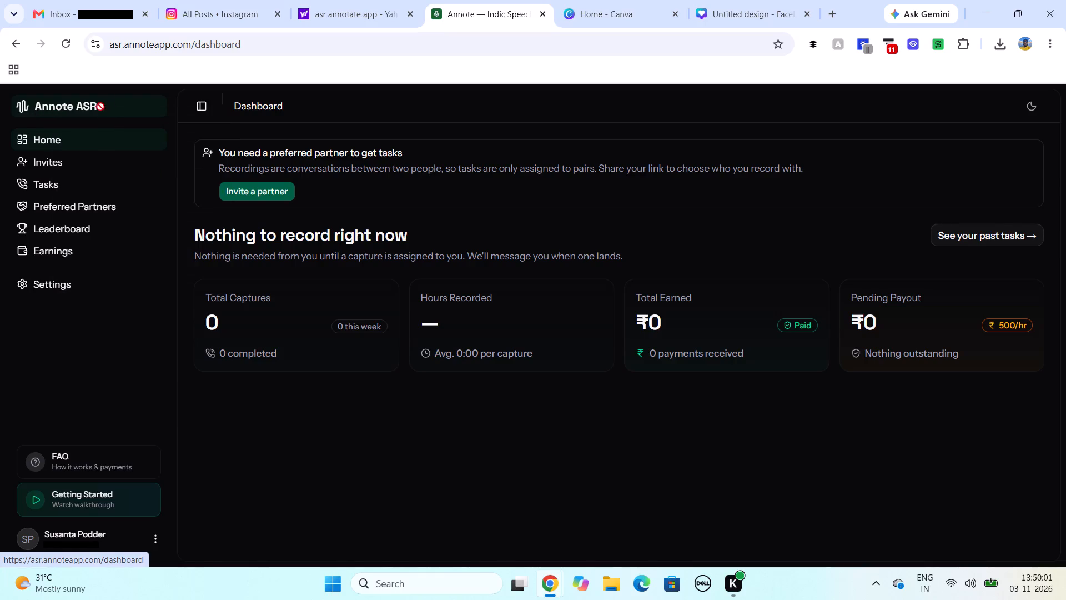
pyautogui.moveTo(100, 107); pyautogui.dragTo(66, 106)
# Look through the Yahoo image results for "asr annotate app" for the Annote ASR logo.
pyautogui.click(365, 10)
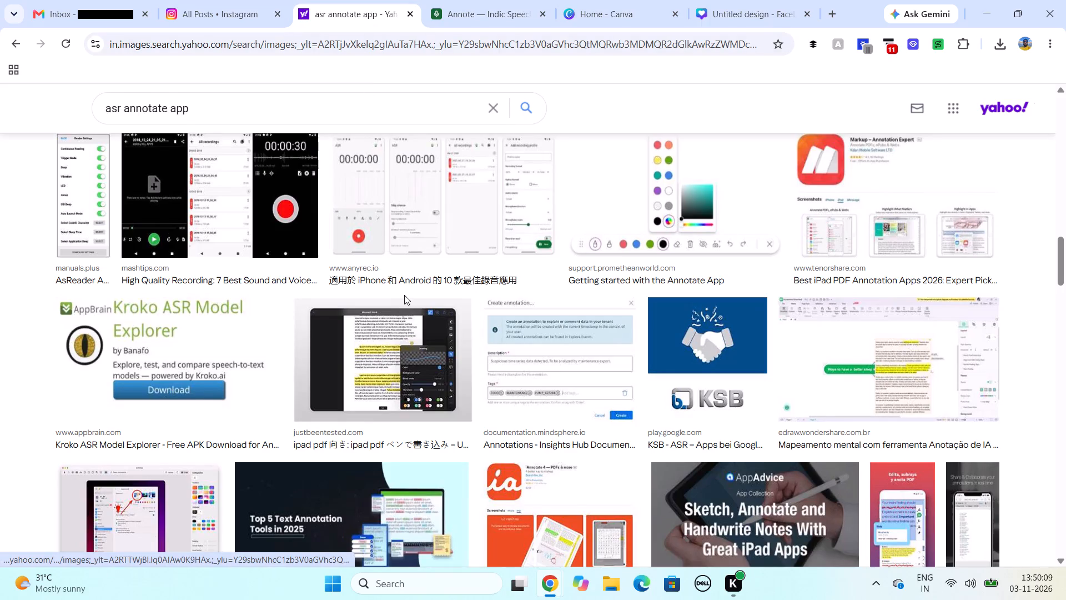
pyautogui.scroll(-6, 404, 294)
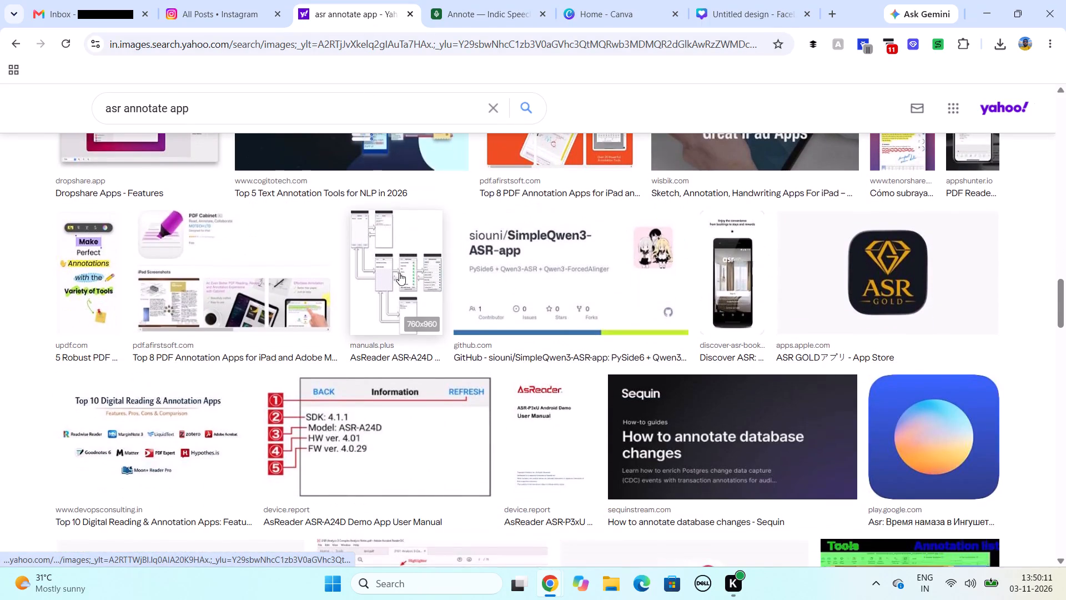
pyautogui.scroll(-5, 399, 273)
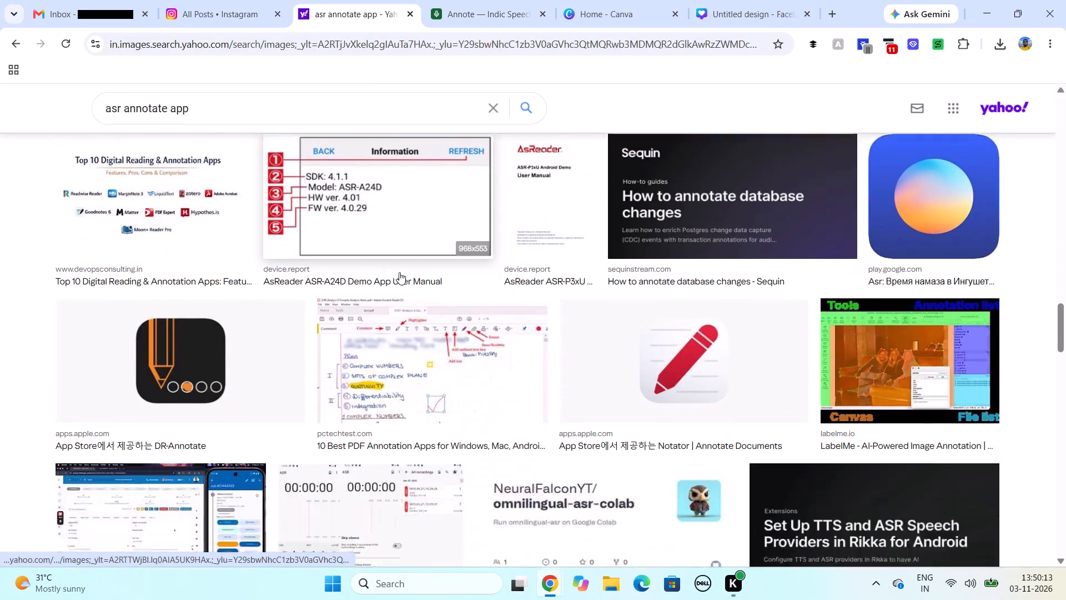
pyautogui.scroll(-5, 399, 272)
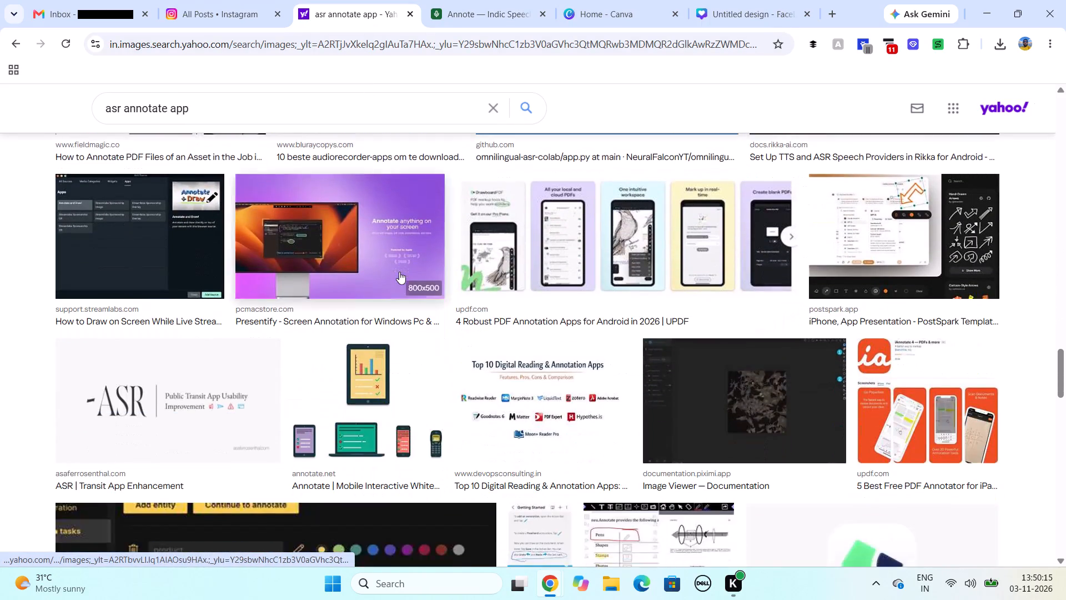
pyautogui.scroll(-1, 399, 272)
pyautogui.scroll(10, 399, 271)
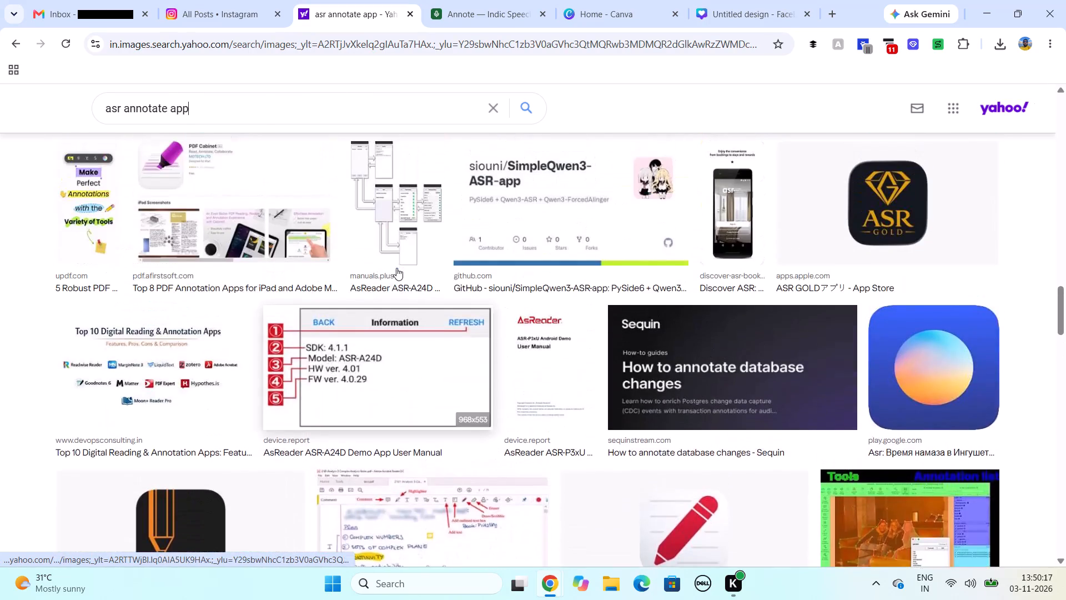
pyautogui.scroll(2, 396, 268)
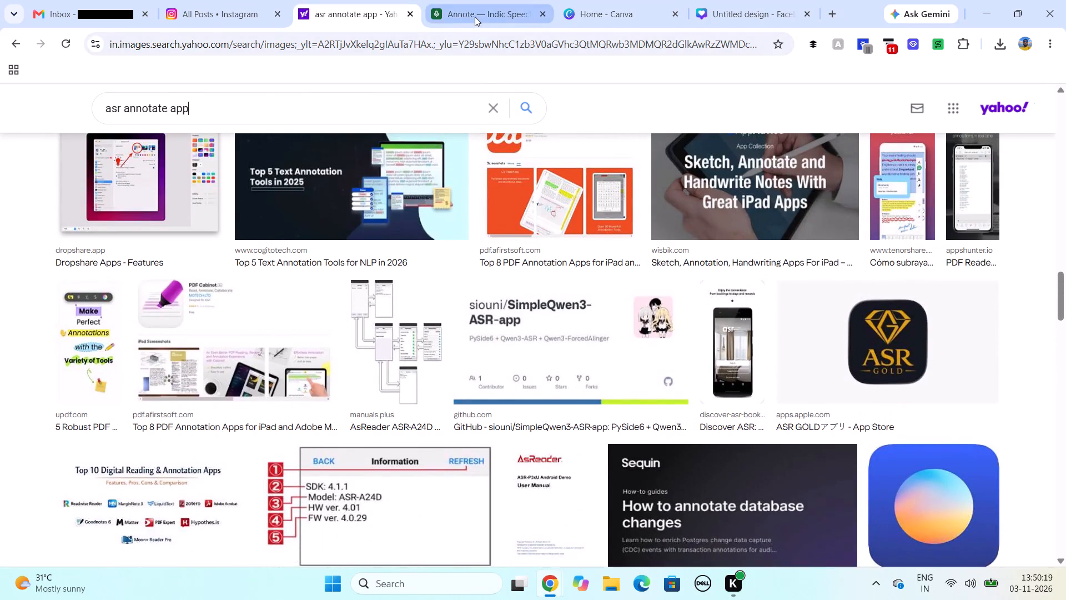
pyautogui.click(475, 17)
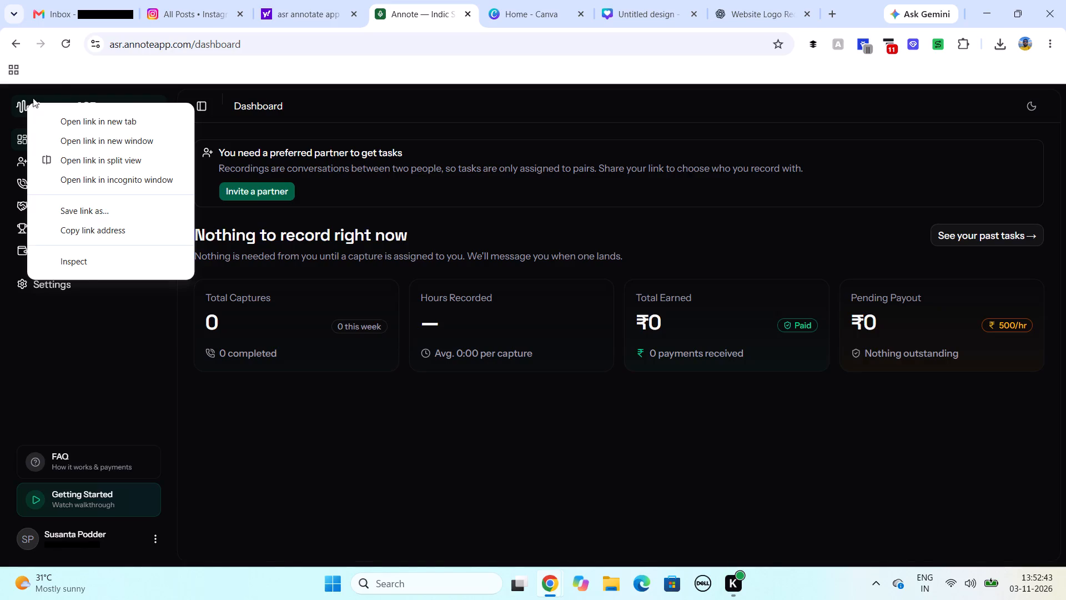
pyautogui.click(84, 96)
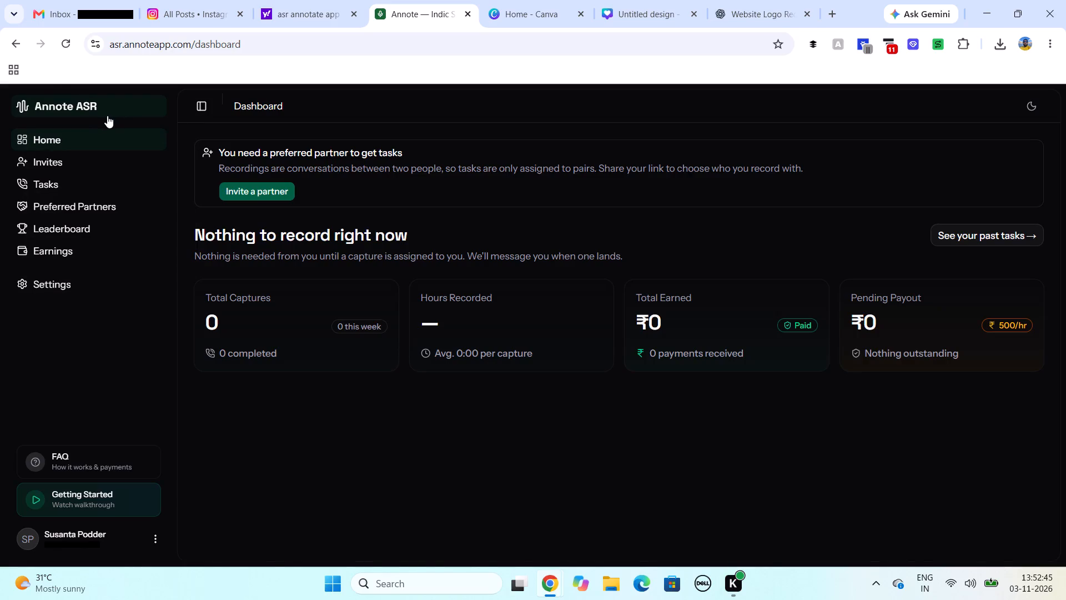
# Switch to the Canva design and add a heading reading "Annotet ASR" on the black page.
pyautogui.click(652, 14)
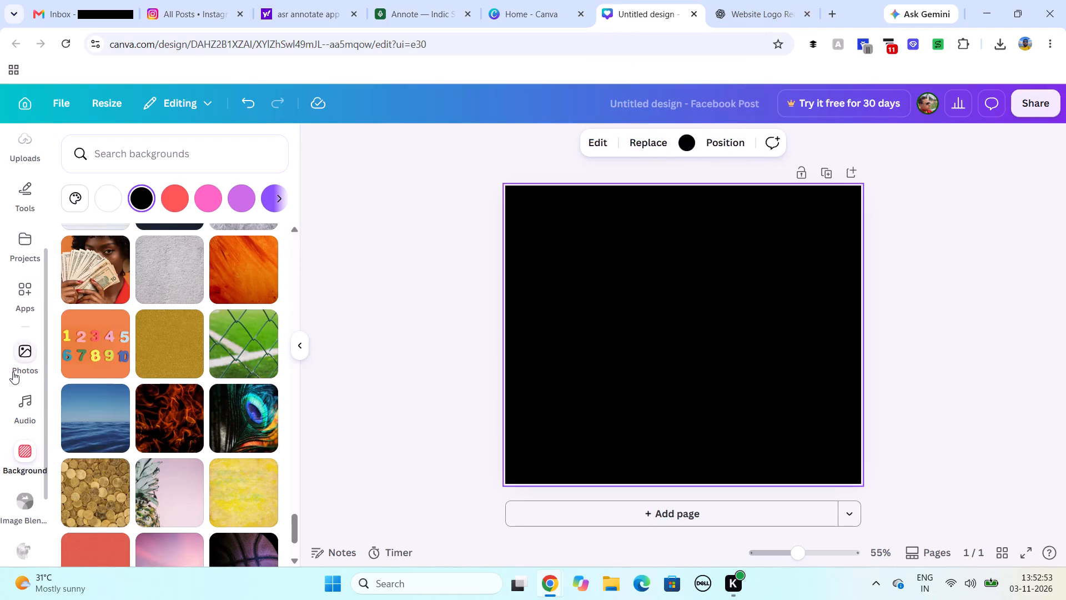
pyautogui.scroll(5, 14, 264)
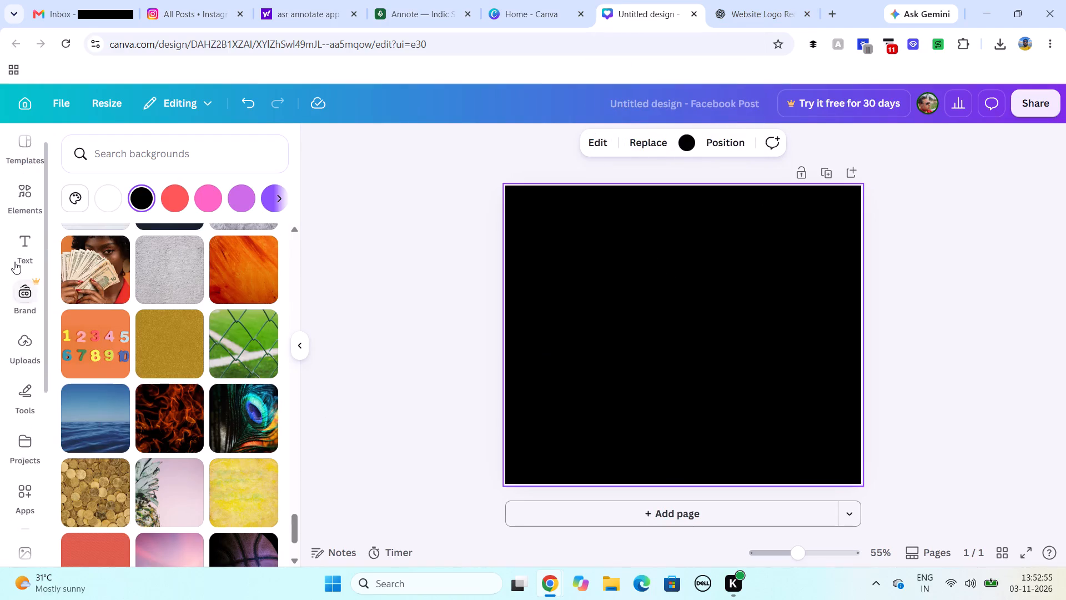
pyautogui.click(28, 251)
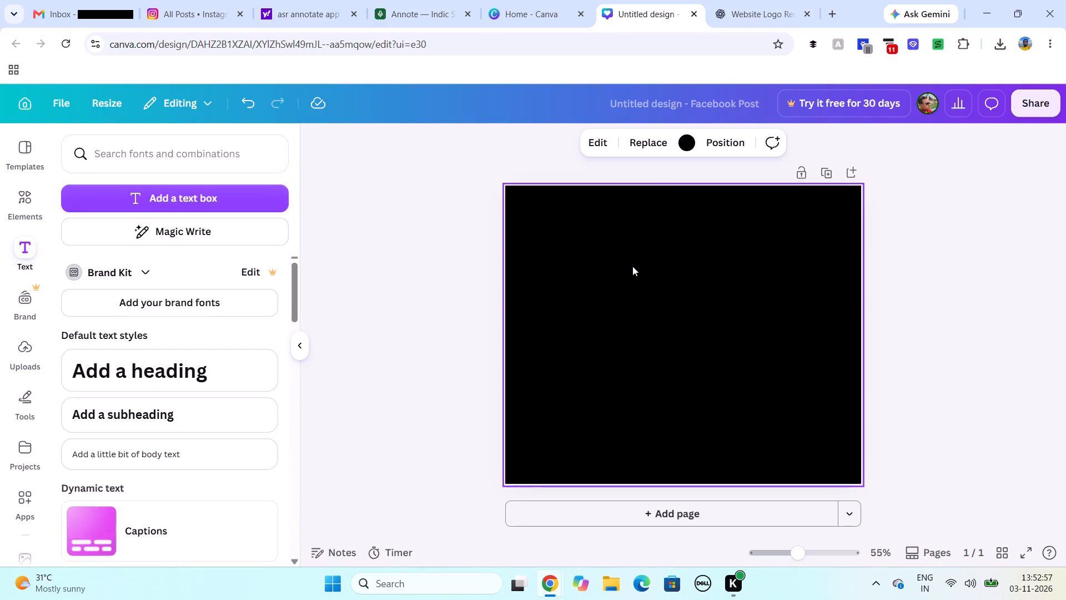
pyautogui.click(632, 266)
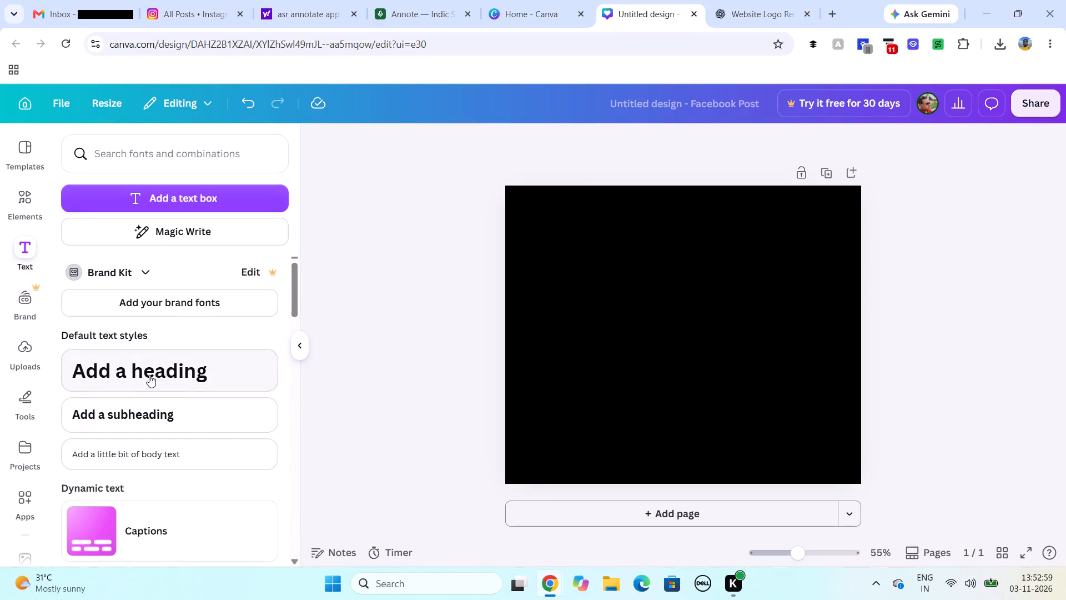
pyautogui.click(149, 375)
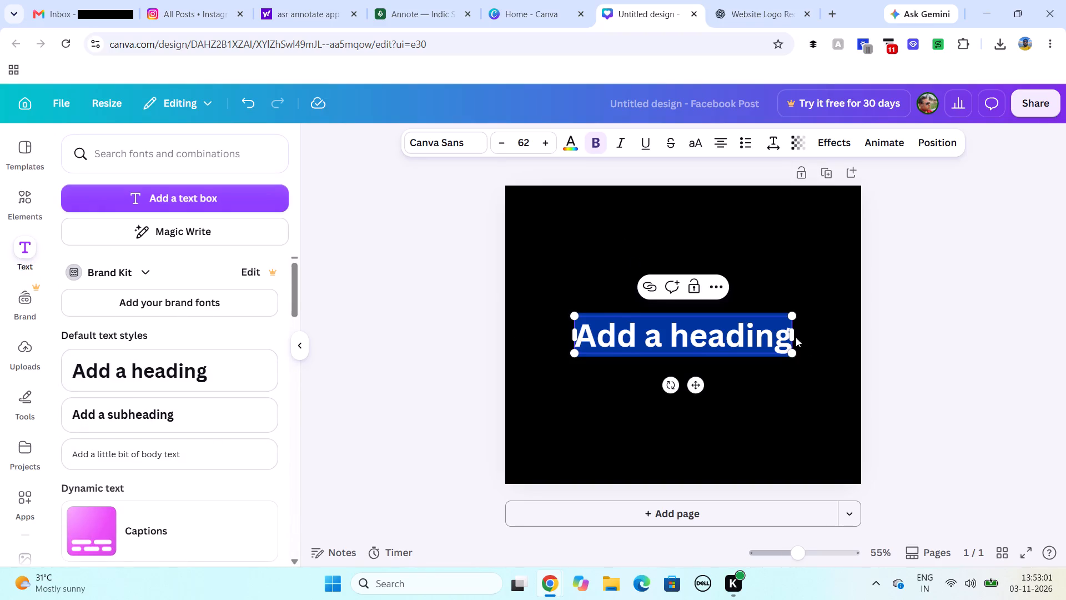
pyautogui.press('BackSpace')
pyautogui.press('BackSpace')
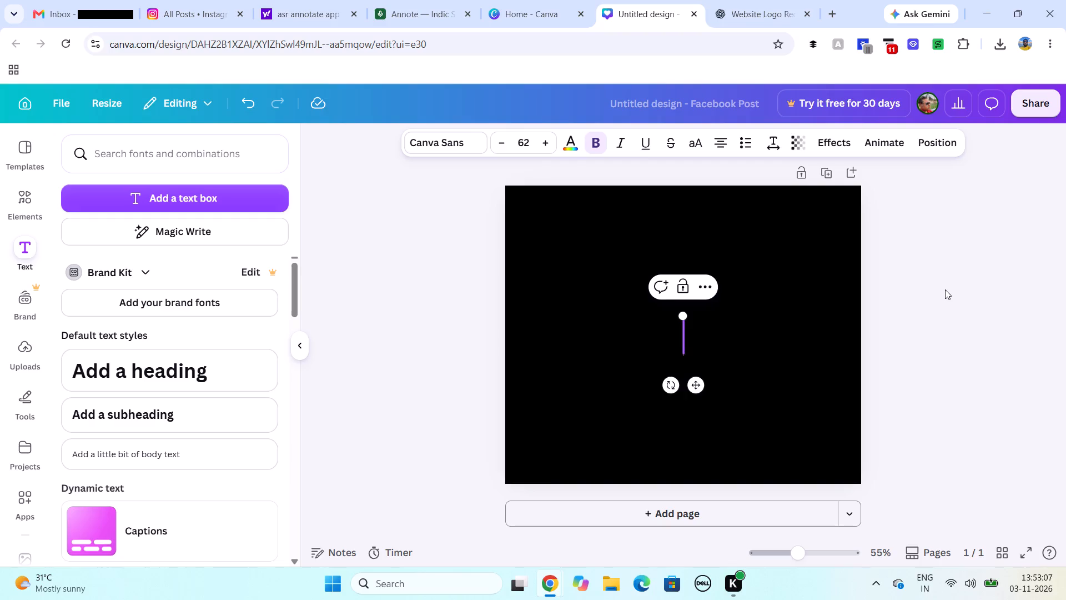
pyautogui.press('a')
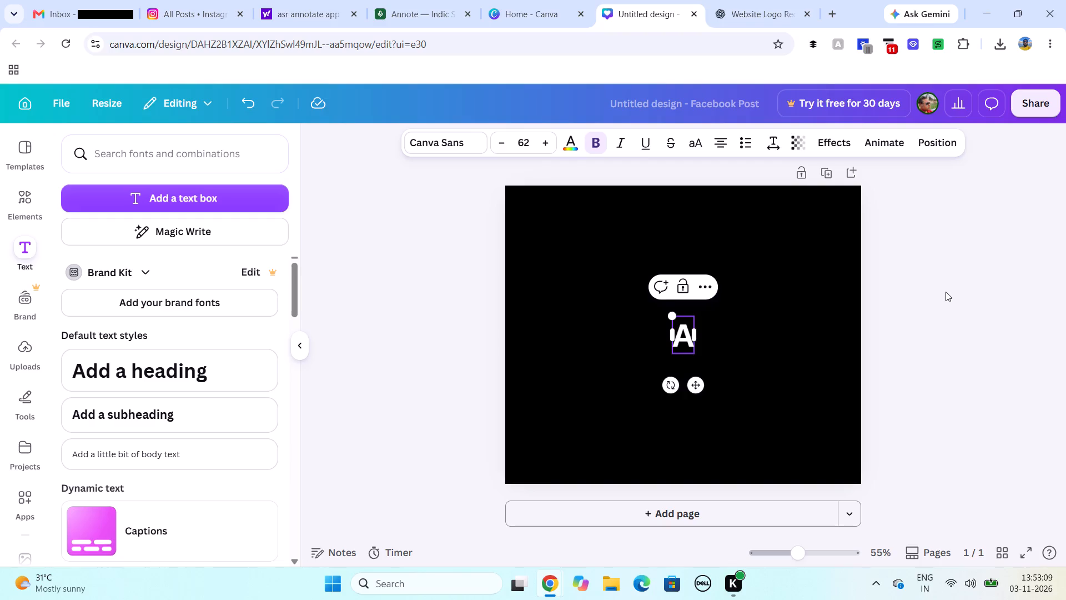
pyautogui.write('nnote')
pyautogui.press('t')
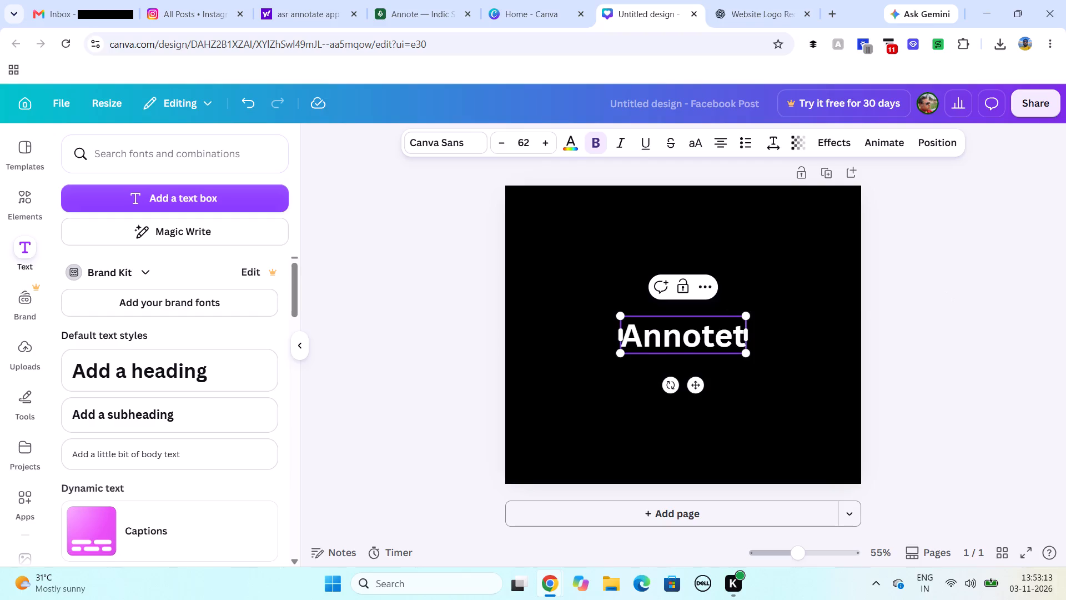
pyautogui.press('space')
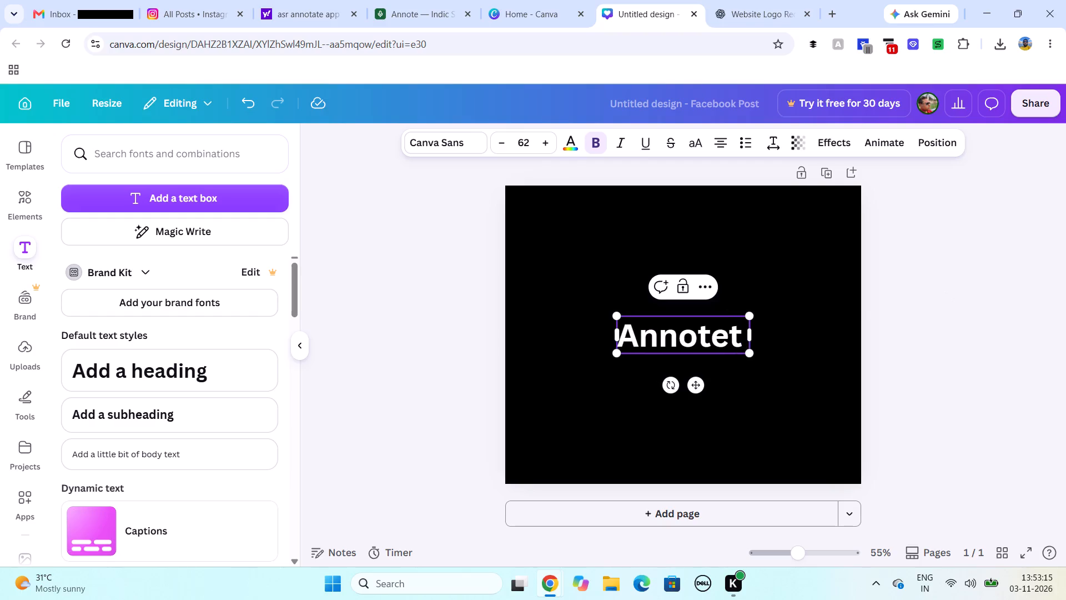
pyautogui.write('as')
pyautogui.press('r')
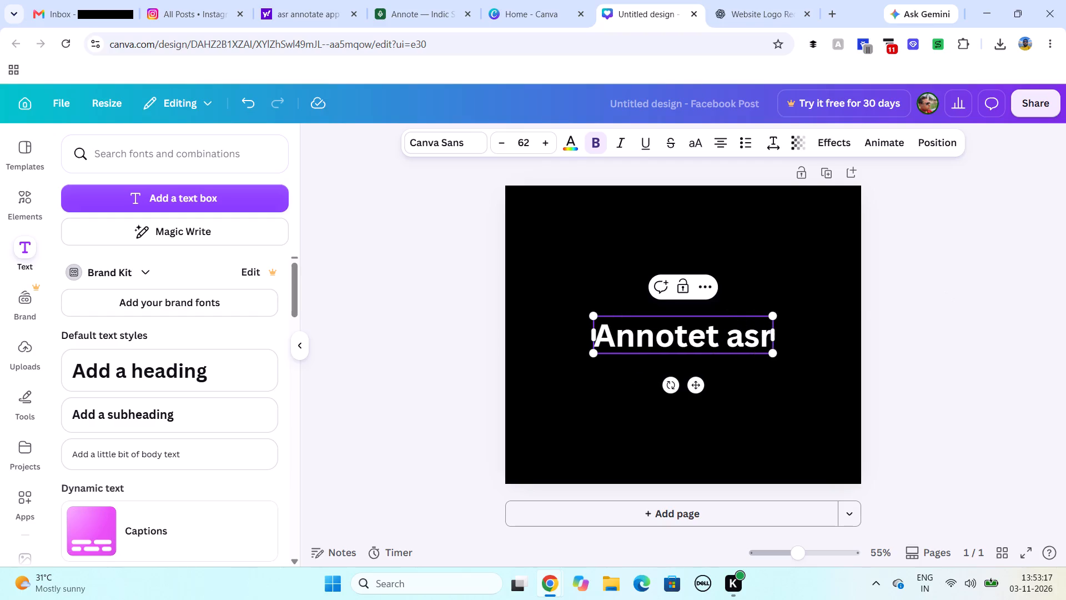
pyautogui.press('BackSpace')
pyautogui.press('BackSpace')
pyautogui.press('BackSpace')
pyautogui.write('ASR')
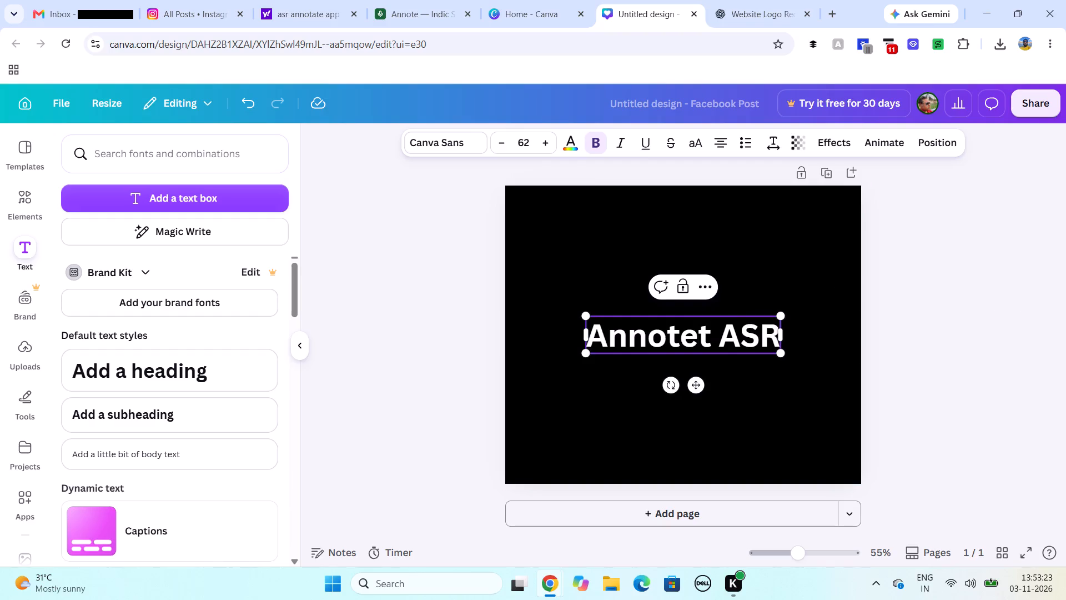
pyautogui.click(826, 262)
# Move the "Annotet ASR" heading to the top of the page, slightly right of centre.
pyautogui.moveTo(698, 342); pyautogui.dragTo(700, 342)
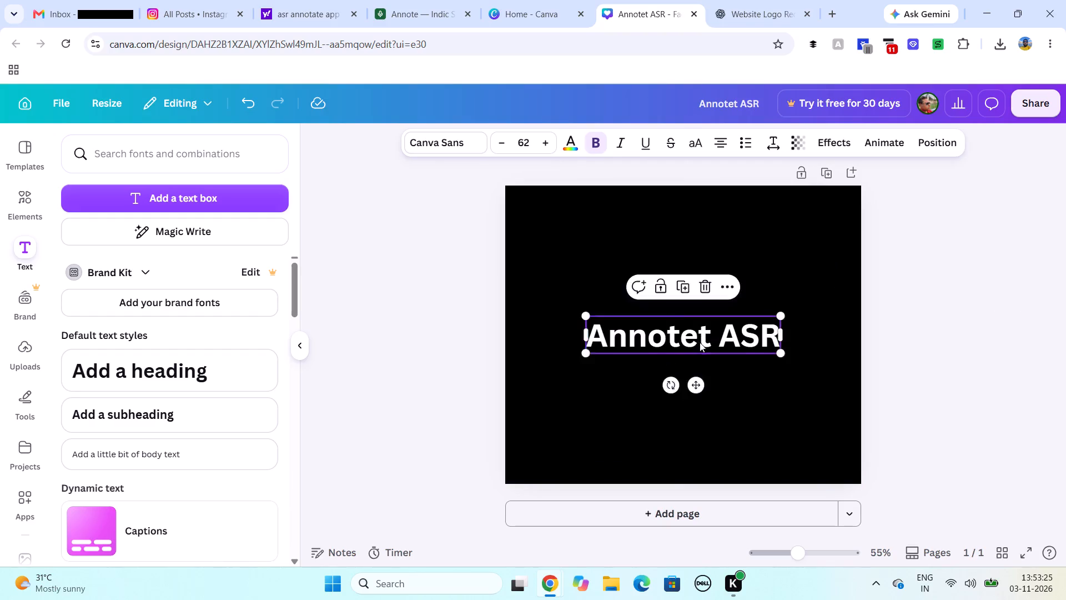
pyautogui.moveTo(700, 342); pyautogui.dragTo(706, 246)
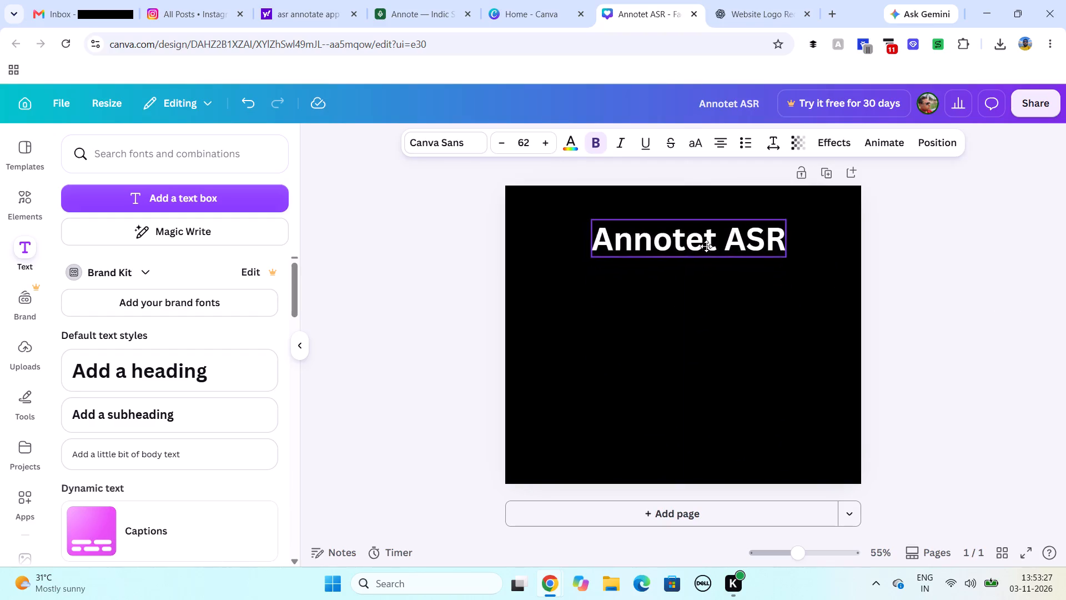
pyautogui.moveTo(706, 246); pyautogui.dragTo(735, 236)
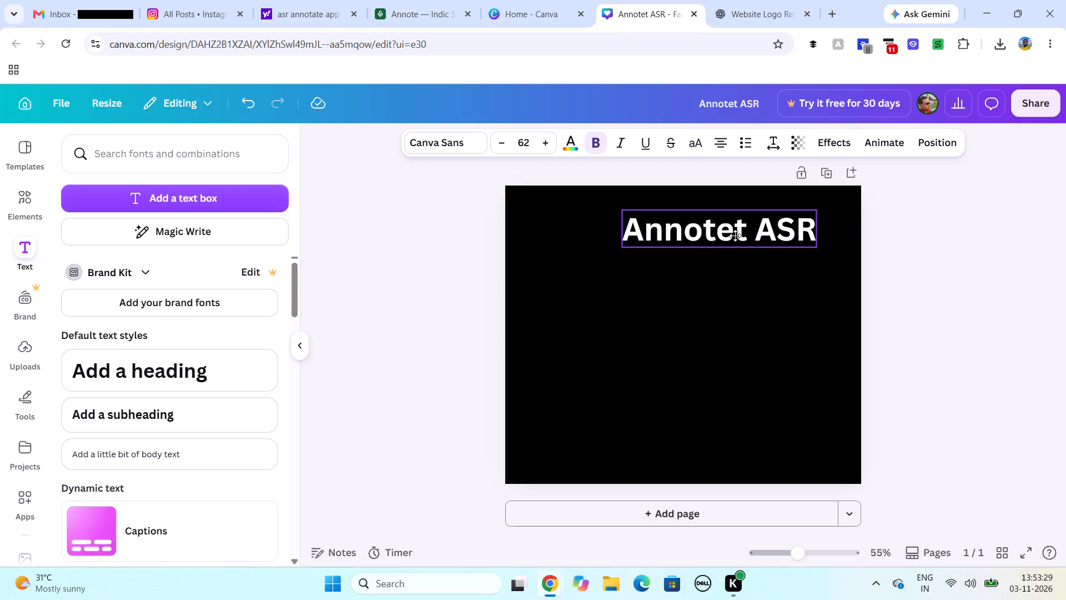
pyautogui.moveTo(735, 236); pyautogui.dragTo(727, 232)
pyautogui.moveTo(308, 304); pyautogui.dragTo(313, 304)
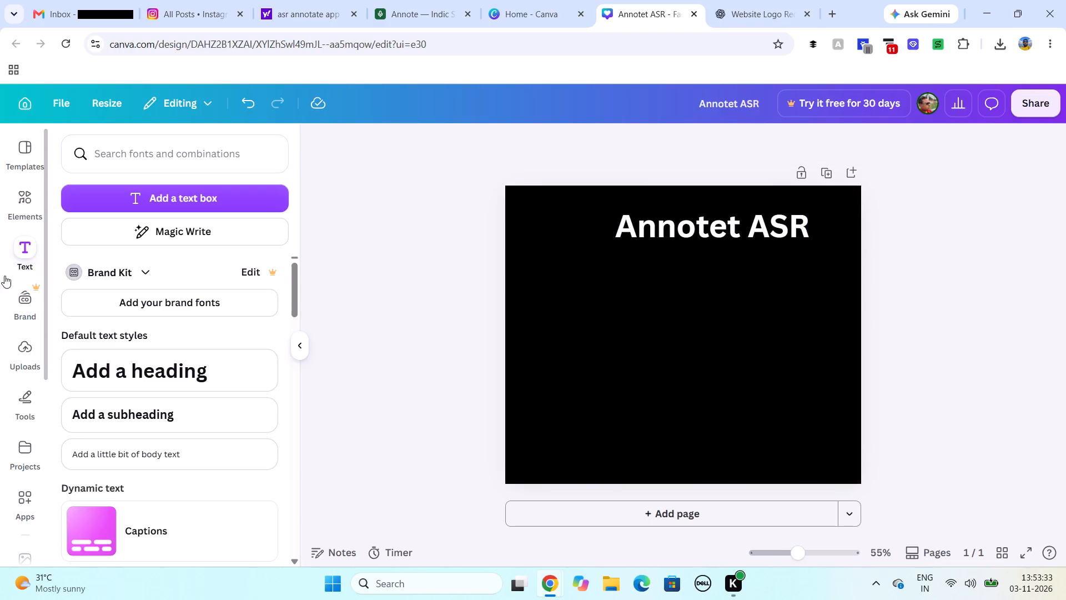
# Check the logo on the Annote ASR dashboard and search the Canva elements for "AUDIO WAVE".
pyautogui.click(28, 198)
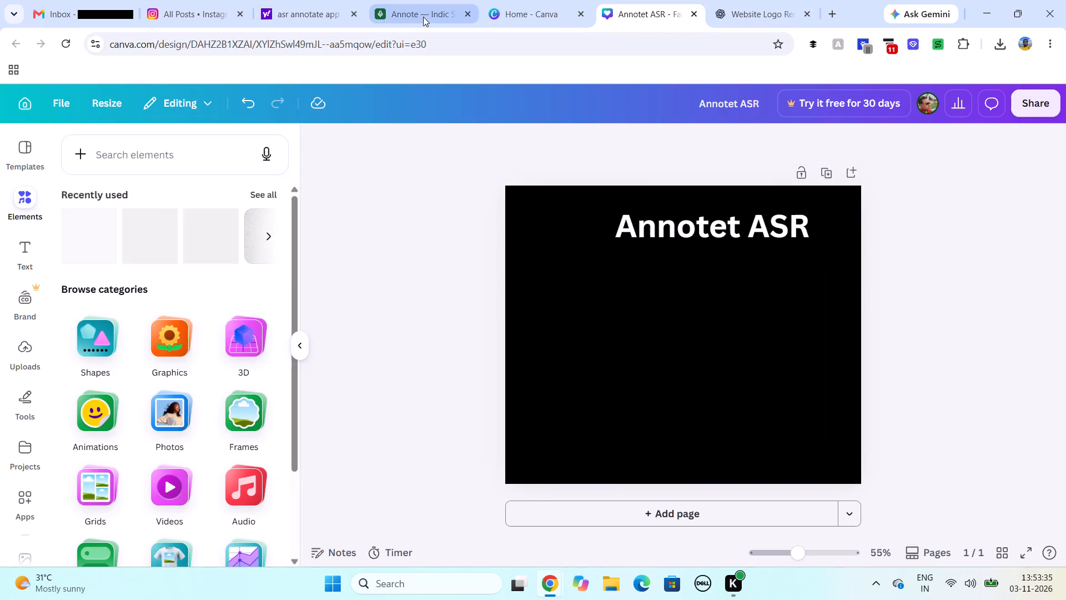
pyautogui.click(423, 13)
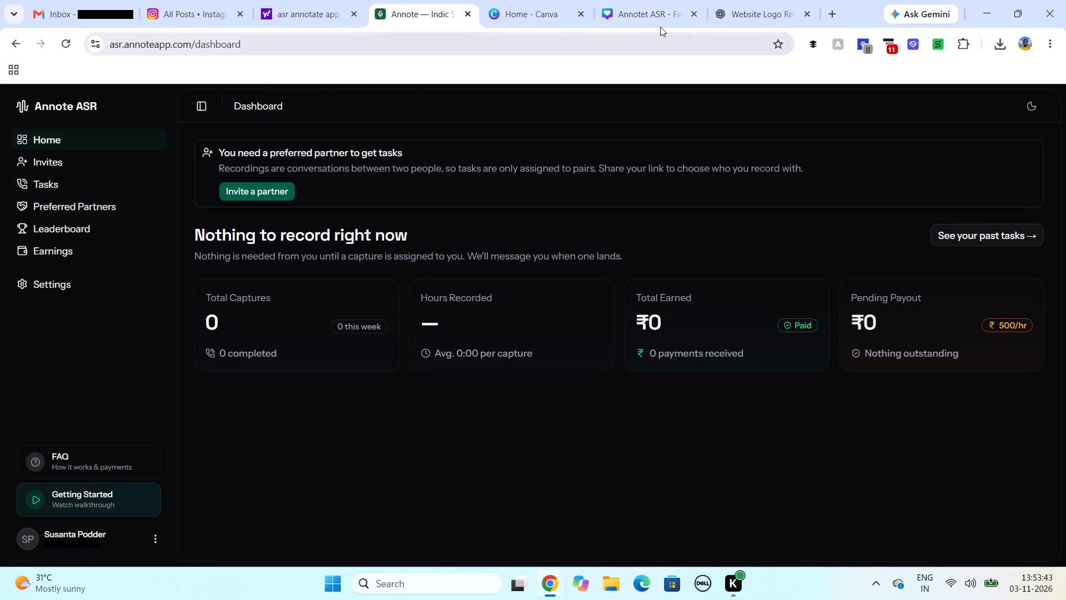
pyautogui.click(657, 11)
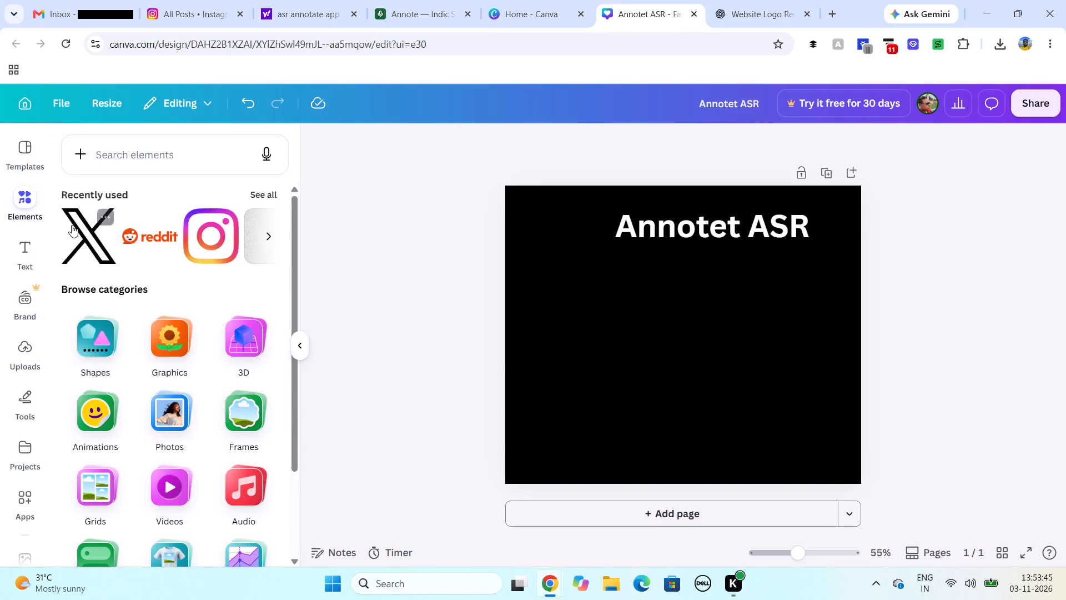
pyautogui.click(122, 157)
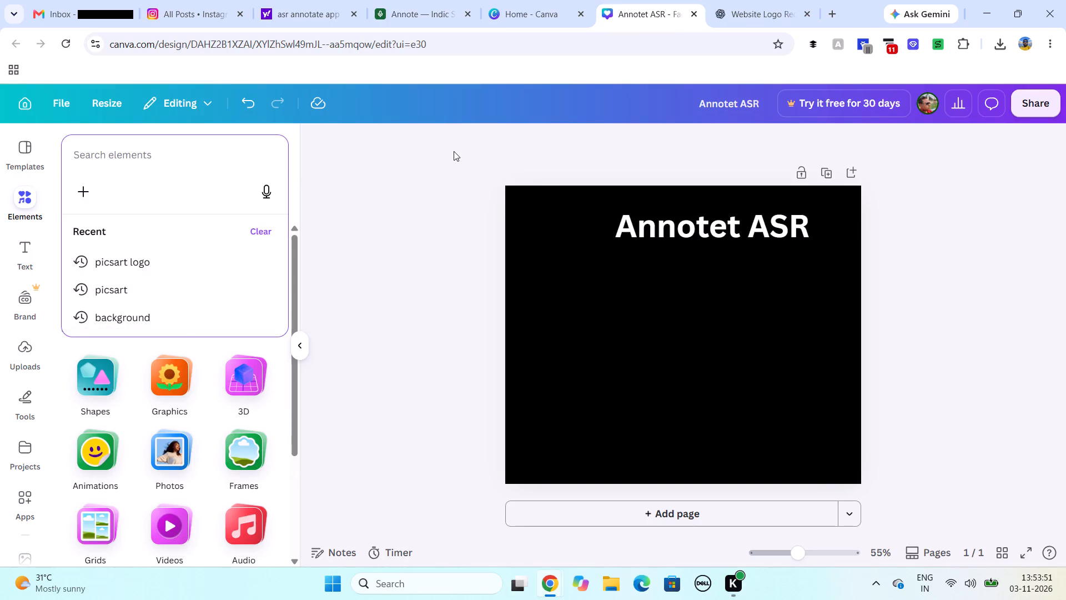
pyautogui.write('AY')
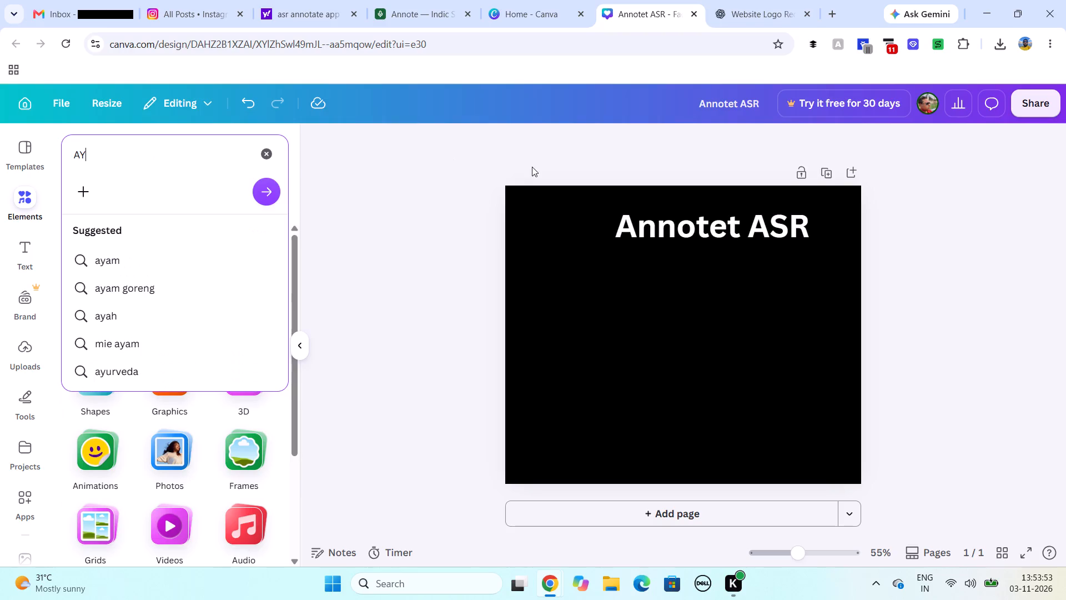
pyautogui.press('BackSpace')
pyautogui.press('u')
pyautogui.press('d')
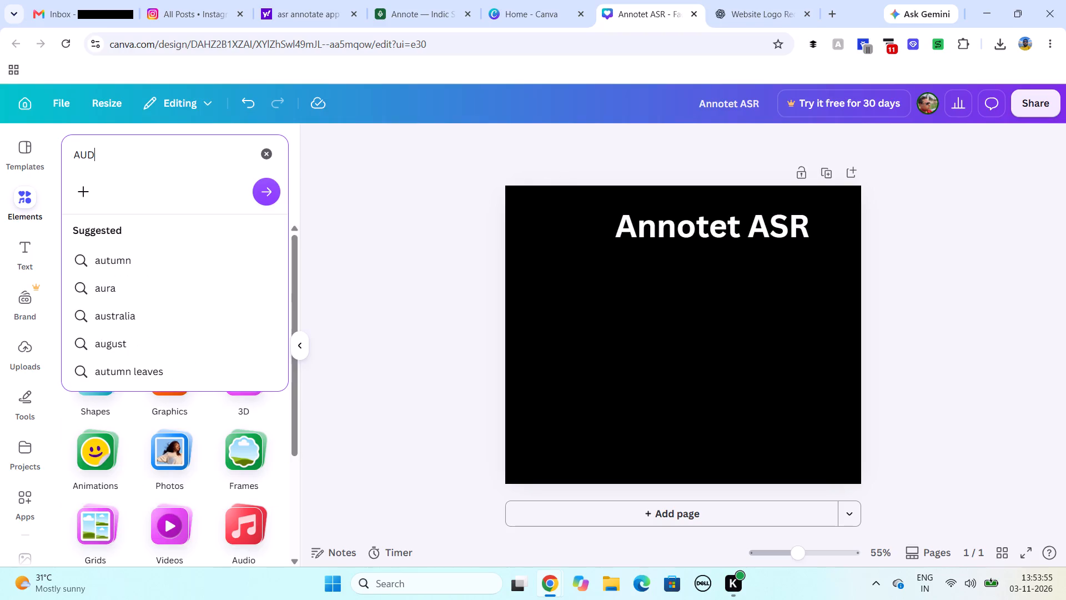
pyautogui.write('IO')
pyautogui.press('space')
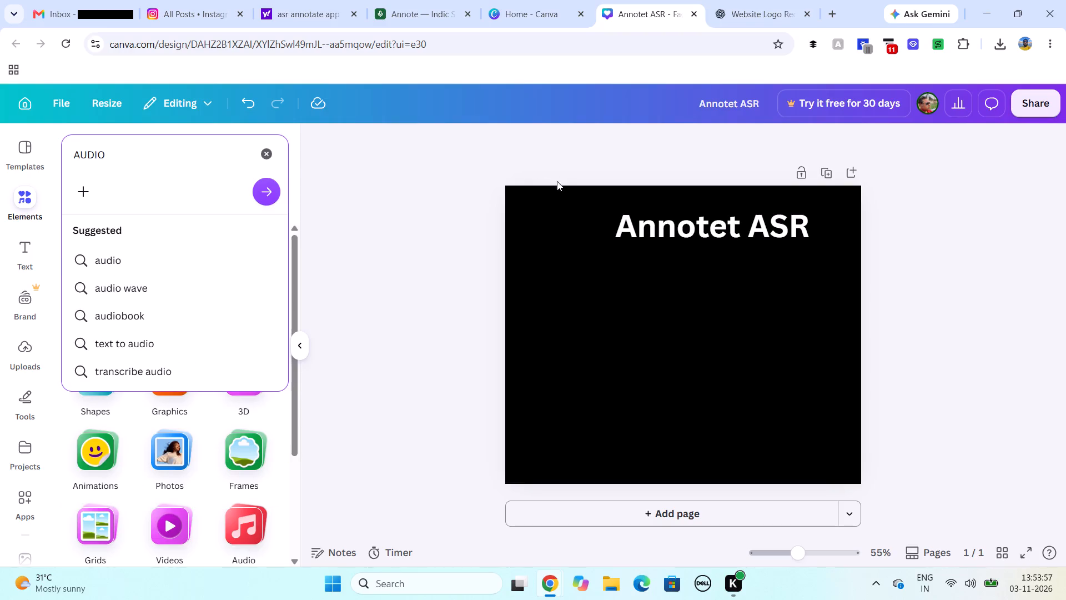
pyautogui.write('WAVE')
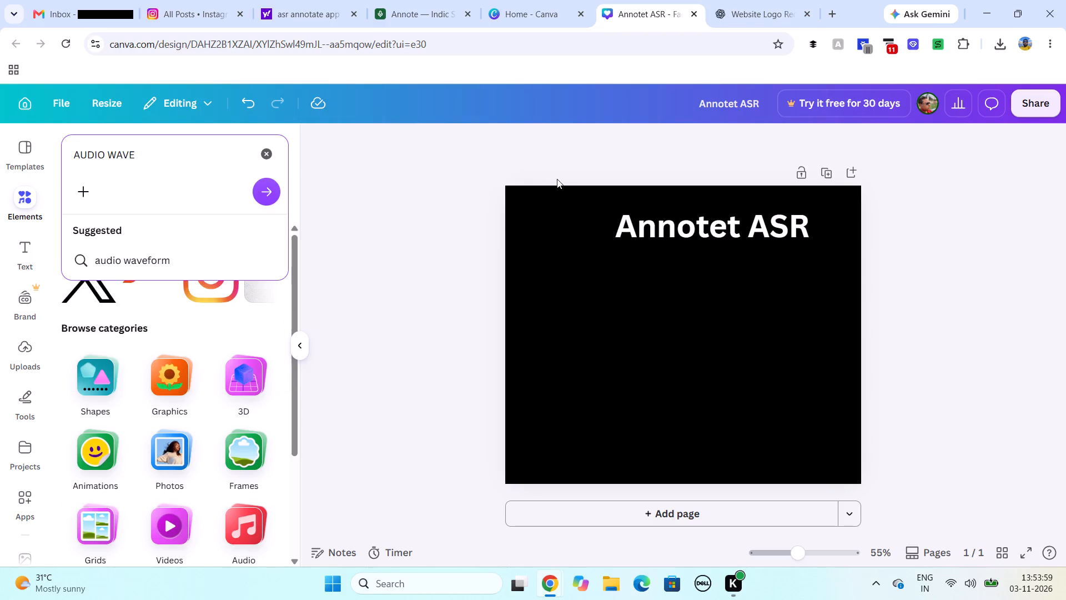
pyautogui.press('Return')
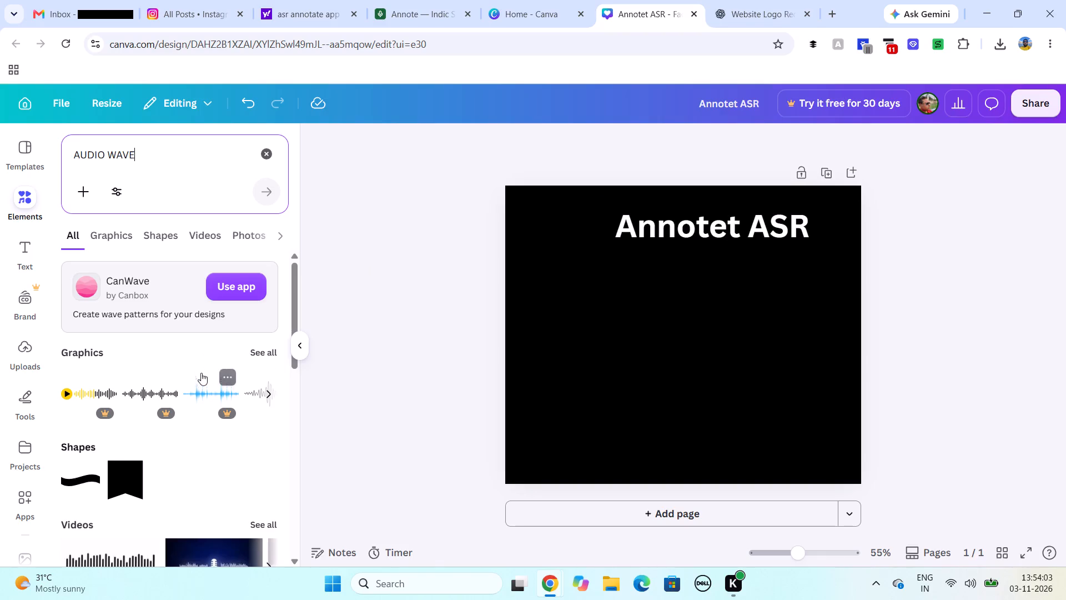
# Open all graphics results for "AUDIO WAVE" and look through them for a waveform resembling the Annote ASR logo.
pyautogui.scroll(-2, 194, 354)
pyautogui.scroll(1, 194, 354)
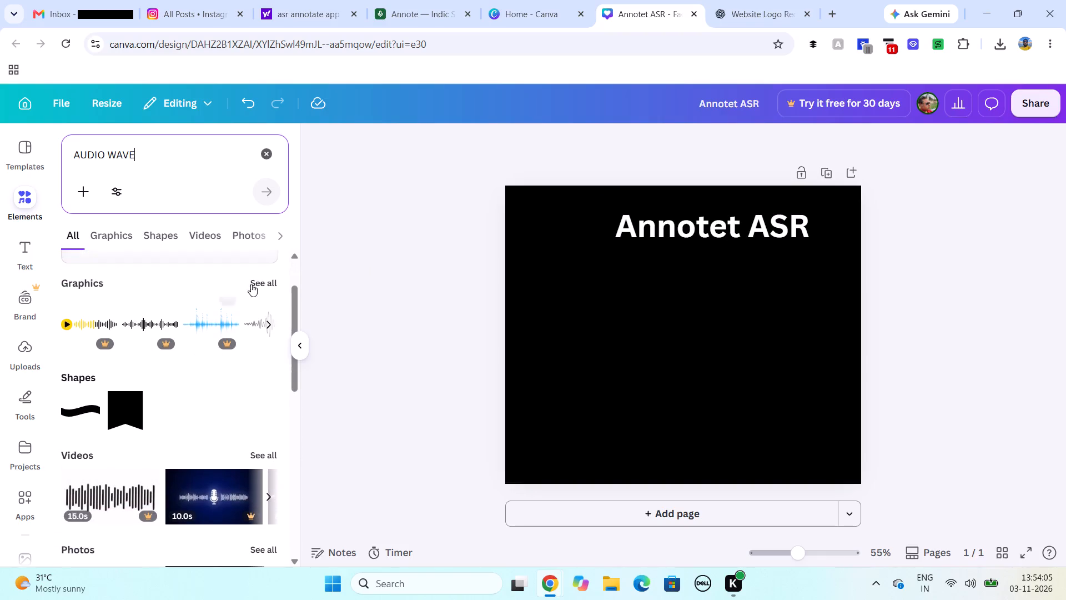
pyautogui.click(270, 284)
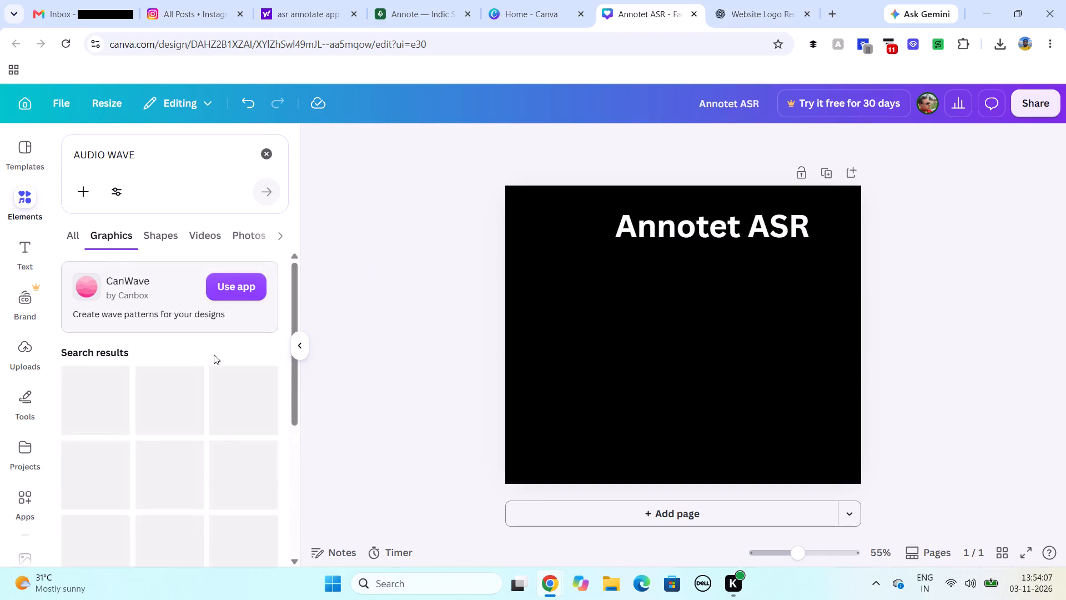
pyautogui.scroll(-3, 214, 354)
pyautogui.scroll(1, 202, 355)
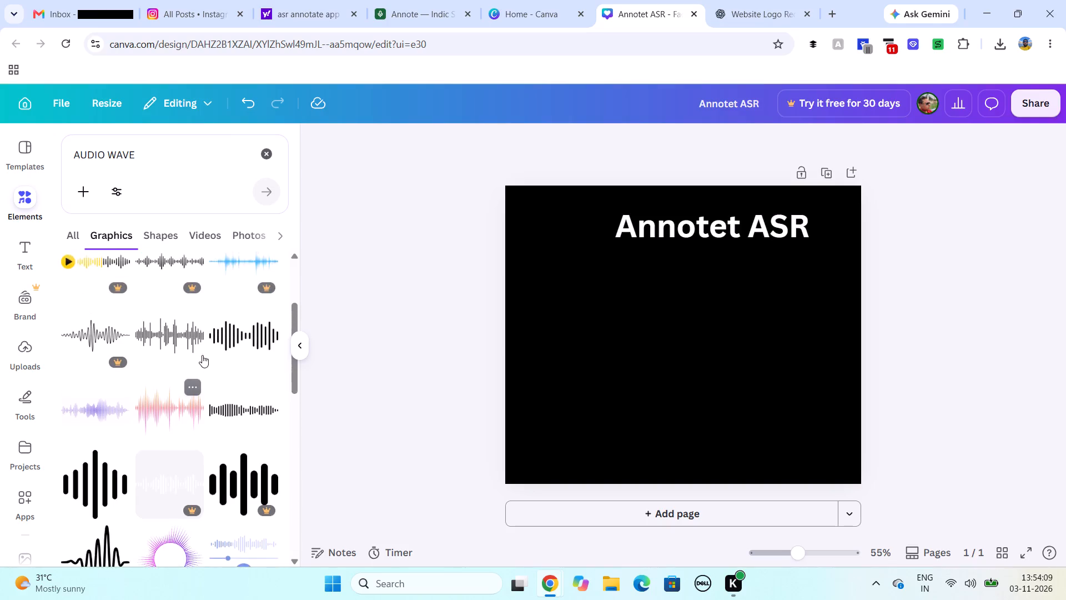
pyautogui.scroll(-4, 202, 355)
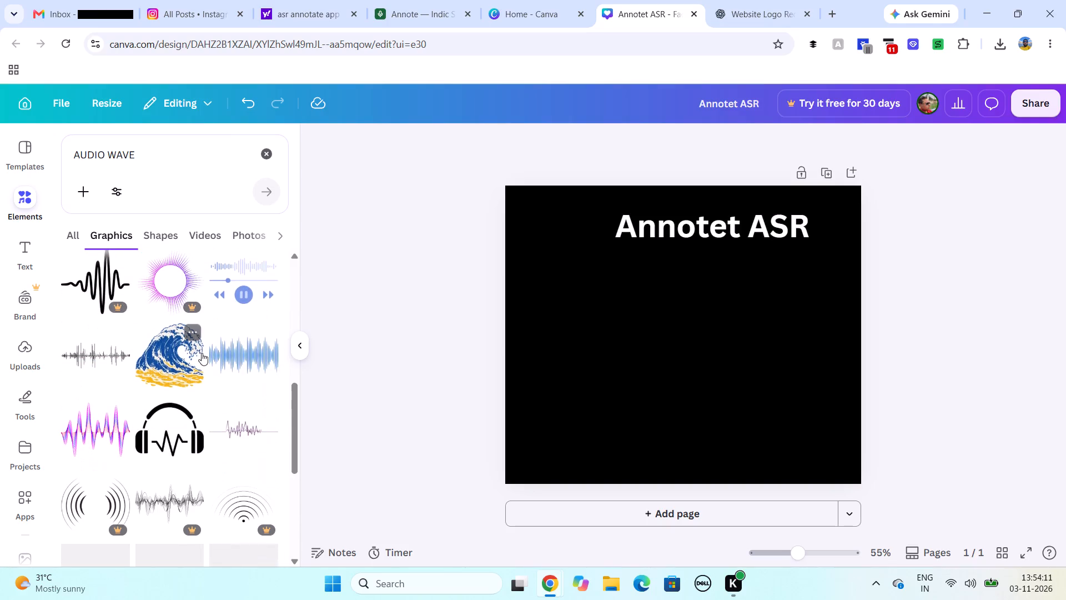
pyautogui.scroll(-3, 202, 352)
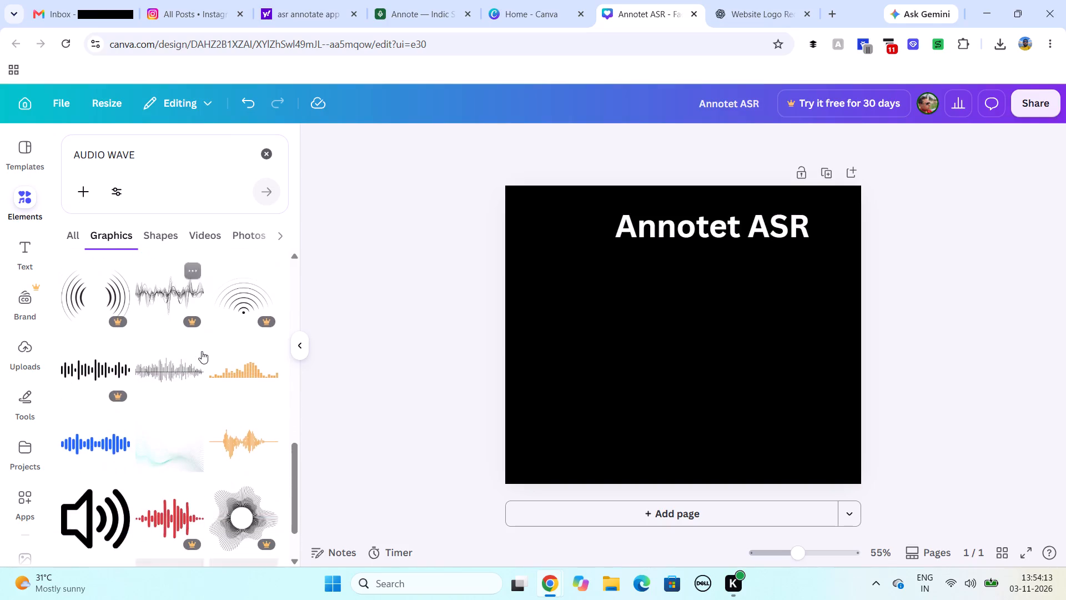
pyautogui.scroll(-2, 202, 339)
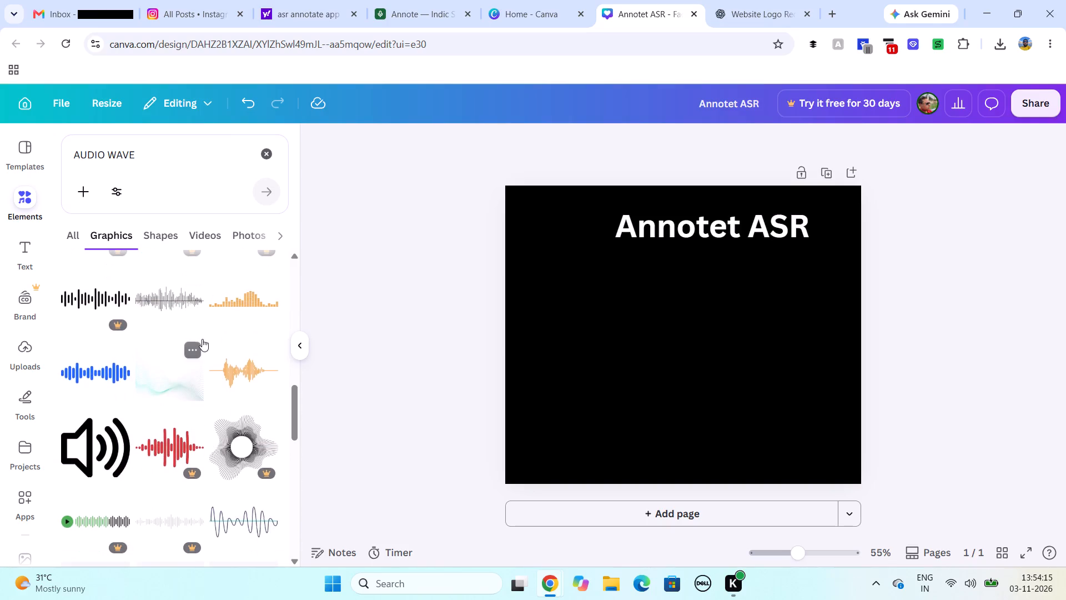
pyautogui.scroll(-4, 202, 339)
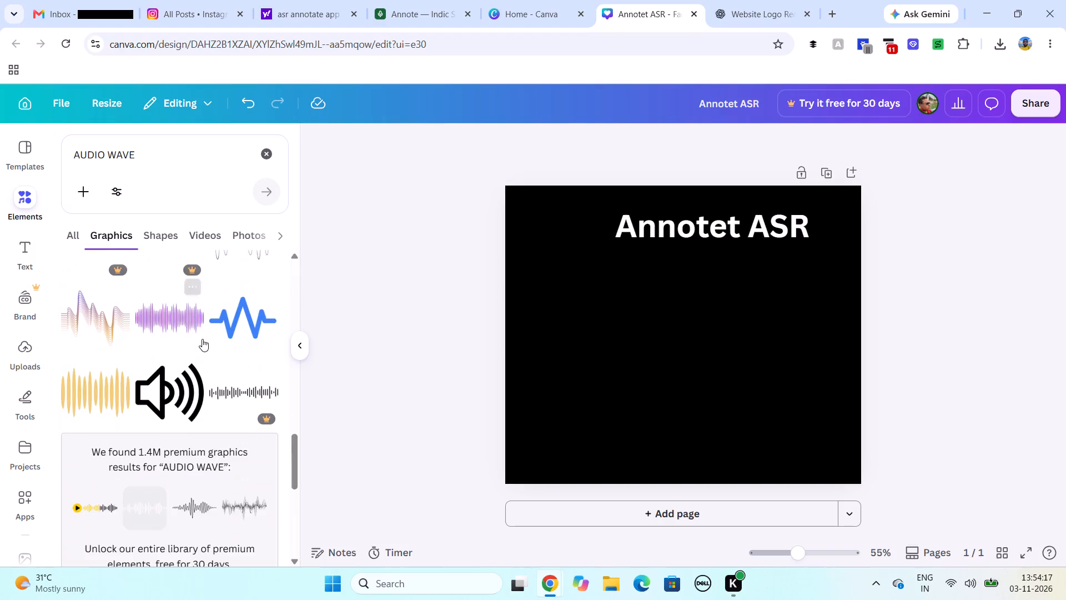
pyautogui.scroll(-6, 202, 339)
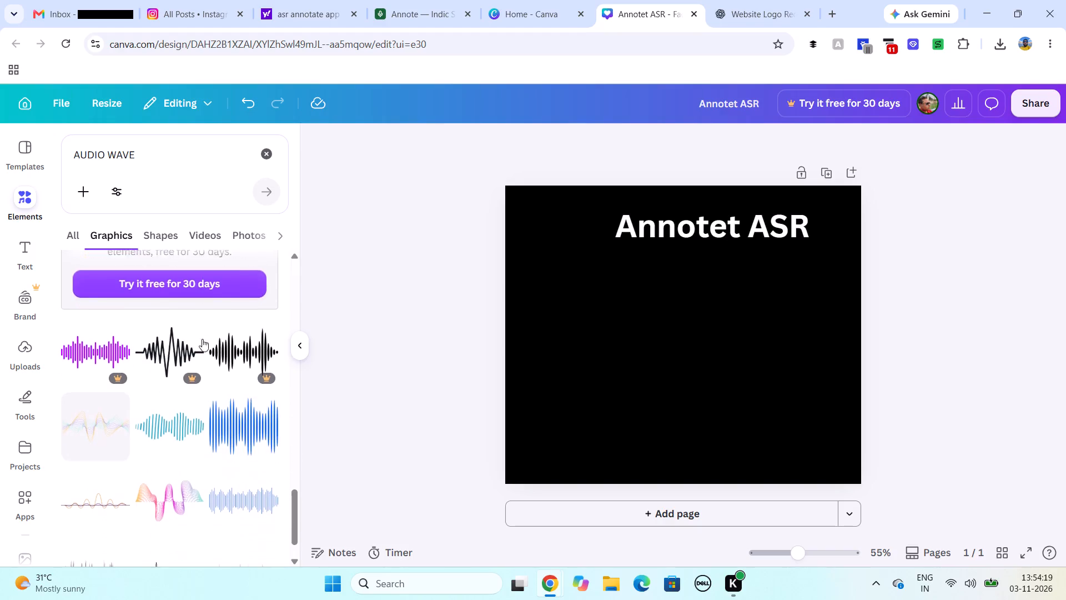
pyautogui.scroll(-2, 202, 338)
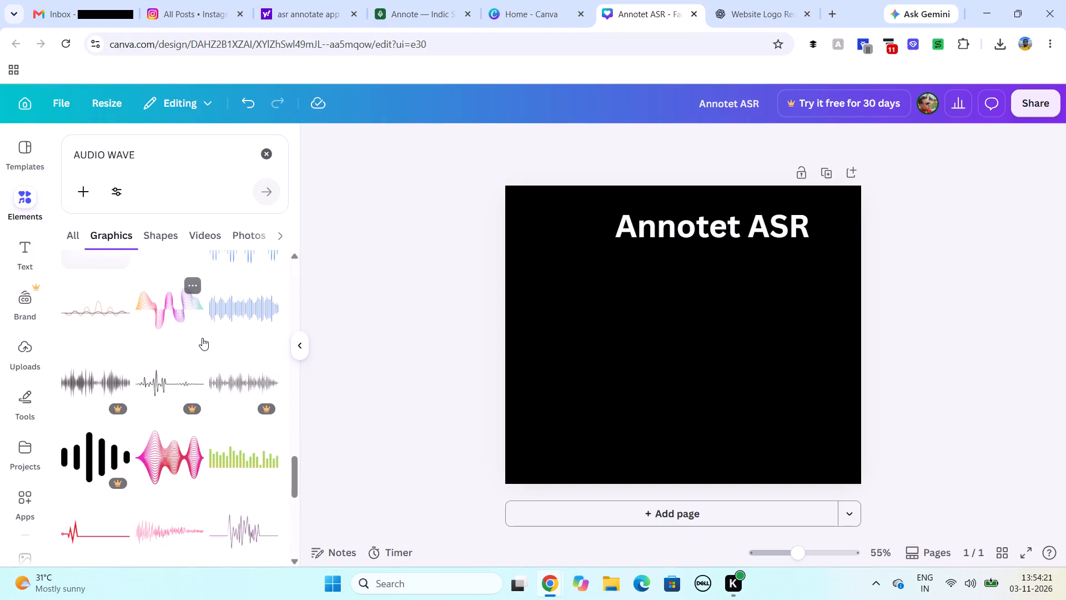
pyautogui.scroll(-2, 202, 338)
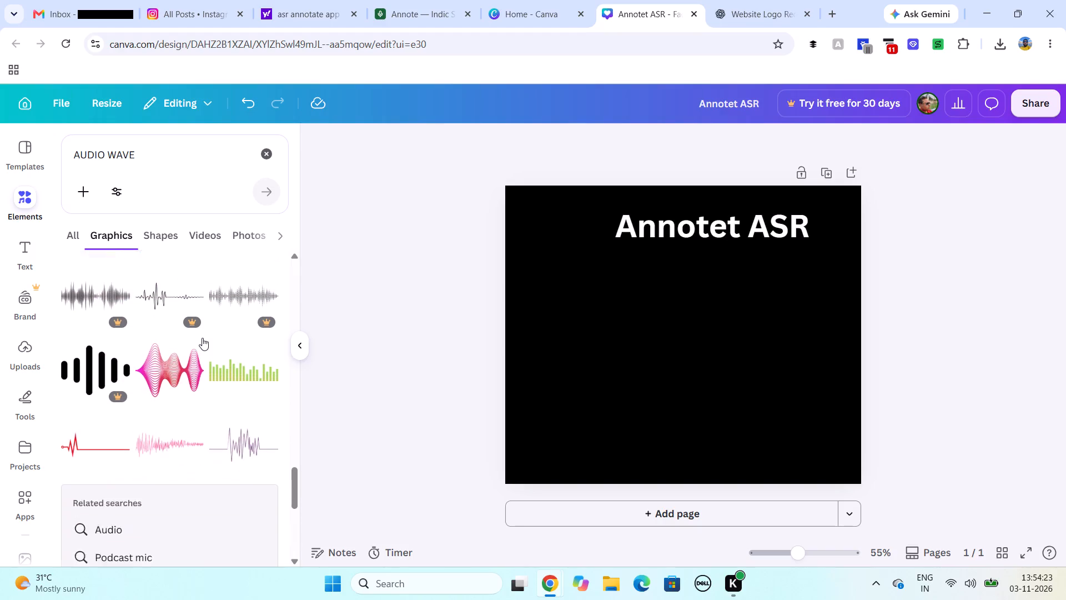
pyautogui.scroll(-5, 202, 338)
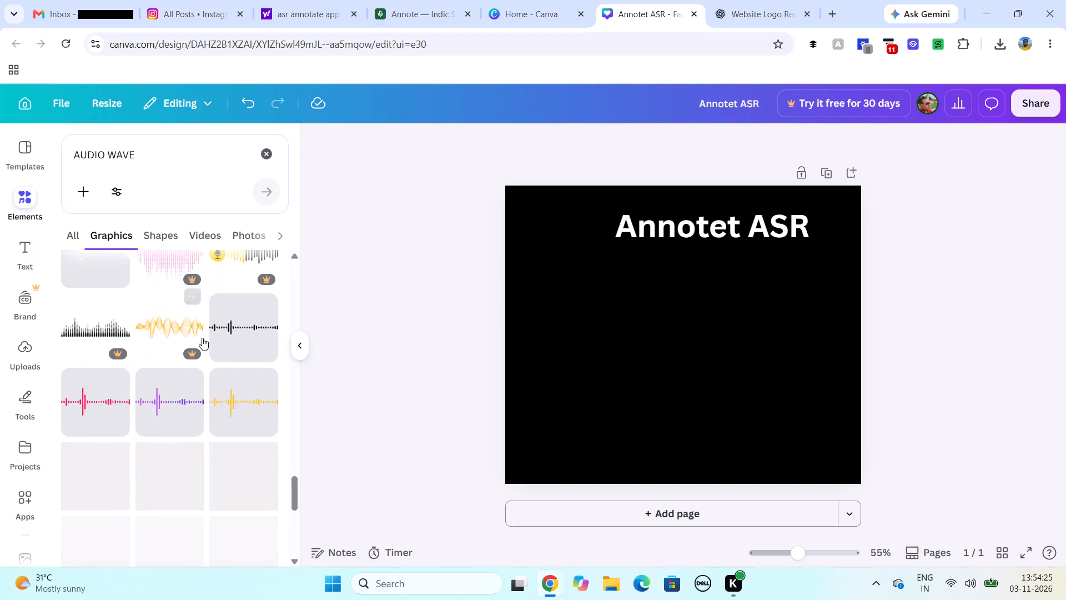
pyautogui.scroll(-2, 202, 338)
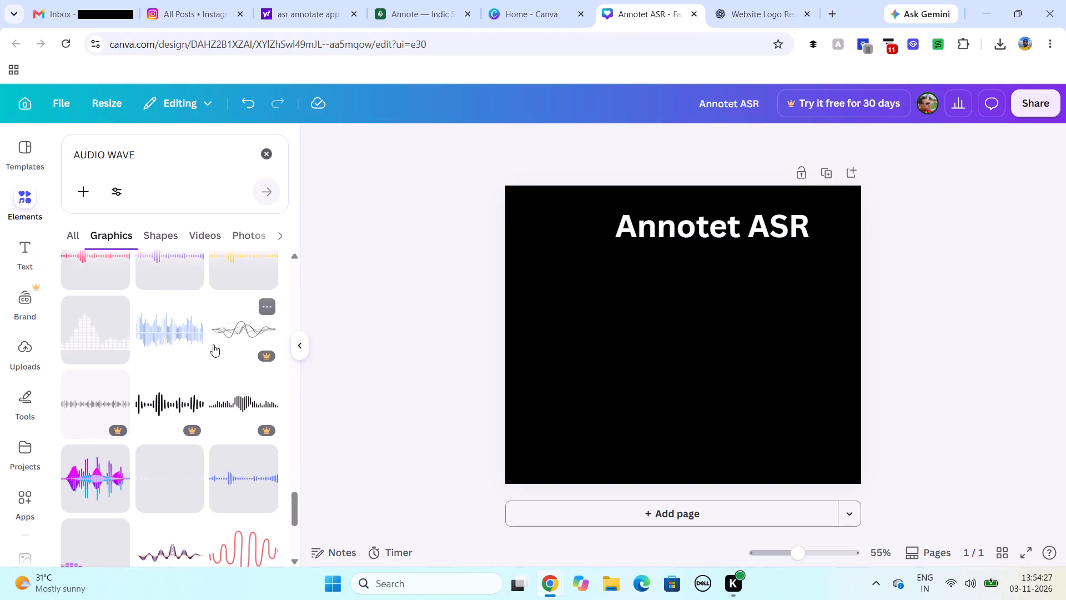
pyautogui.scroll(-2, 213, 342)
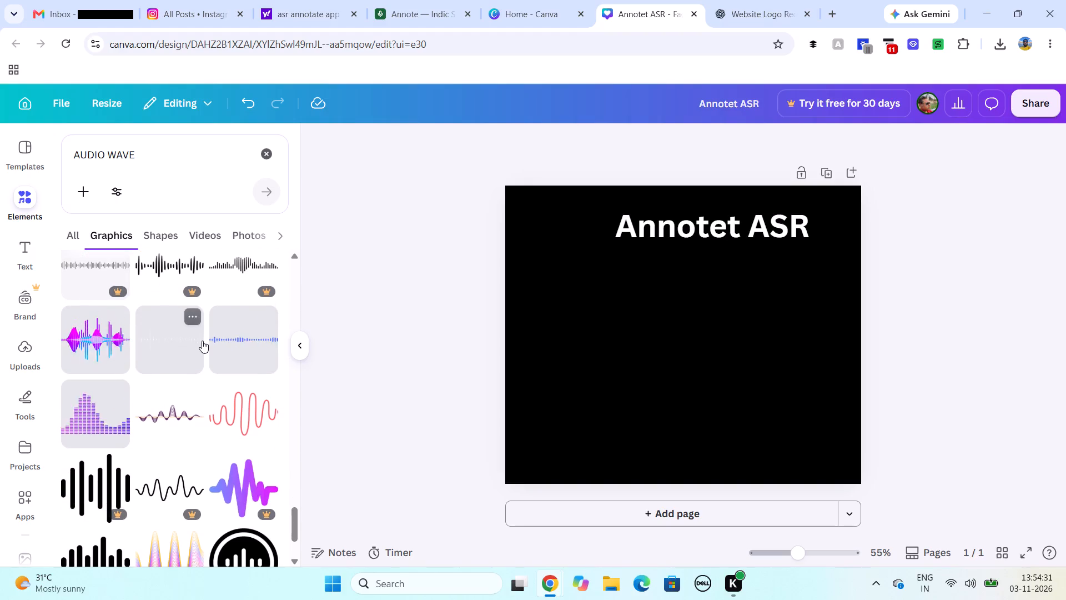
pyautogui.scroll(-1, 194, 363)
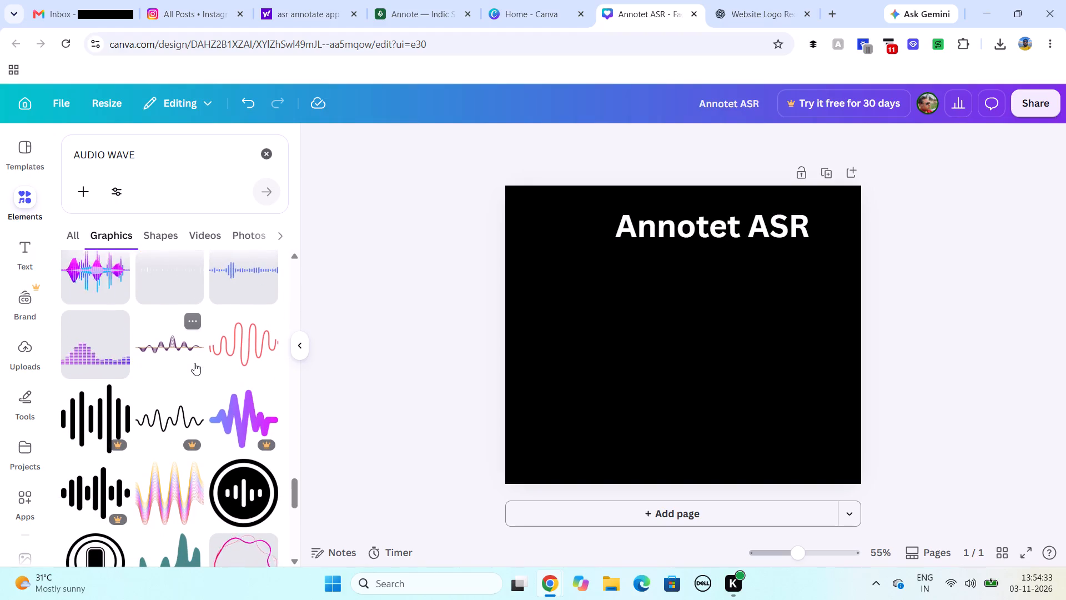
pyautogui.scroll(-3, 193, 362)
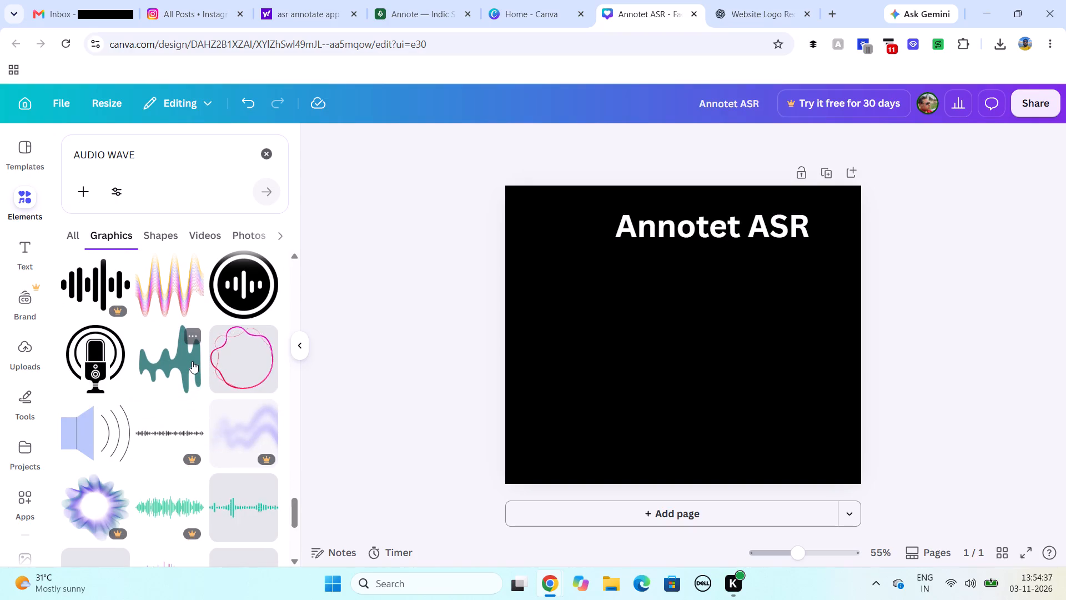
pyautogui.scroll(-1, 192, 361)
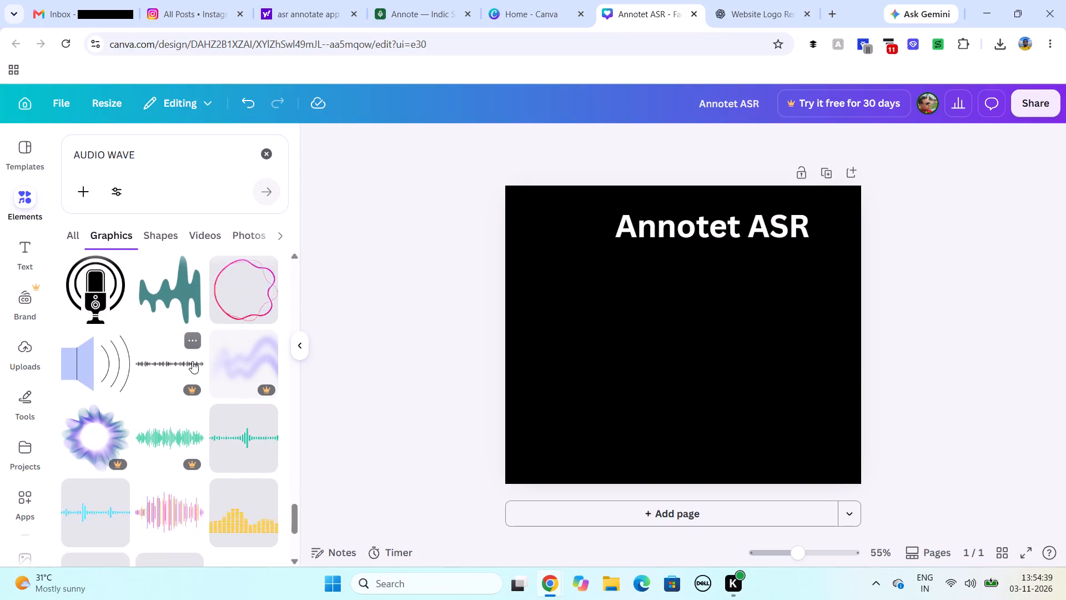
pyautogui.scroll(-3, 192, 361)
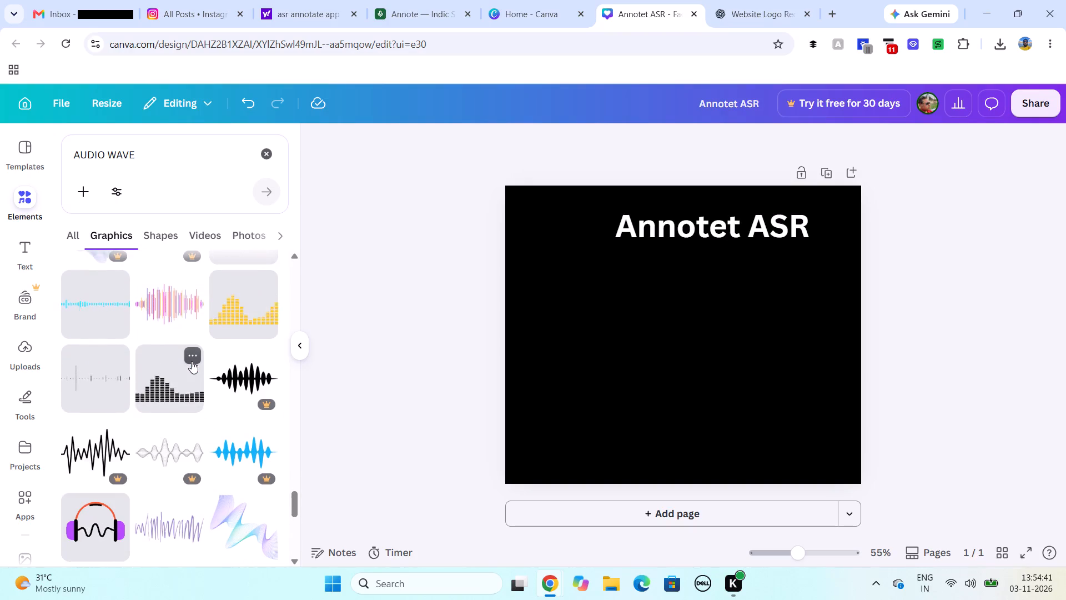
pyautogui.scroll(-4, 192, 361)
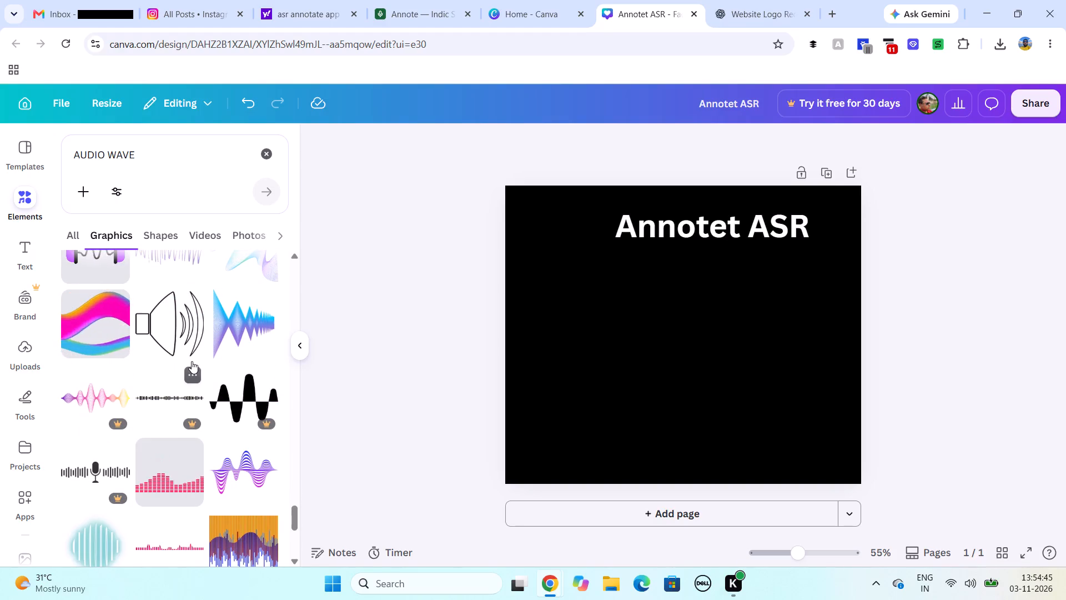
pyautogui.scroll(-3, 192, 361)
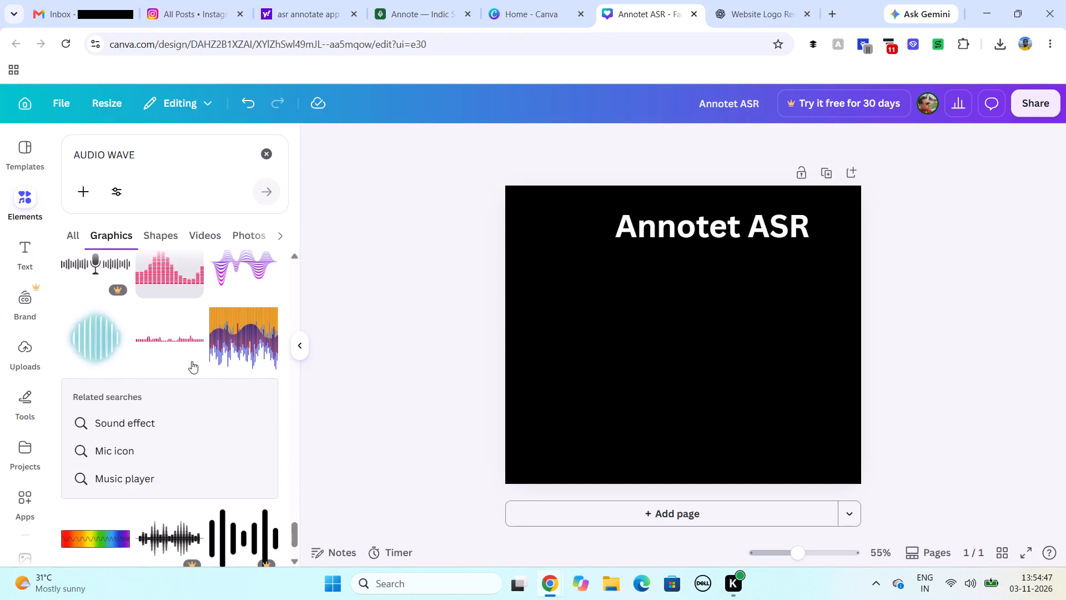
pyautogui.scroll(-4, 192, 361)
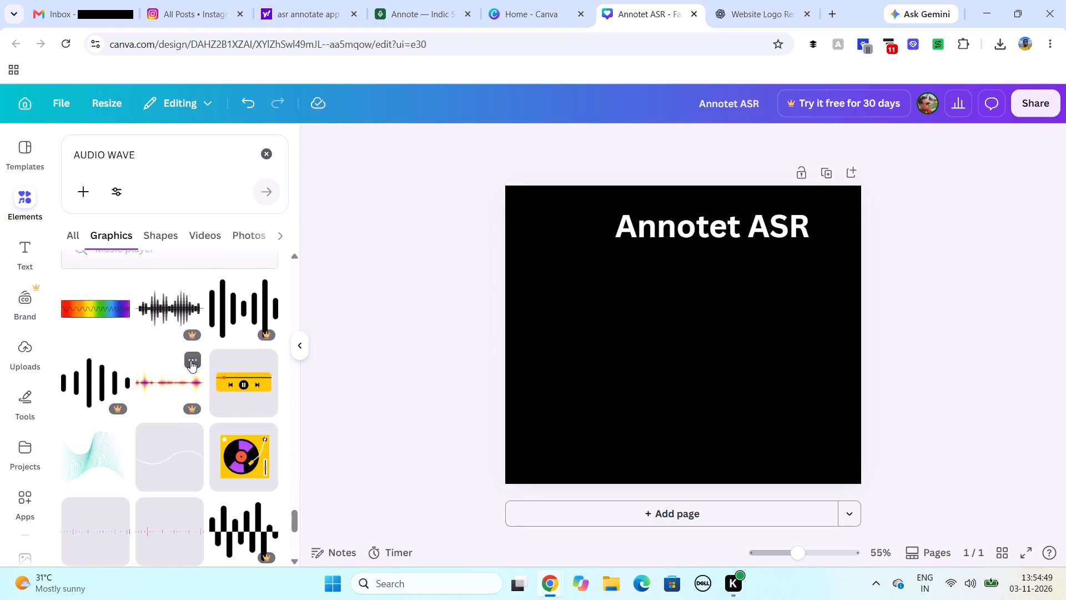
pyautogui.scroll(-2, 190, 361)
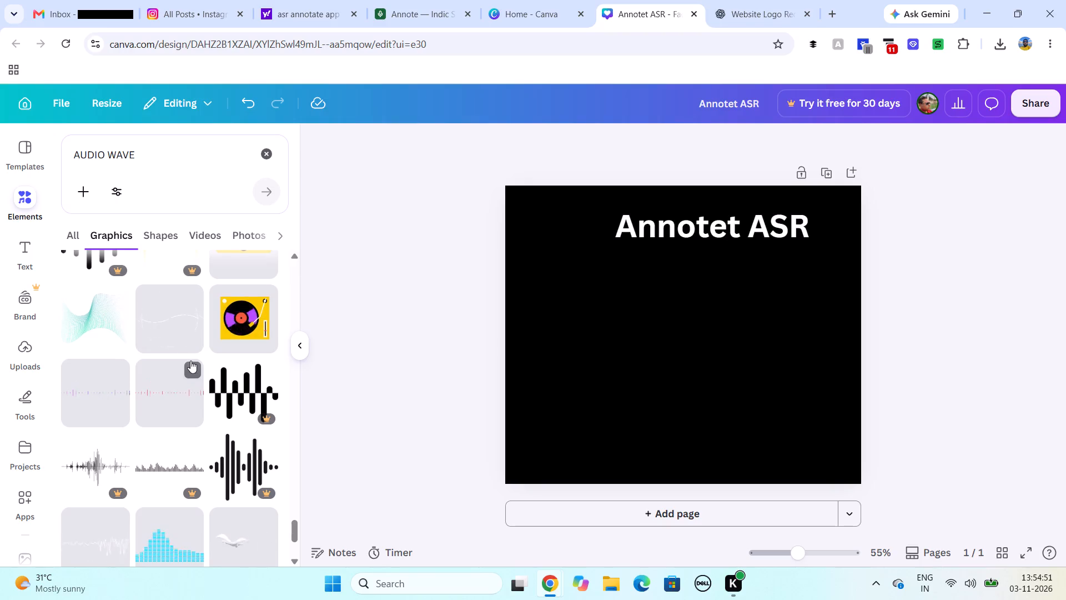
pyautogui.scroll(-4, 189, 360)
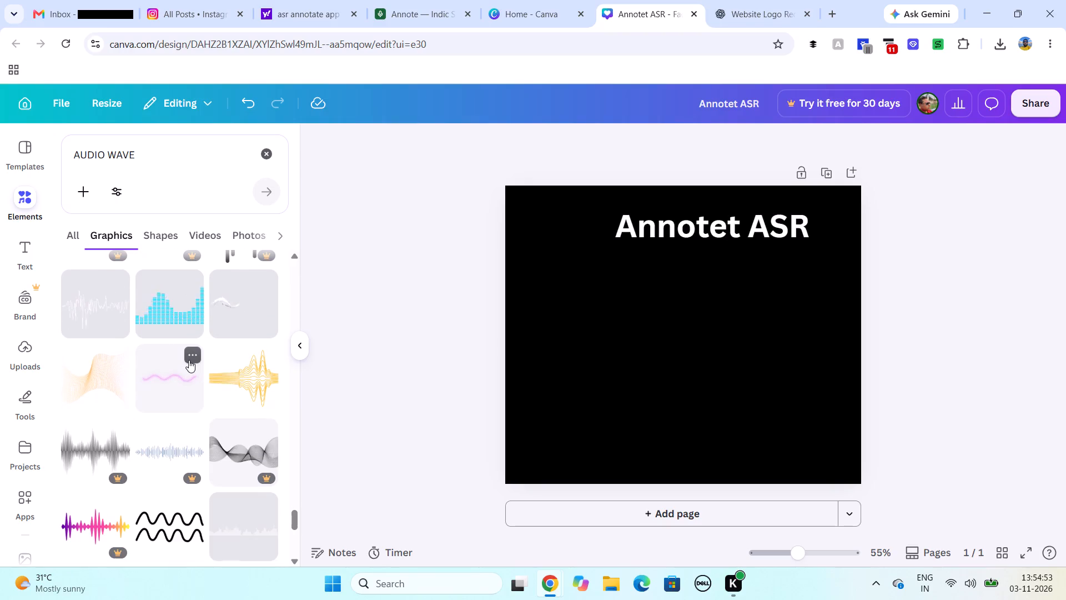
pyautogui.scroll(-3, 189, 360)
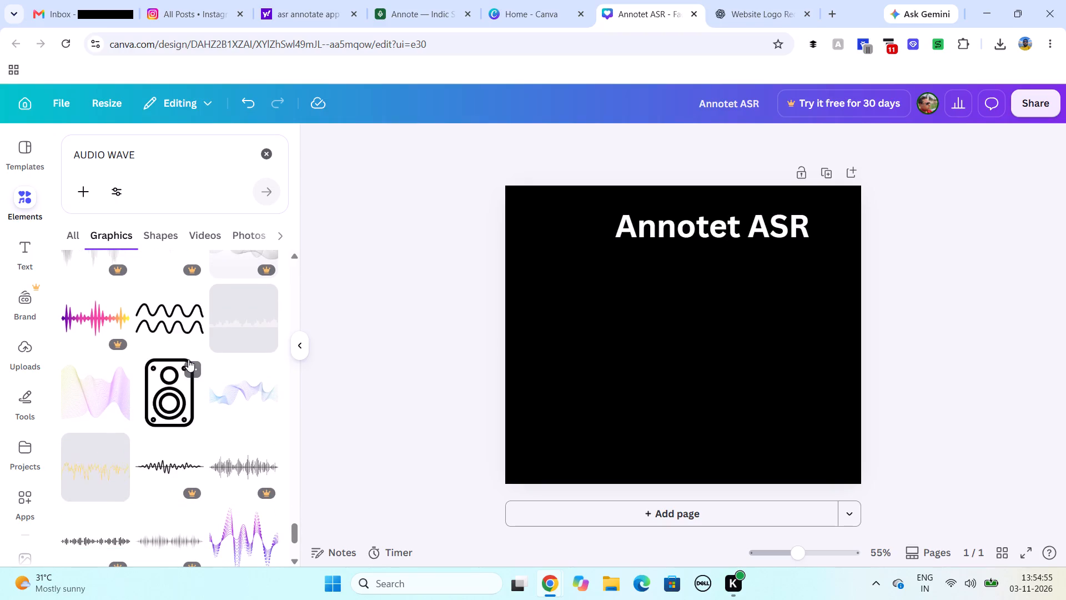
pyautogui.scroll(-1, 226, 352)
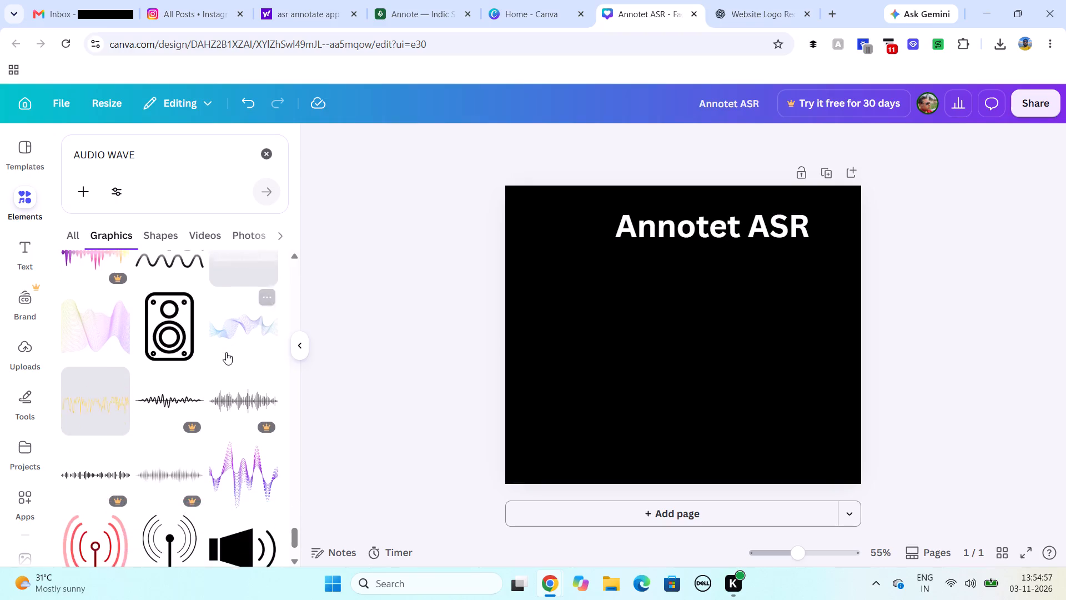
pyautogui.scroll(-8, 226, 352)
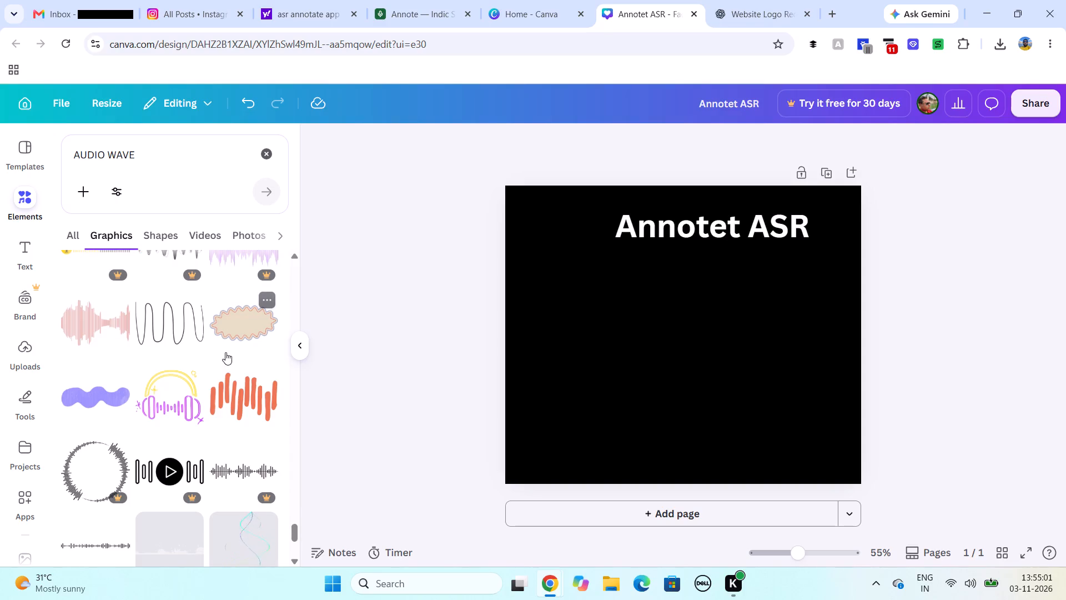
pyautogui.scroll(-7, 225, 352)
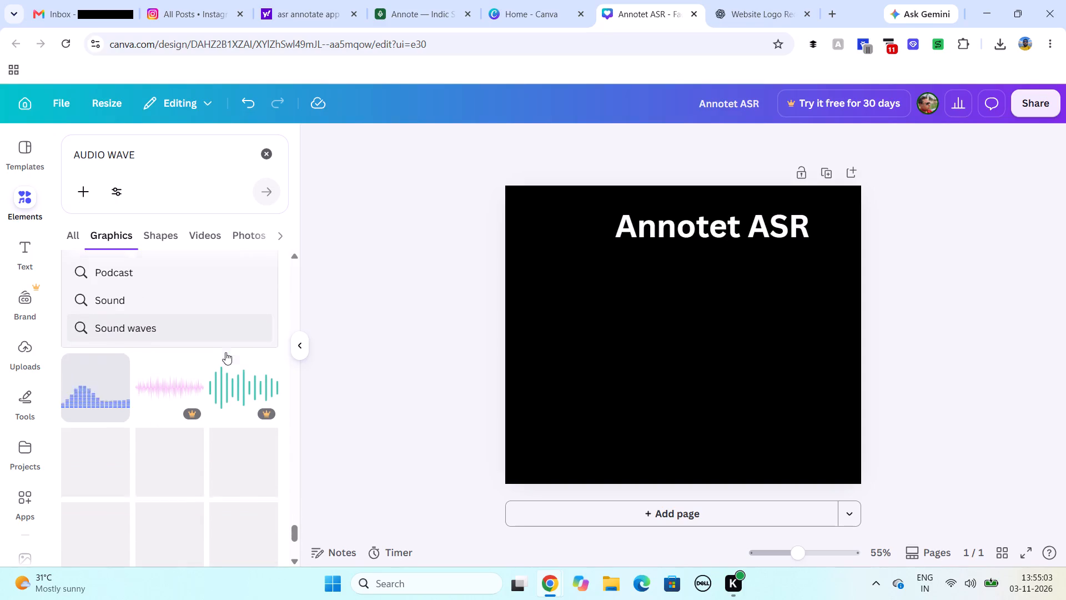
pyautogui.scroll(-4, 225, 352)
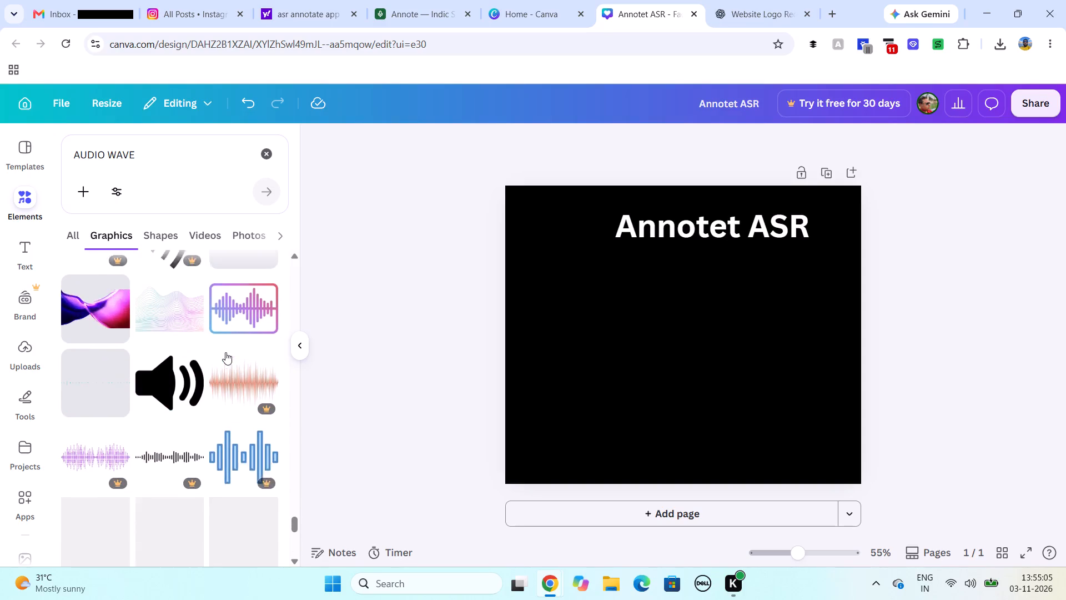
pyautogui.scroll(-4, 225, 352)
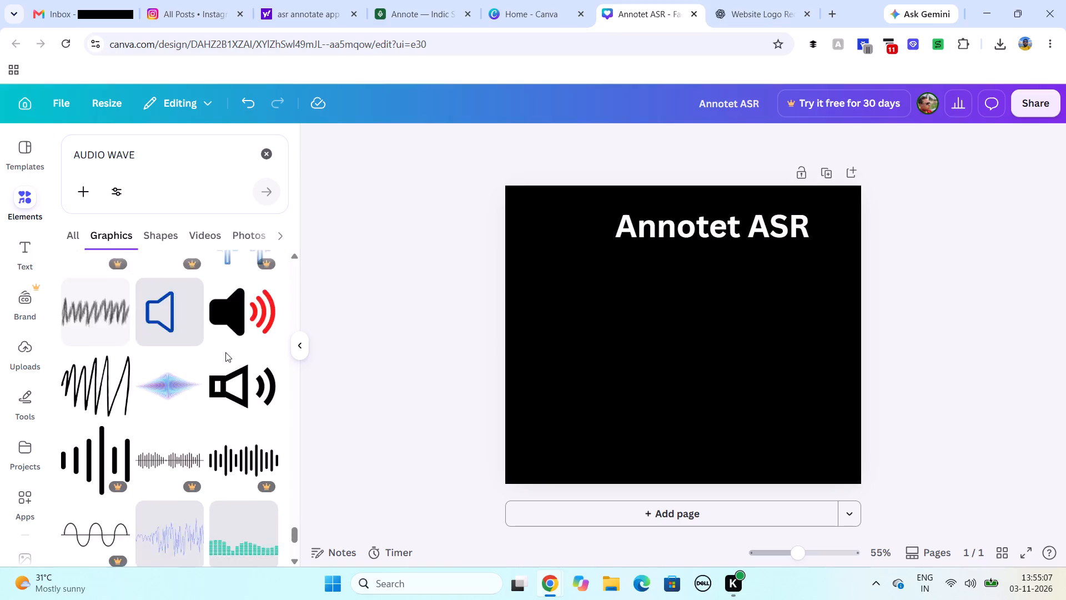
pyautogui.scroll(-5, 225, 352)
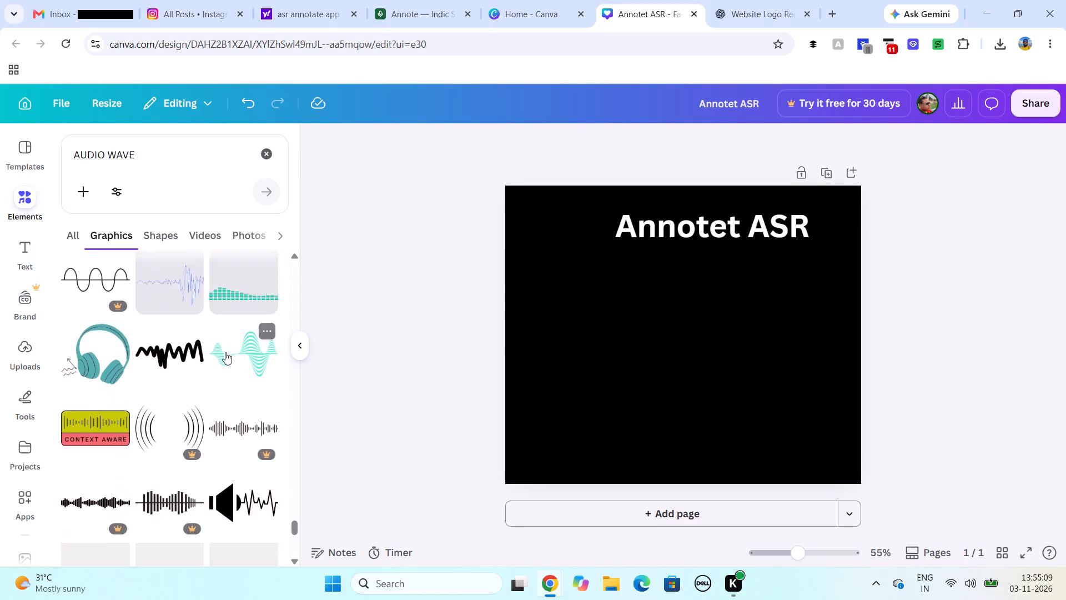
pyautogui.scroll(-2, 225, 352)
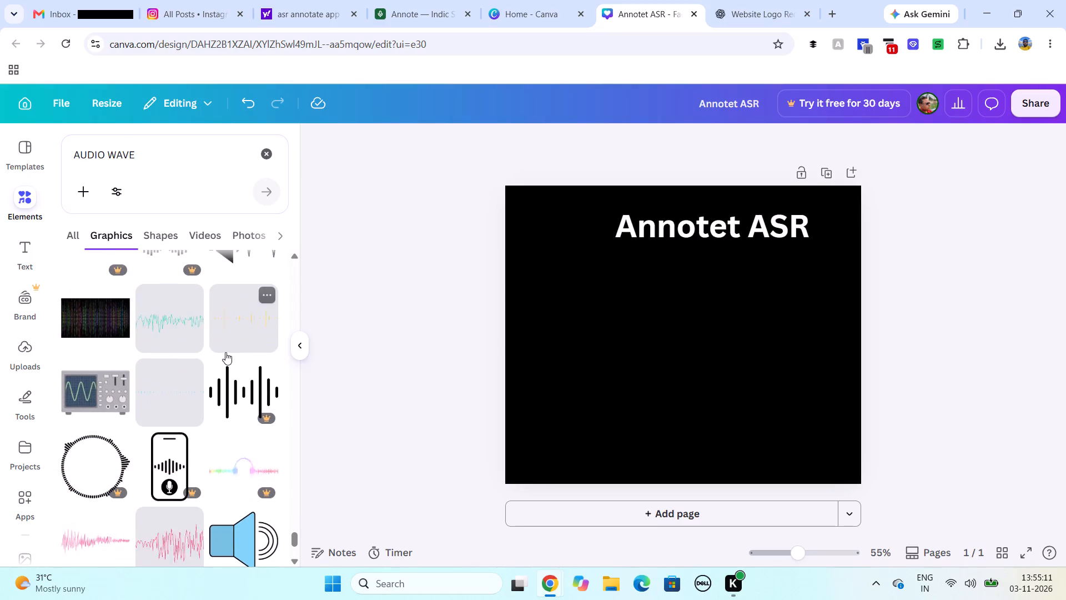
pyautogui.scroll(2, 225, 352)
pyautogui.scroll(-2, 225, 352)
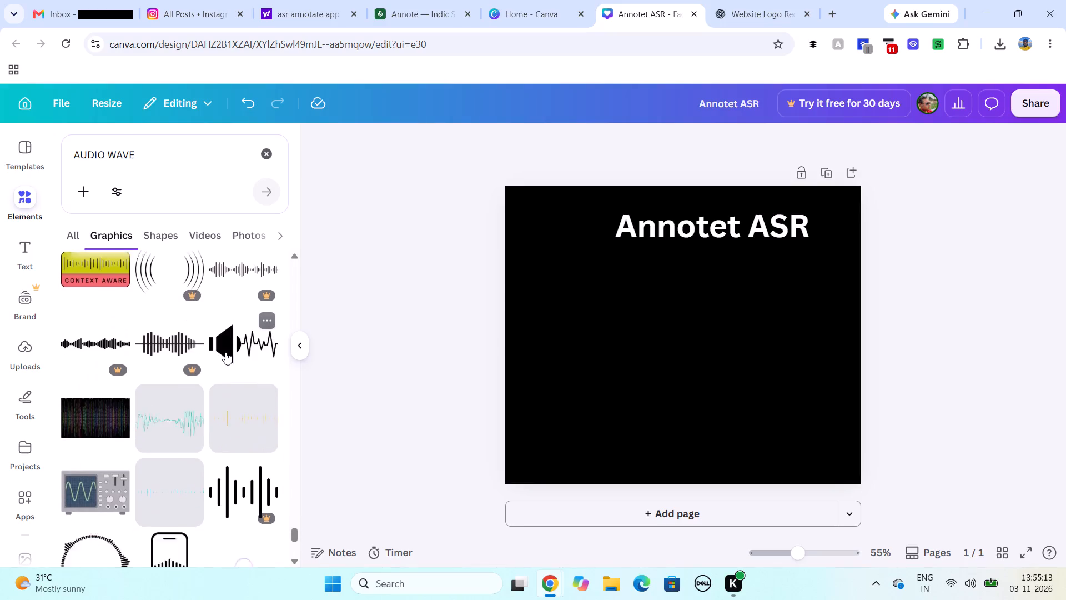
pyautogui.scroll(-3, 225, 352)
pyautogui.scroll(1, 225, 352)
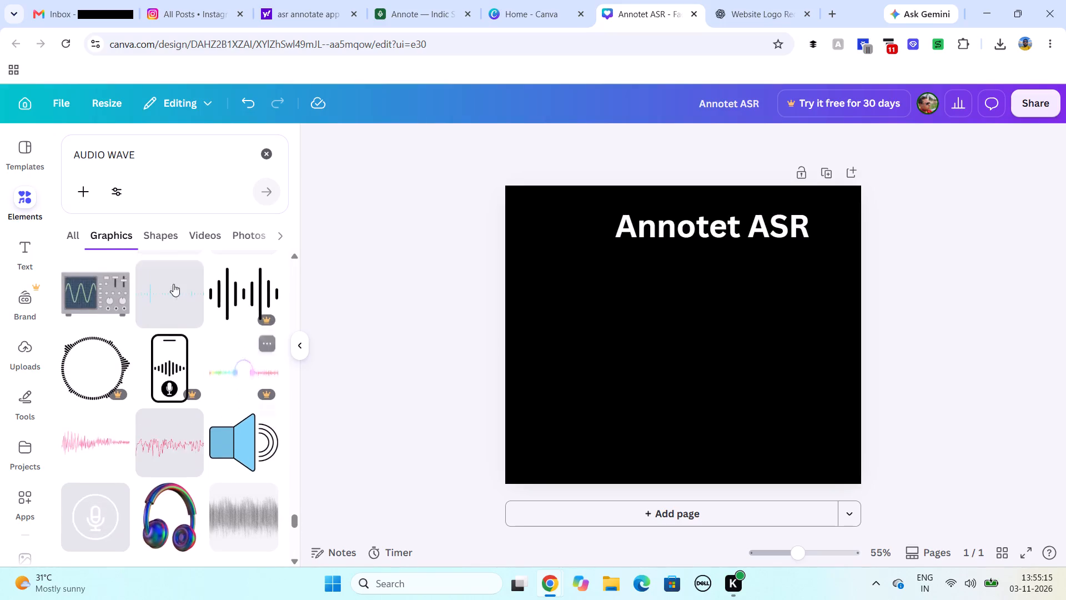
# Search the elements for "SINE WAVE" graphics.
pyautogui.click(106, 154)
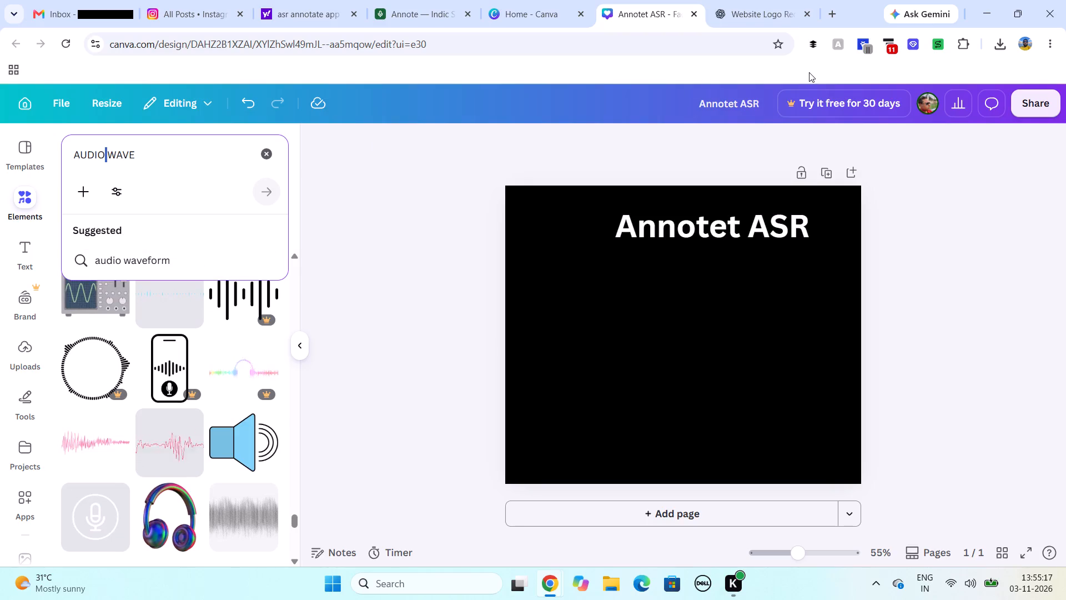
pyautogui.press('BackSpace')
pyautogui.press('BackSpace')
pyautogui.press('BackSpace')
pyautogui.press('BackSpace')
pyautogui.press('BackSpace')
pyautogui.press('BackSpace')
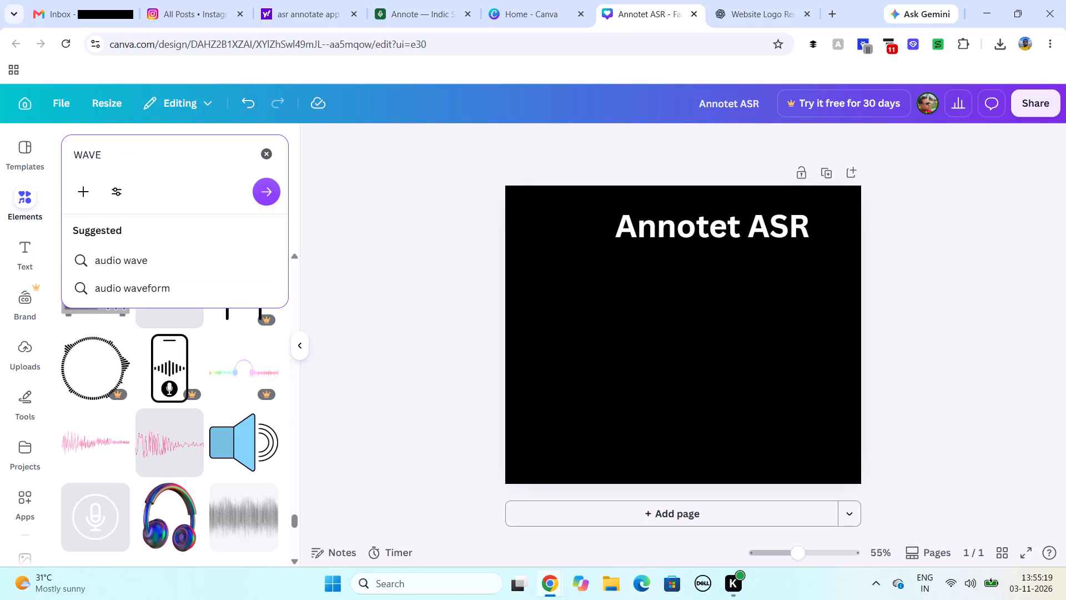
pyautogui.press('s')
pyautogui.press('i')
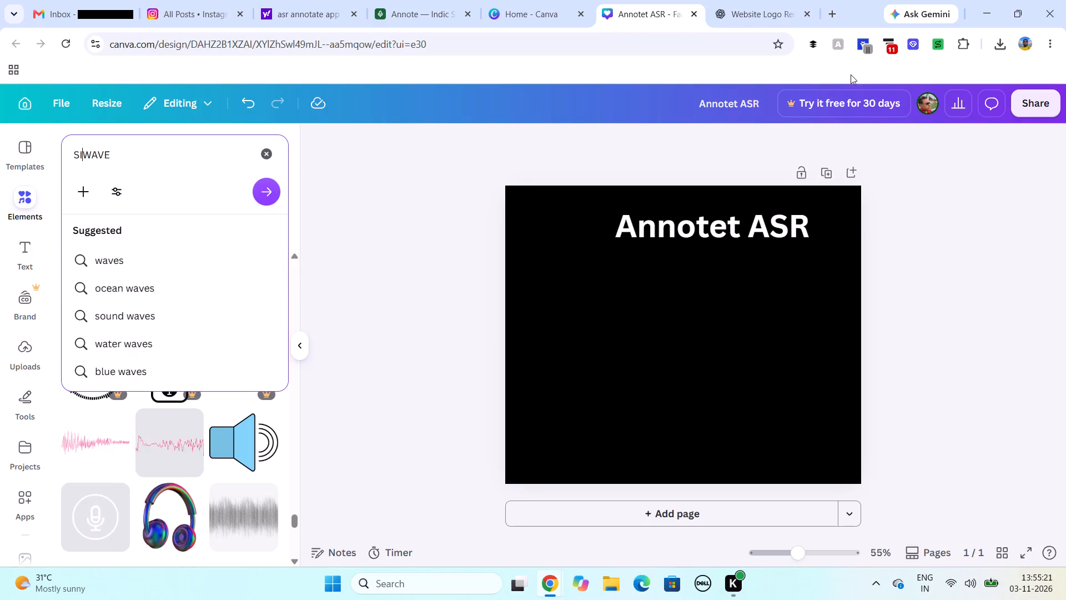
pyautogui.press('n')
pyautogui.press('e')
pyautogui.press('space')
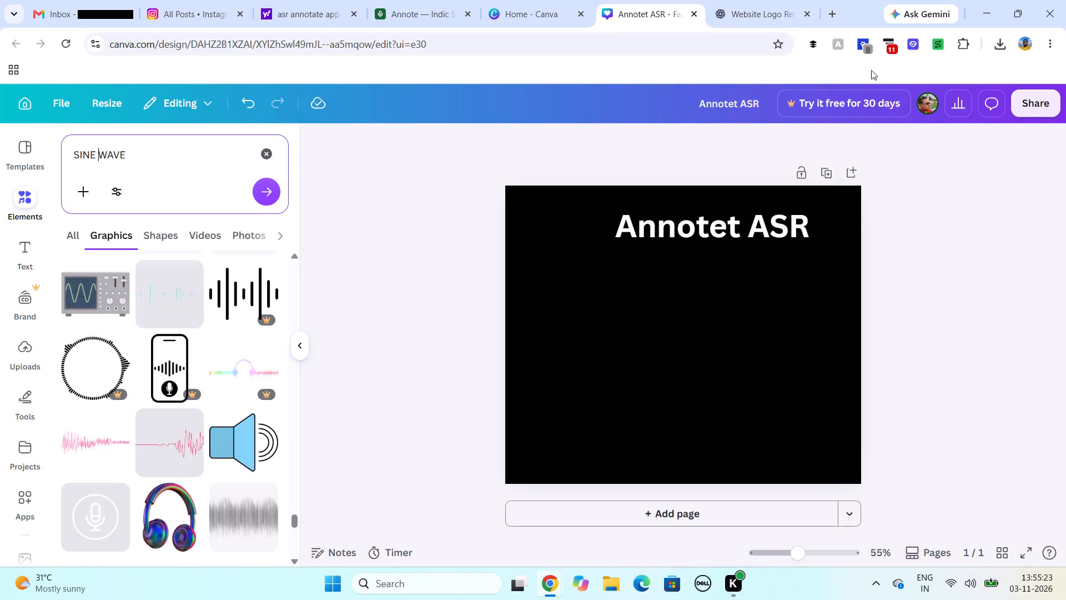
pyautogui.press('Return')
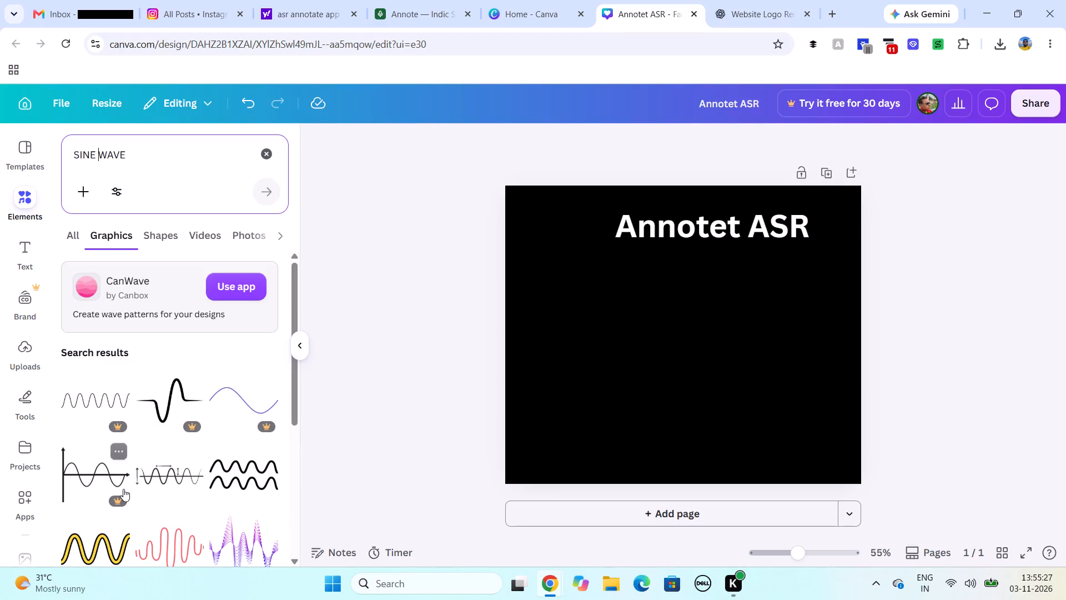
# Look through the "SINE WAVE" graphics for a waveform matching the Annote ASR logo, rechecking the logo on the Annote ASR dashboard.
pyautogui.scroll(-2, 186, 441)
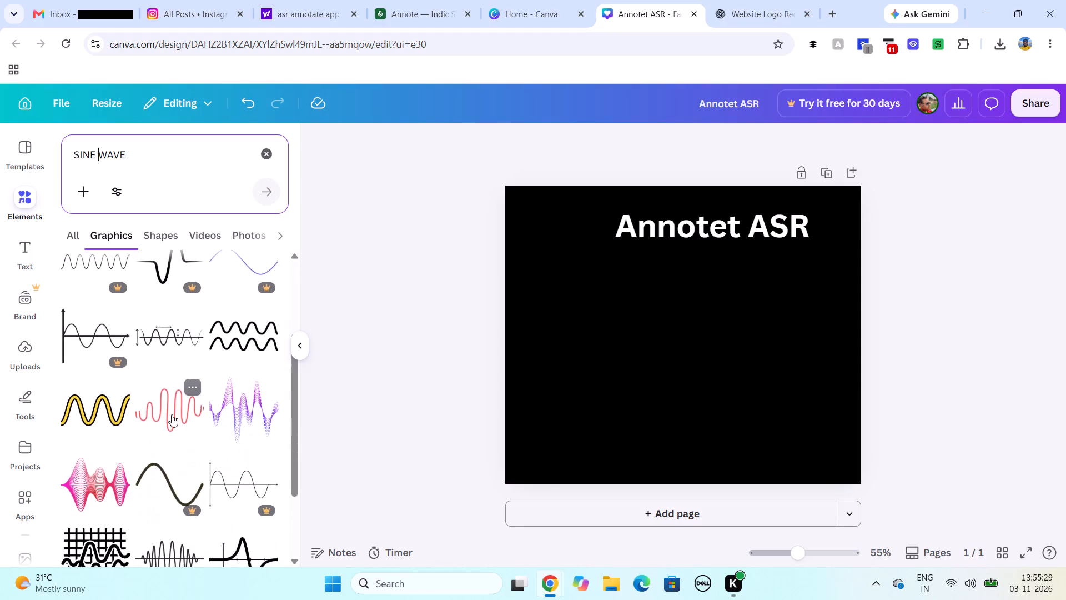
pyautogui.click(419, 16)
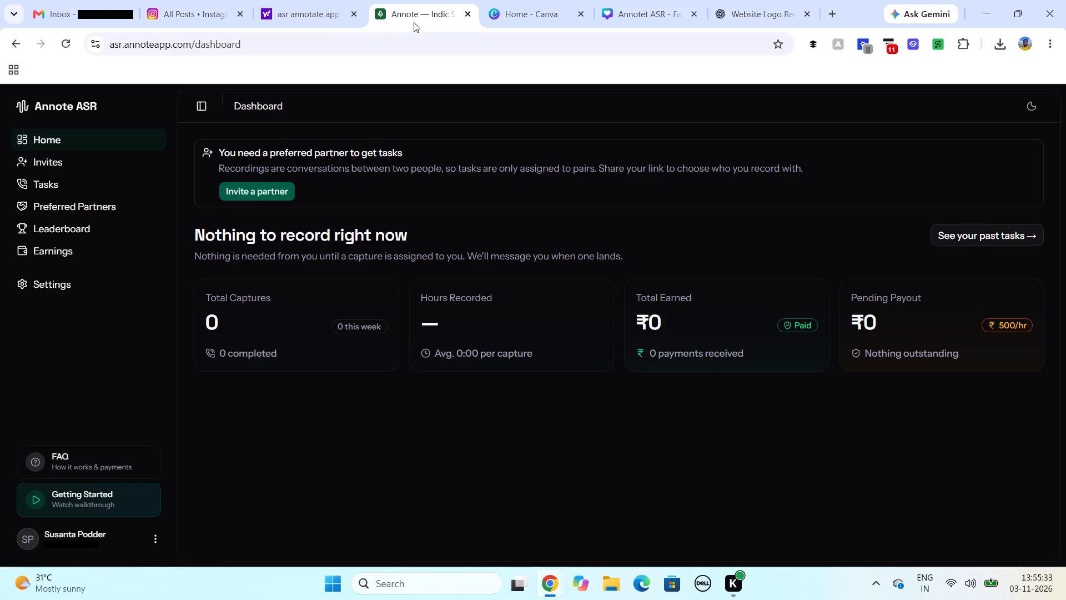
pyautogui.click(638, 13)
pyautogui.scroll(-3, 153, 377)
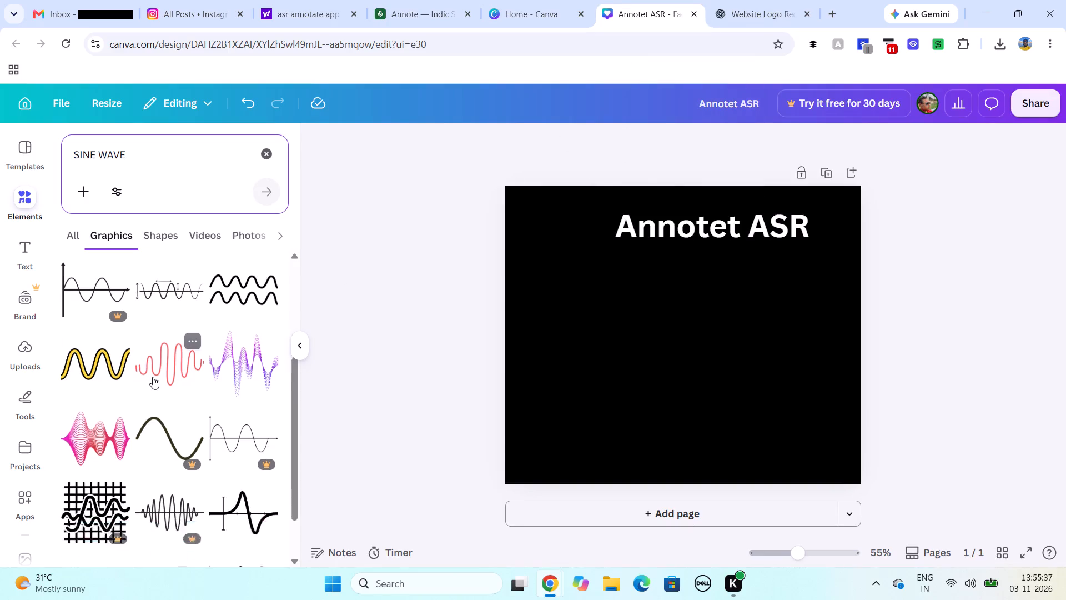
pyautogui.scroll(-3, 153, 350)
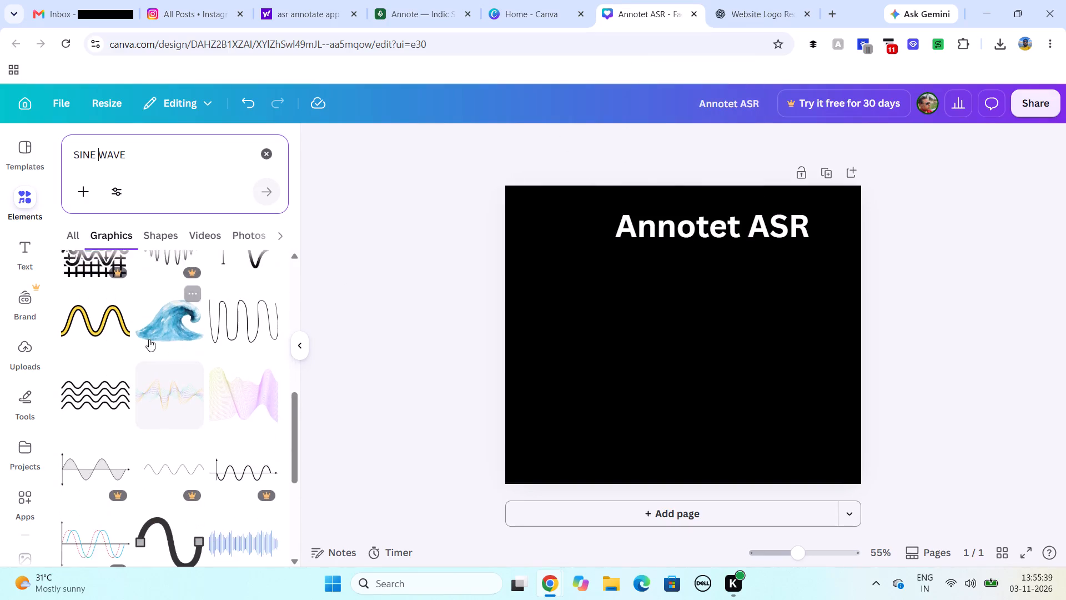
pyautogui.scroll(-2, 148, 337)
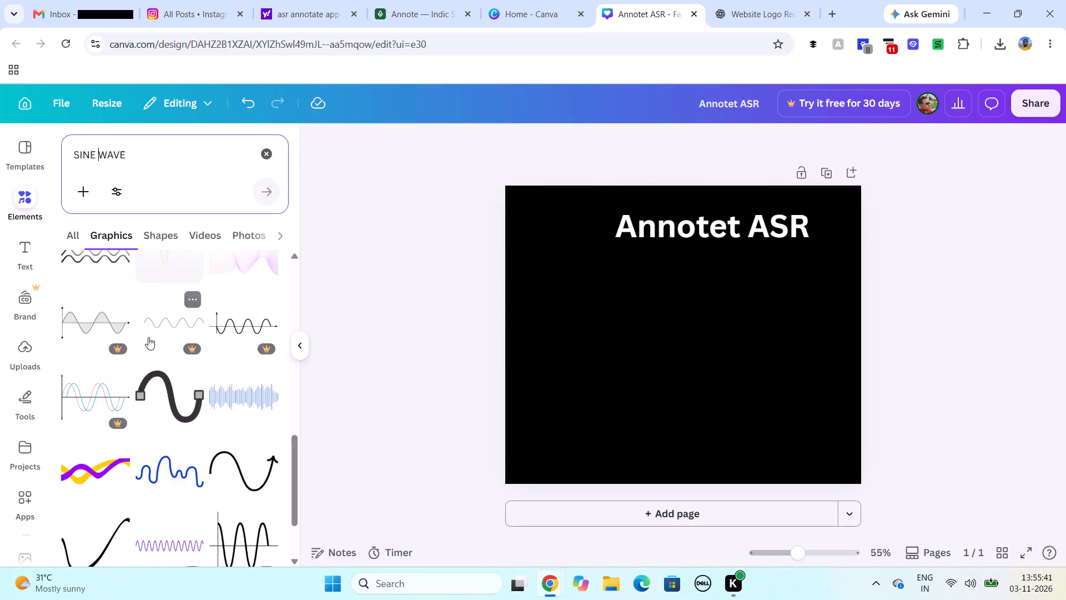
pyautogui.scroll(-5, 148, 337)
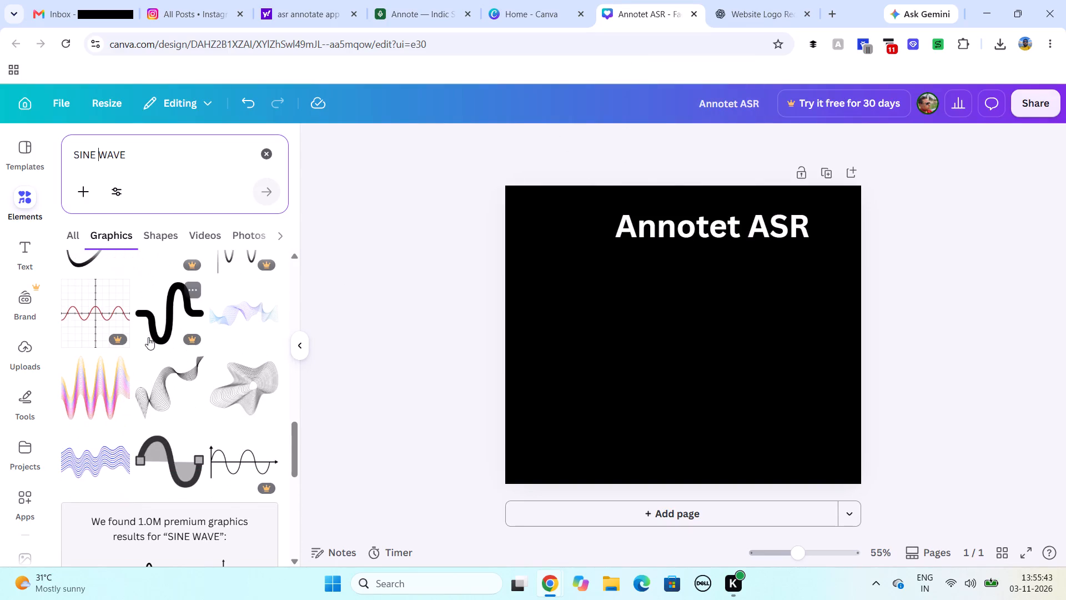
pyautogui.scroll(-5, 148, 337)
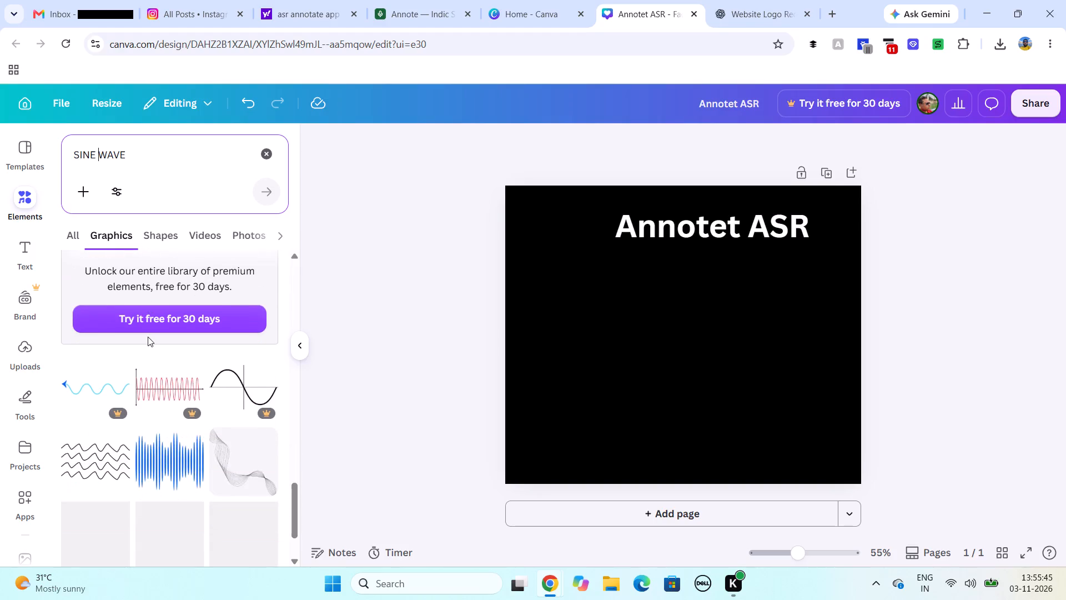
pyautogui.scroll(-4, 148, 337)
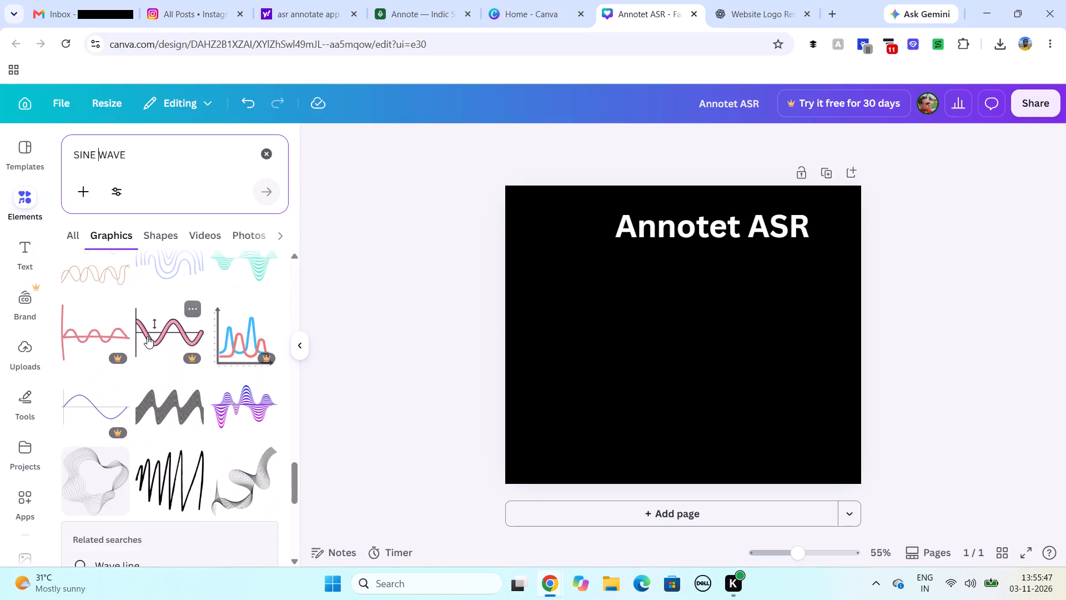
pyautogui.scroll(-12, 147, 336)
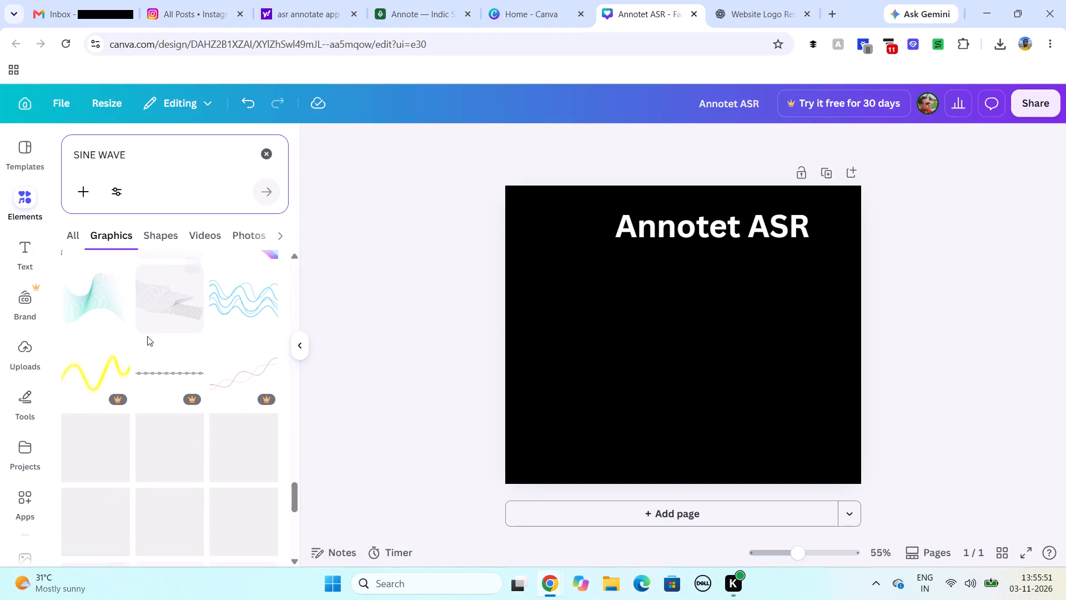
pyautogui.scroll(-4, 147, 336)
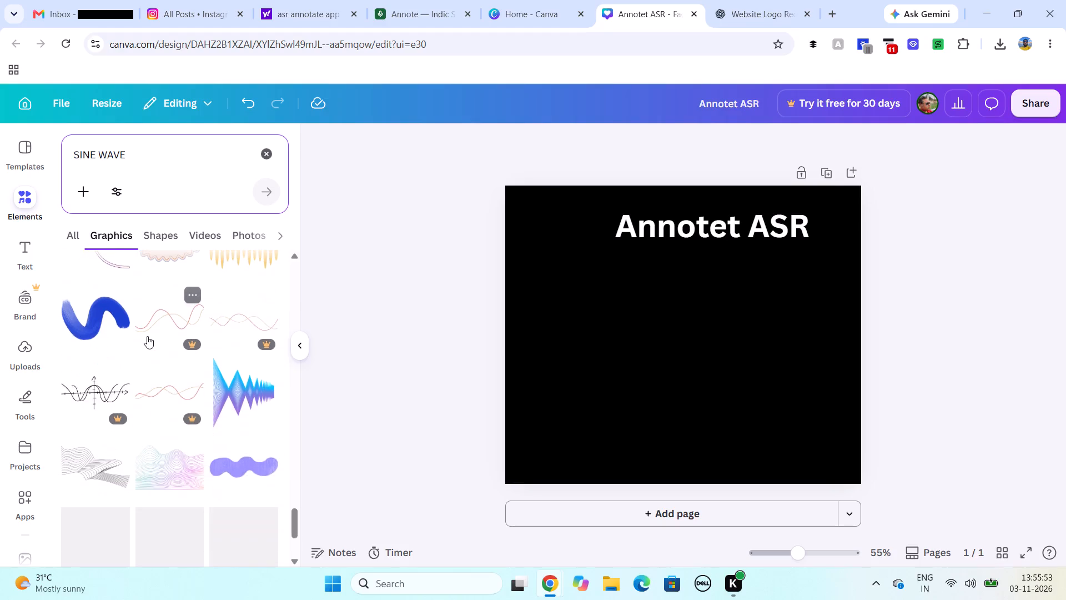
pyautogui.scroll(-5, 147, 336)
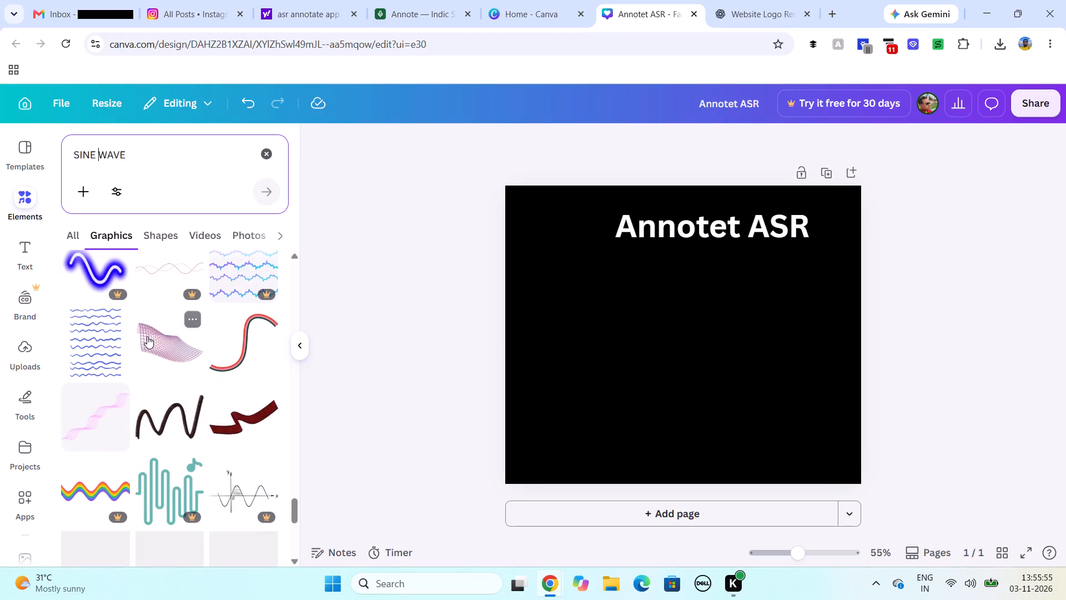
pyautogui.scroll(-3, 147, 336)
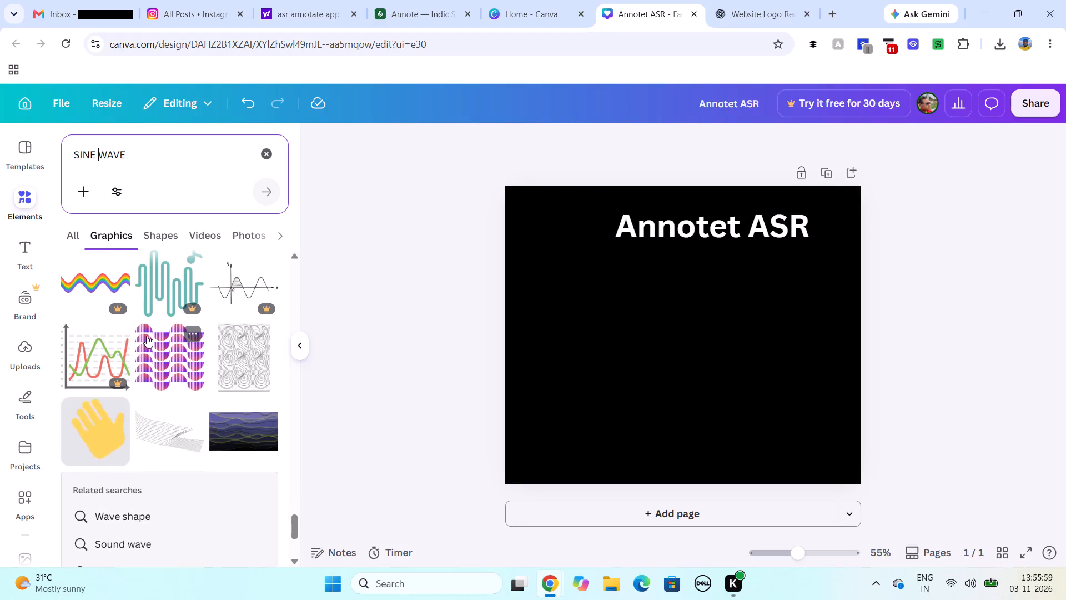
pyautogui.scroll(-6, 147, 336)
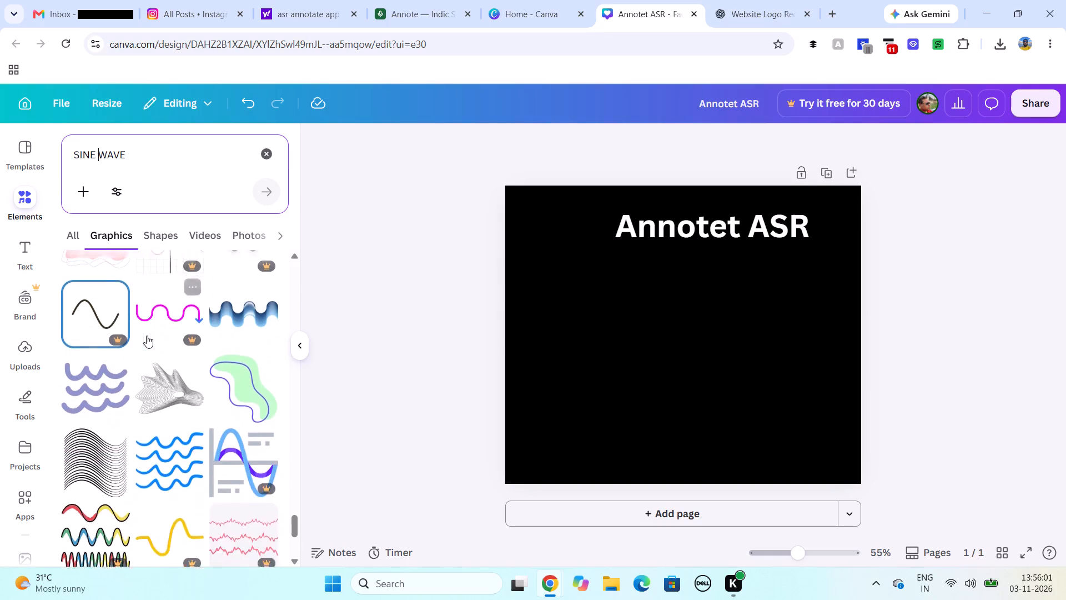
pyautogui.scroll(-2, 147, 335)
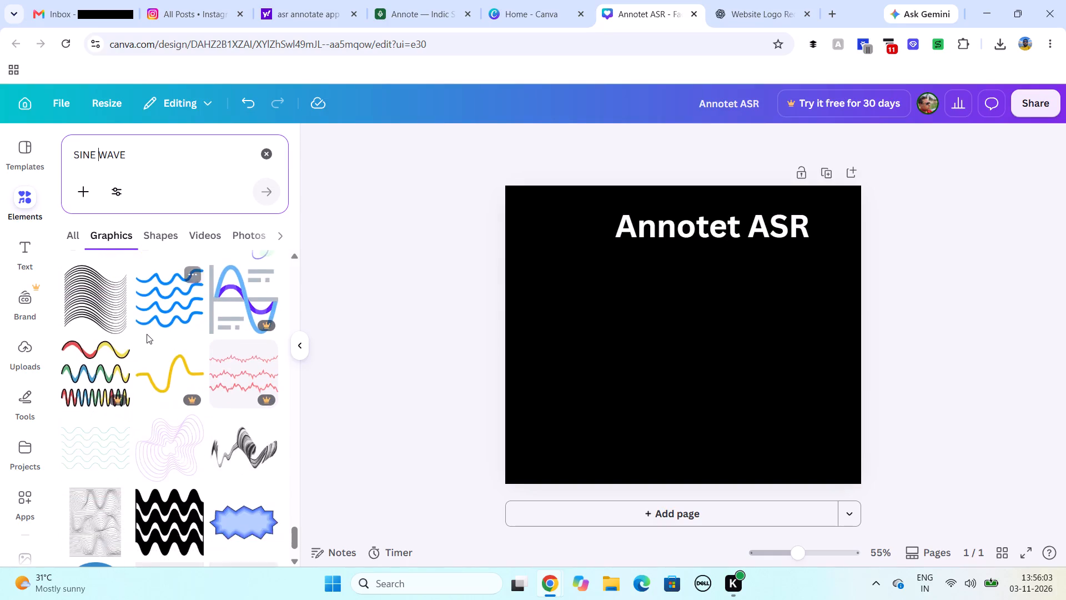
pyautogui.scroll(-4, 147, 334)
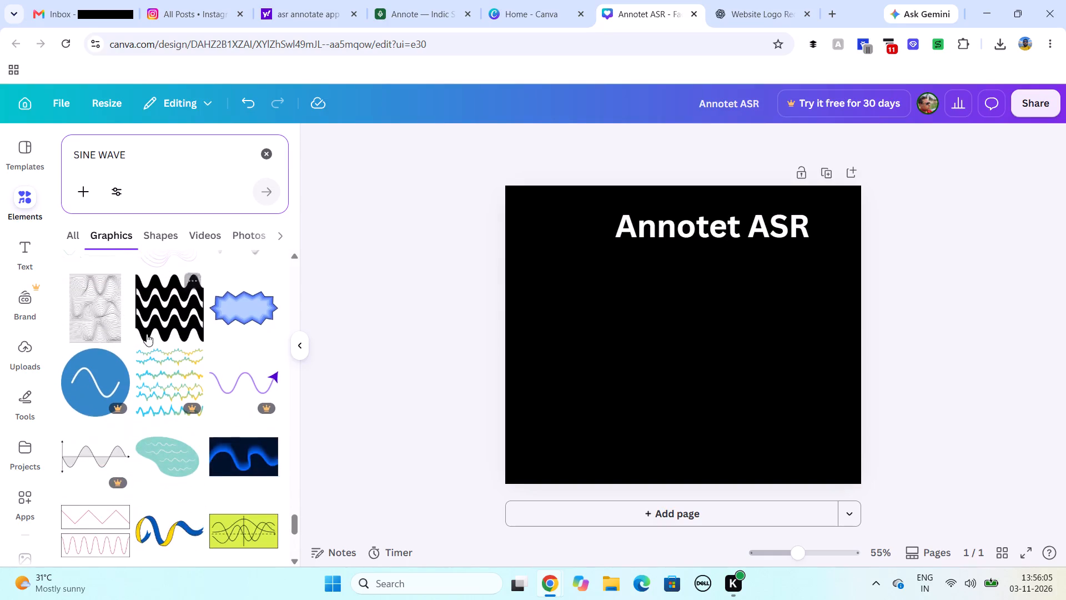
pyautogui.scroll(-4, 147, 334)
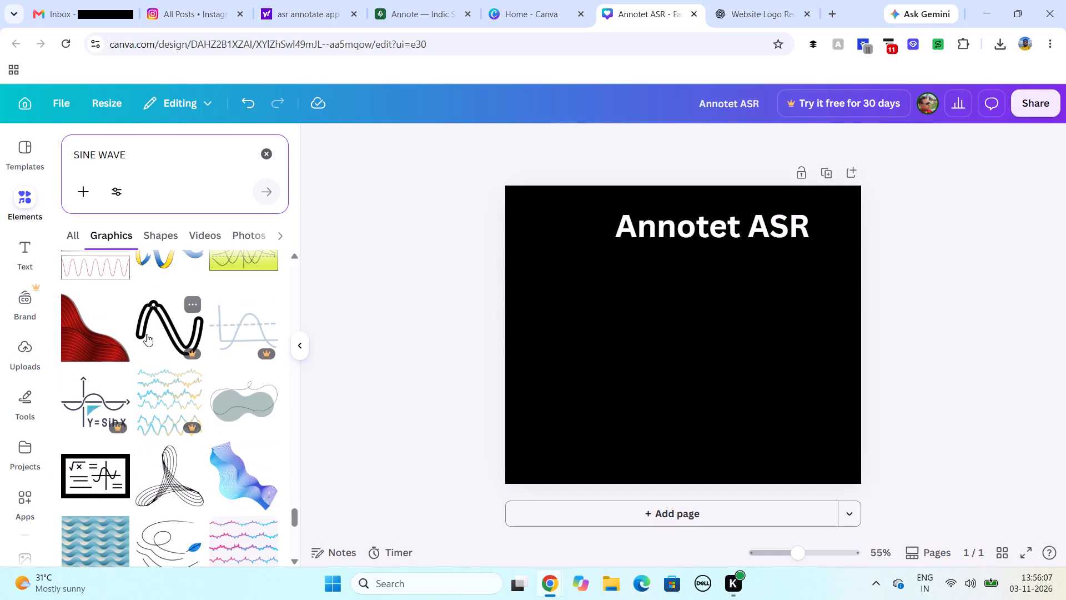
pyautogui.scroll(-5, 147, 334)
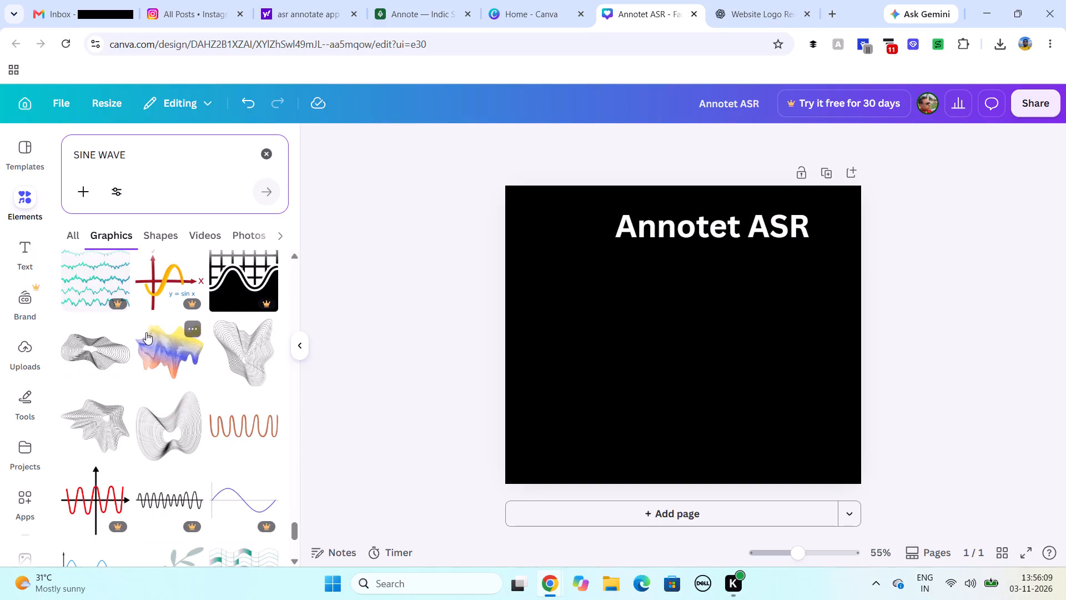
pyautogui.scroll(-6, 146, 332)
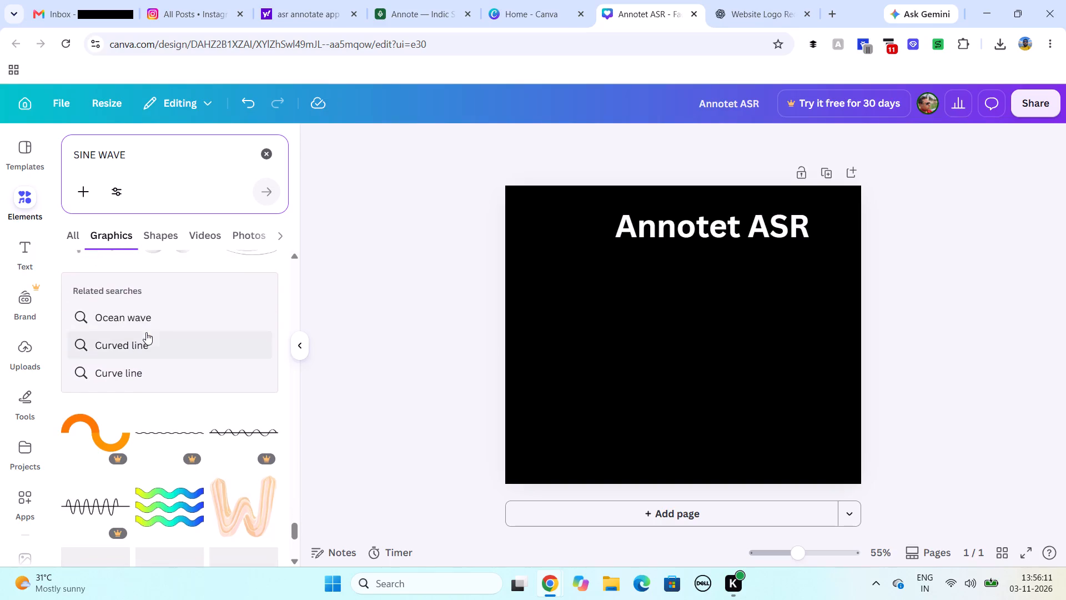
pyautogui.scroll(-4, 146, 332)
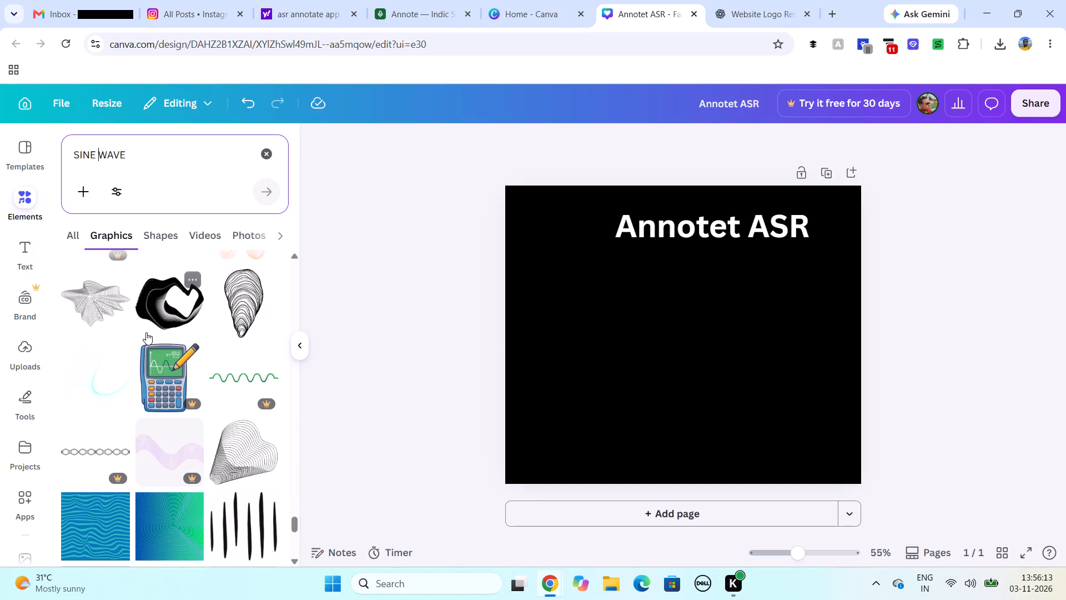
pyautogui.scroll(-3, 146, 332)
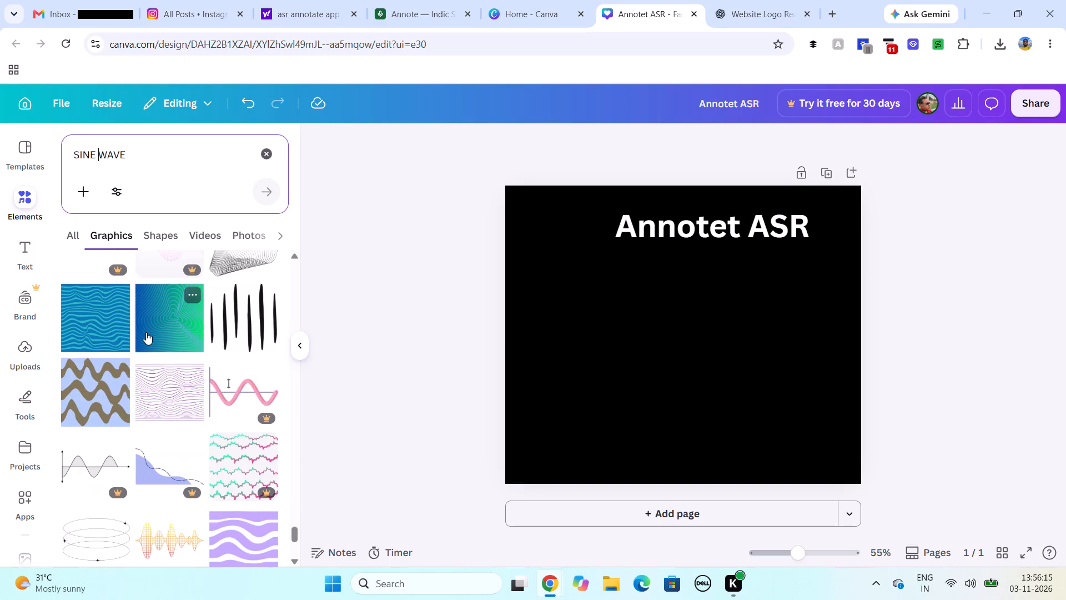
pyautogui.scroll(-3, 146, 332)
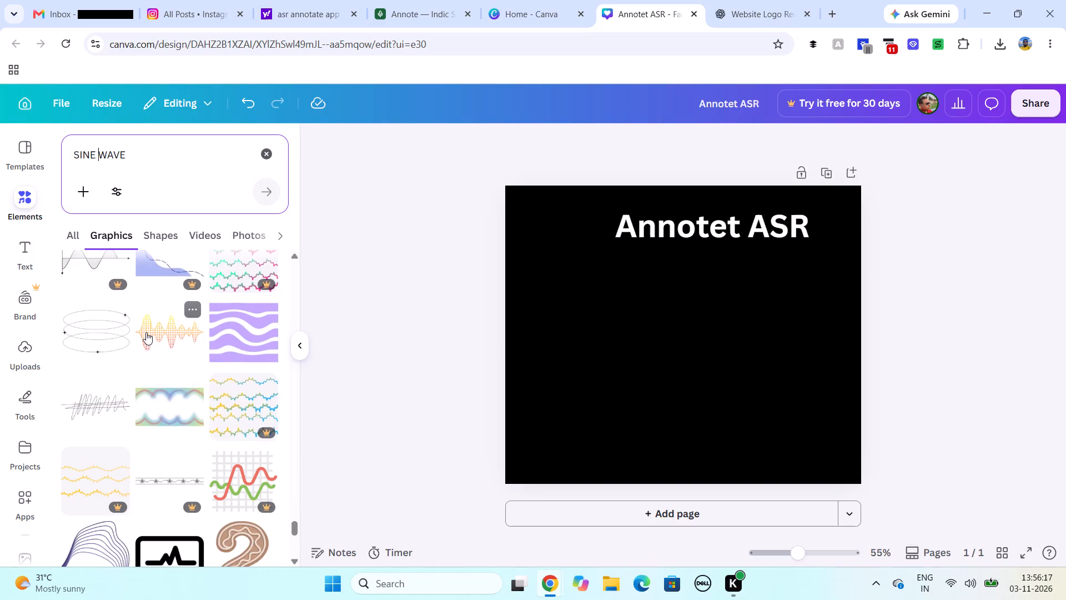
pyautogui.scroll(-5, 146, 332)
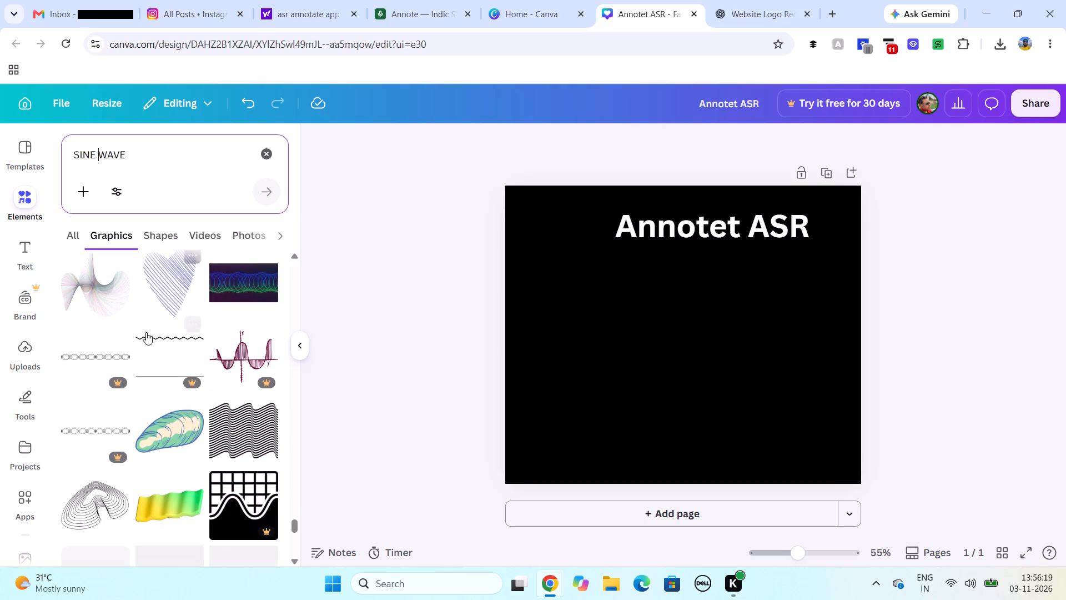
pyautogui.scroll(-4, 146, 332)
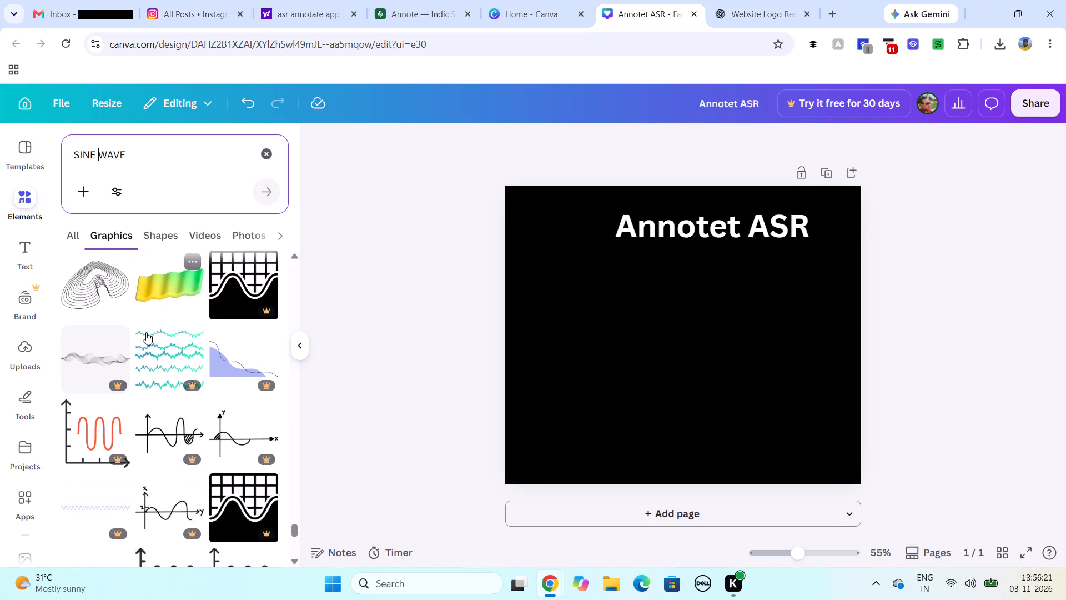
pyautogui.scroll(-2, 146, 332)
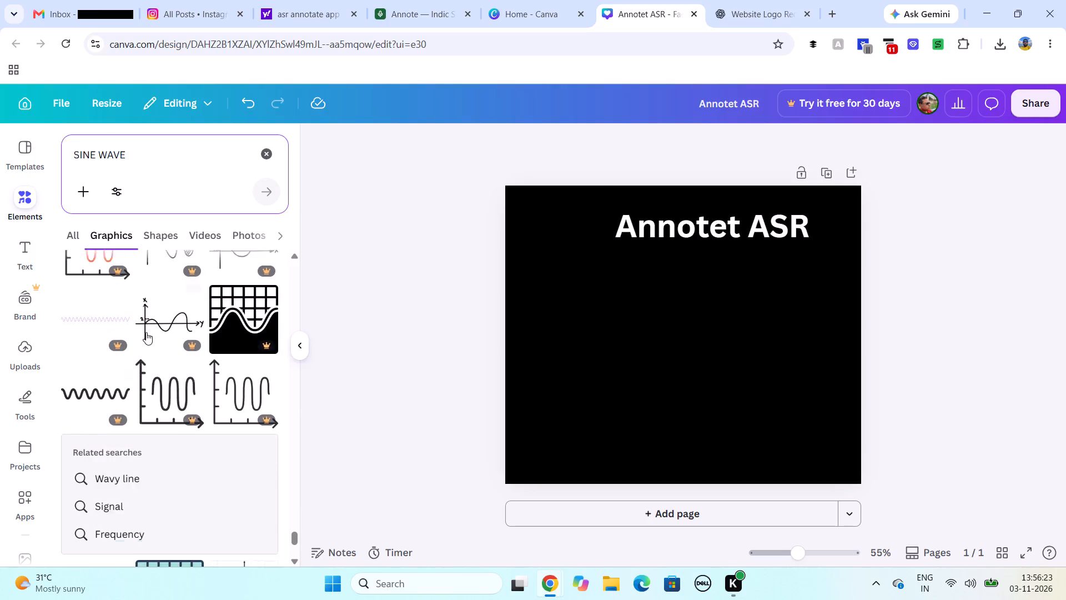
pyautogui.scroll(-8, 146, 332)
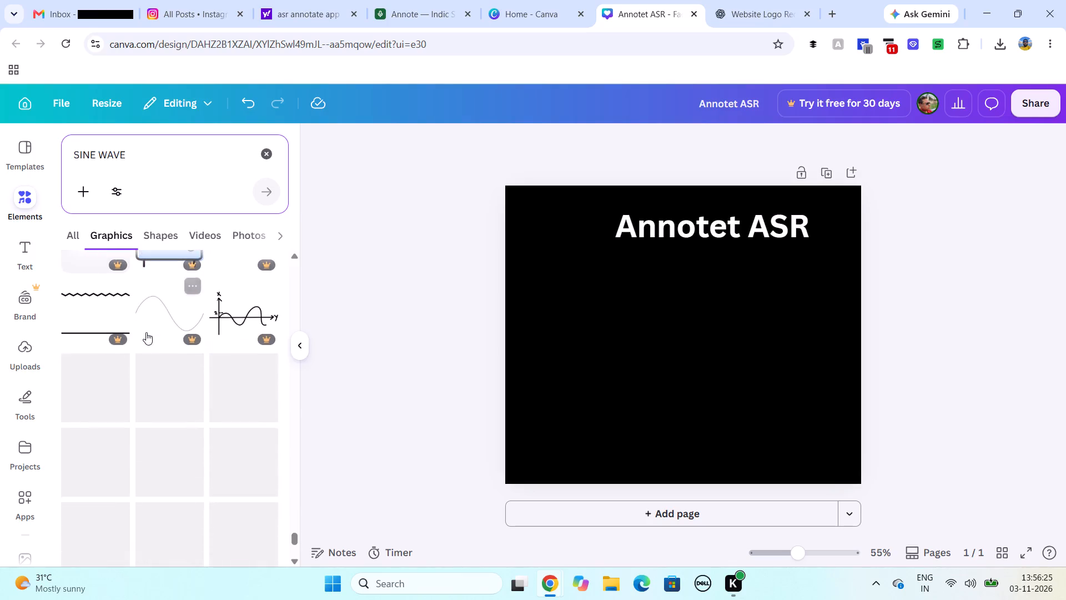
pyautogui.scroll(-4, 146, 332)
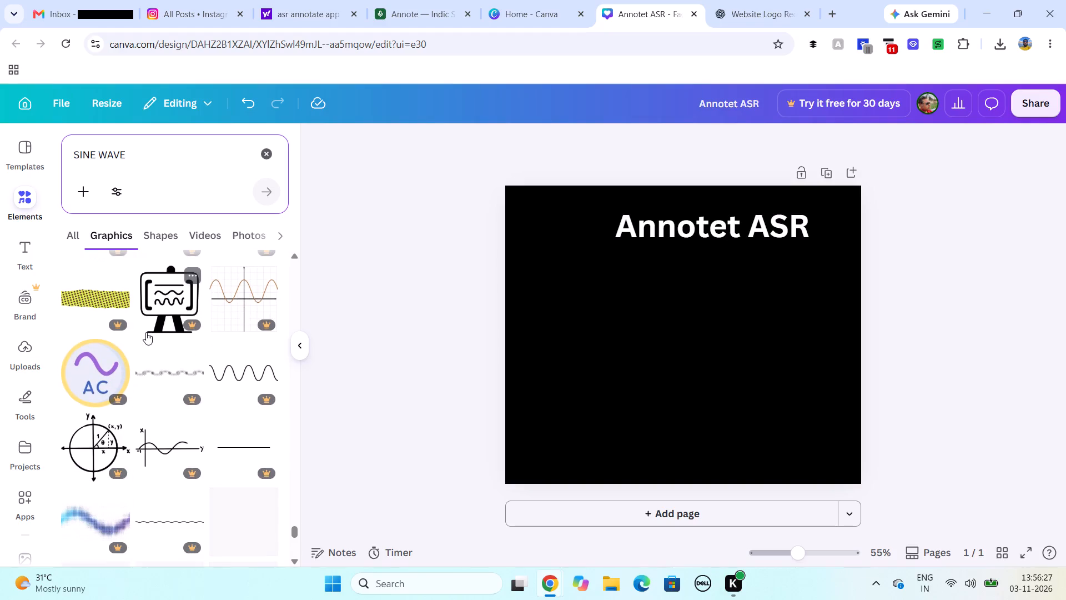
pyautogui.scroll(-4, 146, 332)
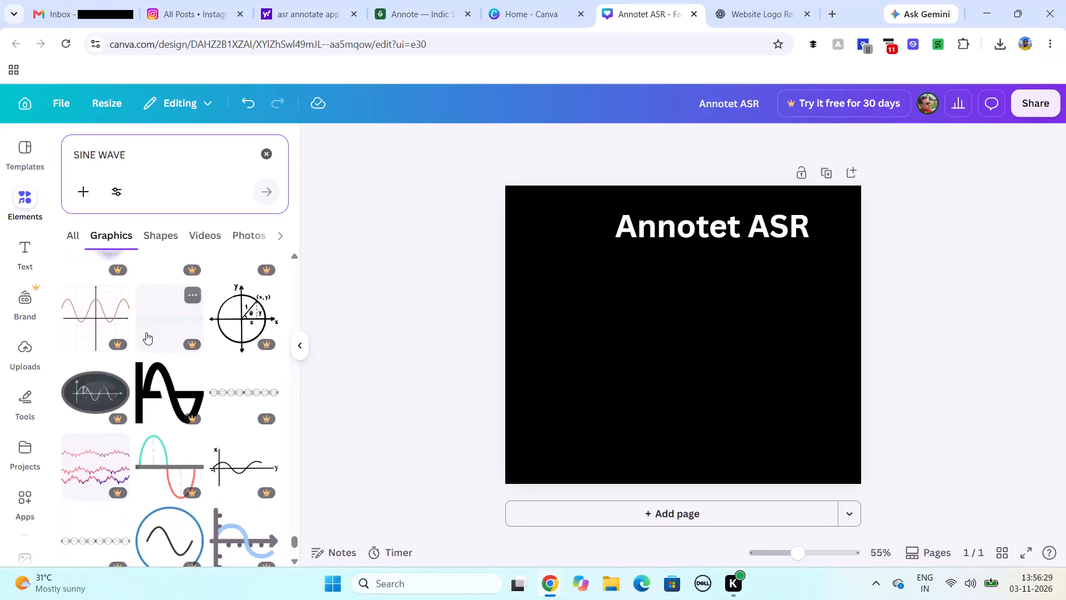
pyautogui.scroll(-7, 146, 332)
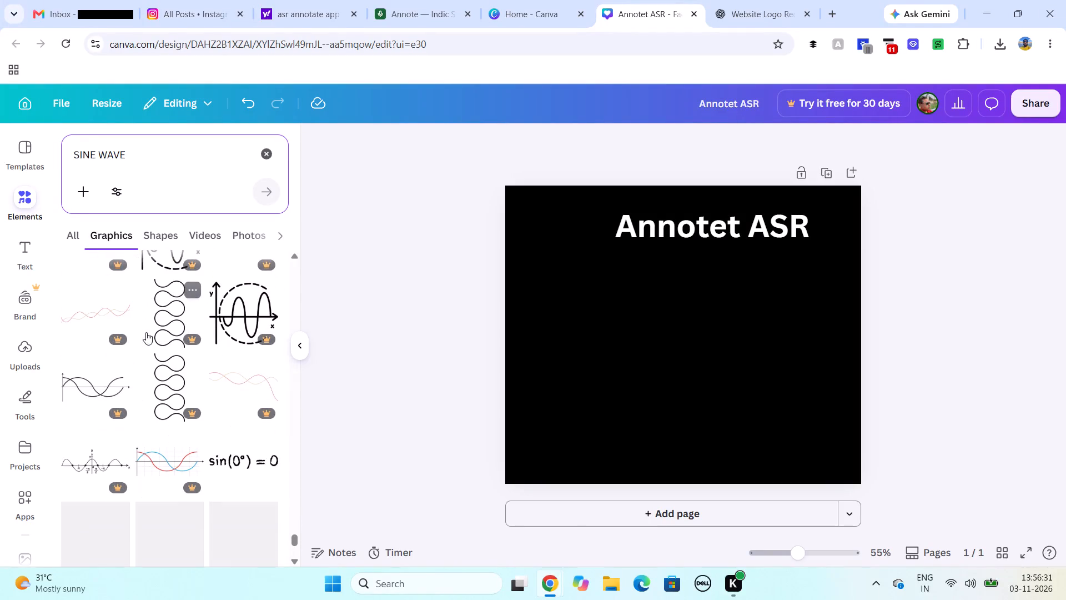
pyautogui.scroll(-5, 146, 332)
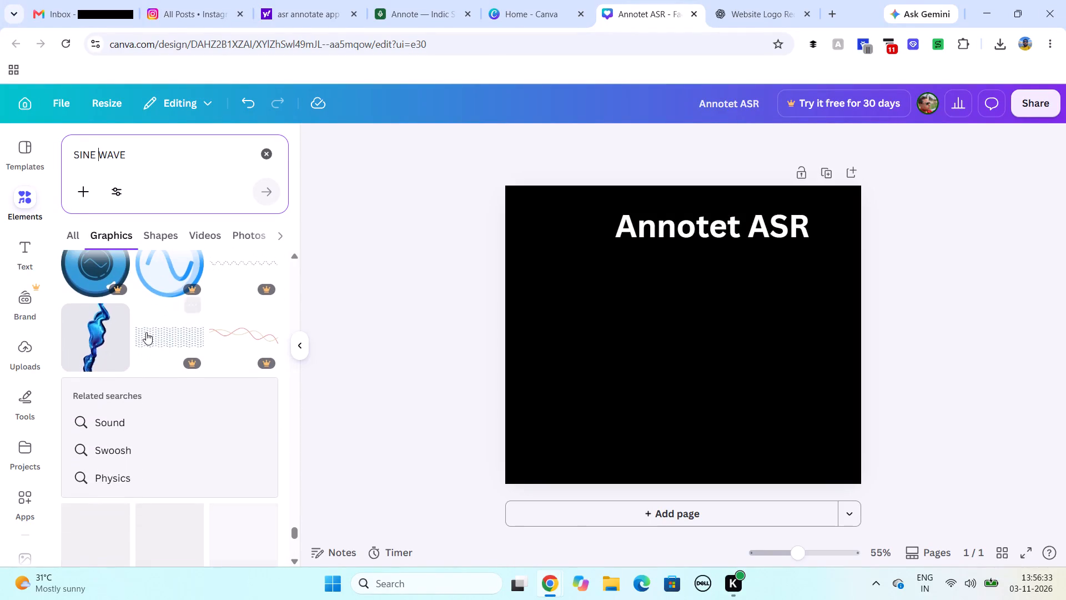
pyautogui.scroll(-4, 146, 332)
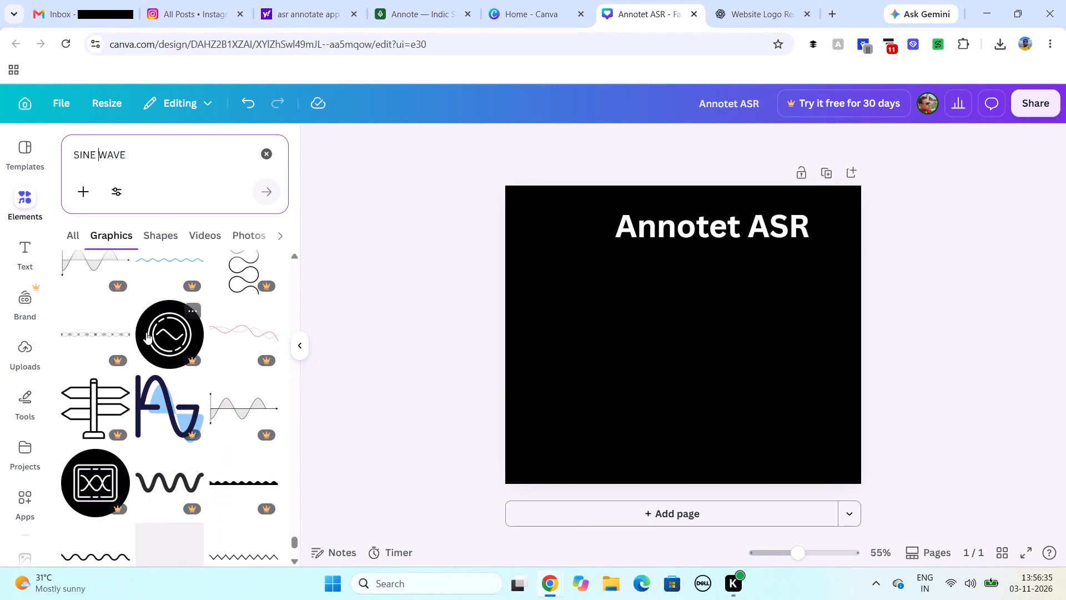
pyautogui.scroll(-7, 146, 332)
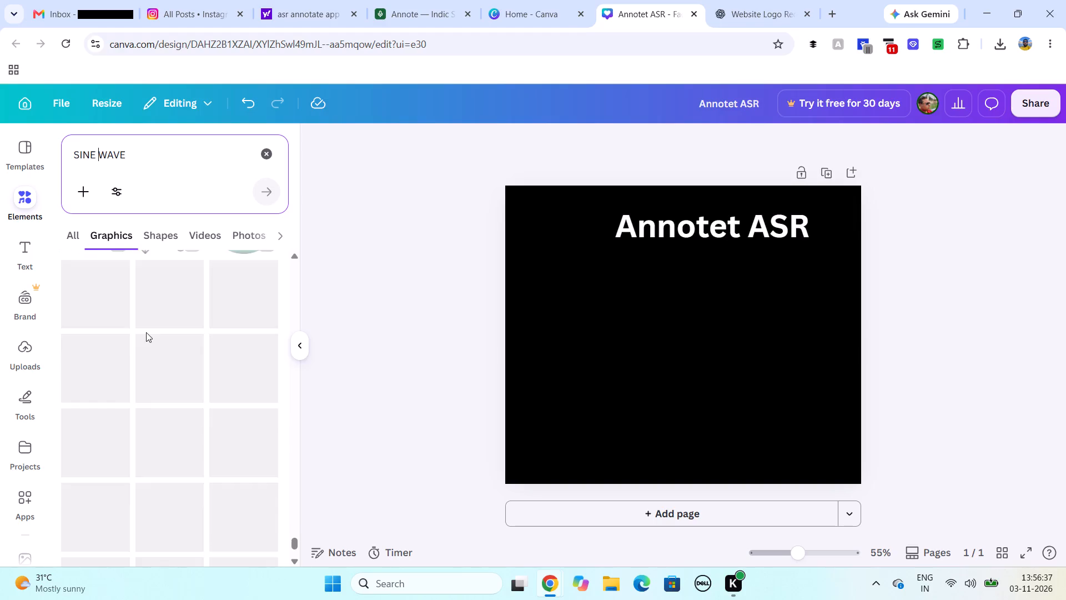
pyautogui.scroll(-1, 146, 332)
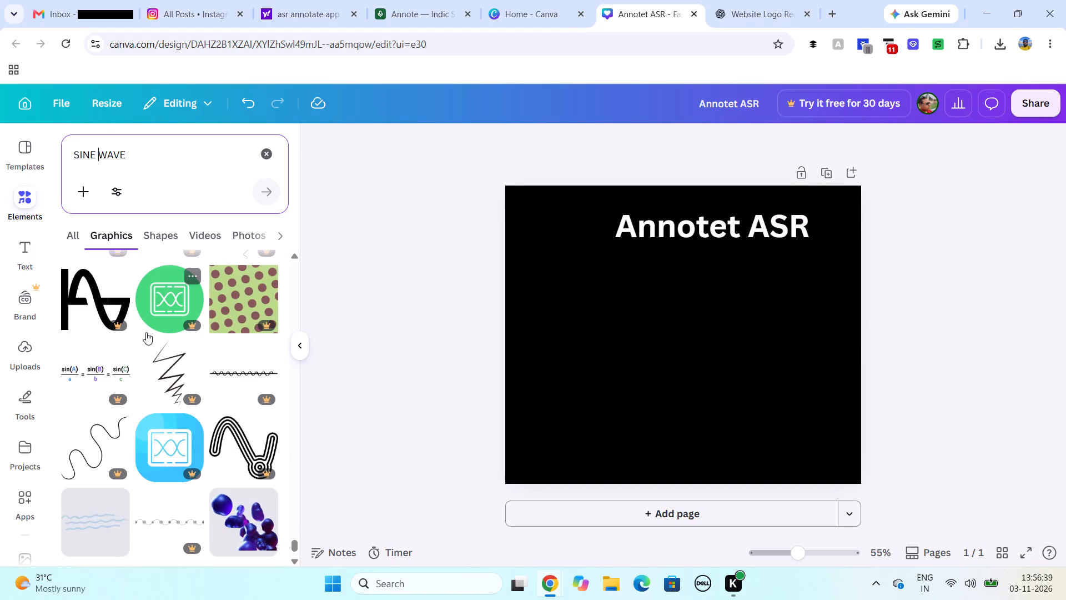
pyautogui.scroll(5, 146, 332)
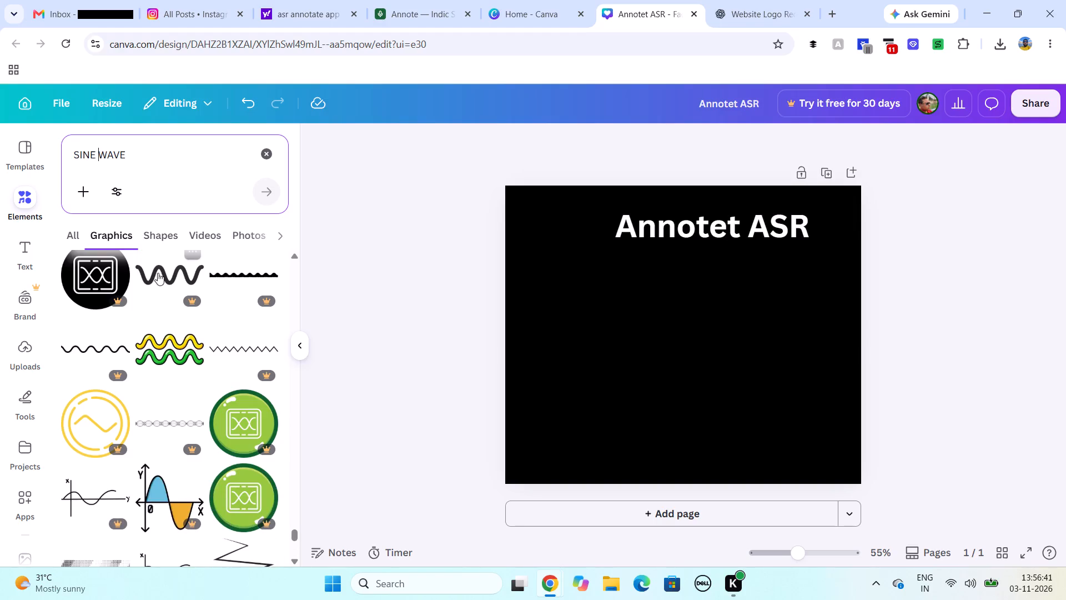
# Look through the "SINE WAVE" results across all element categories.
pyautogui.click(79, 236)
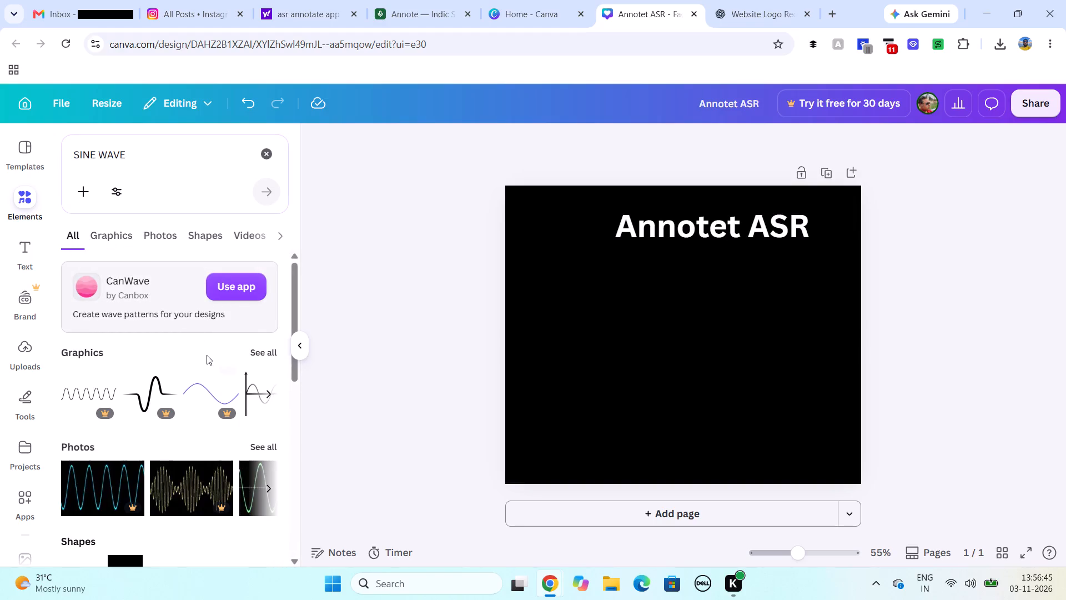
pyautogui.scroll(-13, 207, 355)
pyautogui.scroll(7, 204, 352)
# Return to the recent search "AUDIO WAVE" and look through its results across all element categories.
pyautogui.click(266, 154)
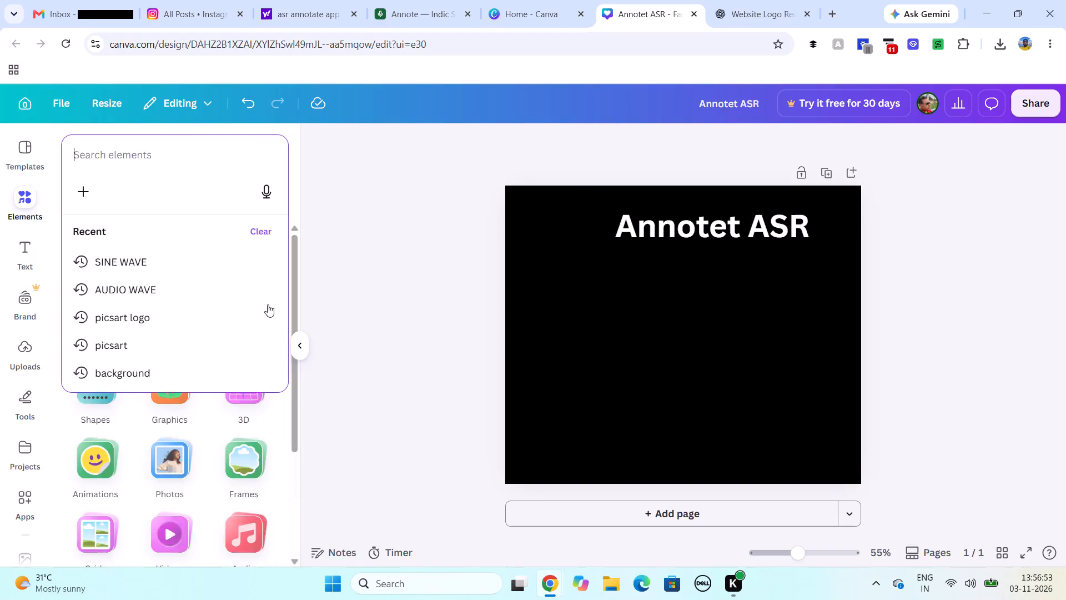
pyautogui.click(119, 286)
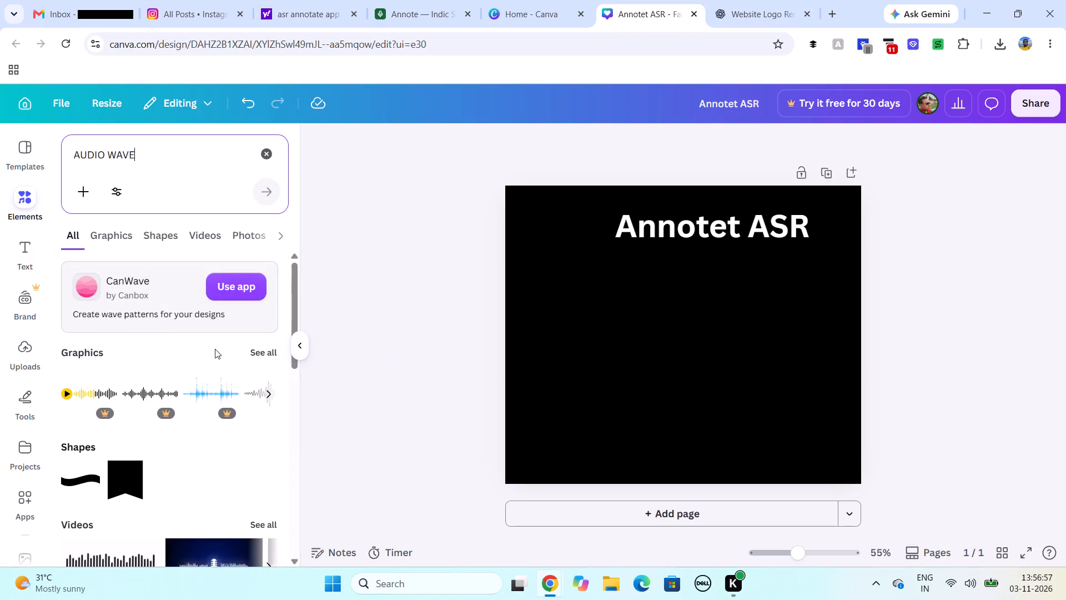
pyautogui.scroll(-1, 215, 349)
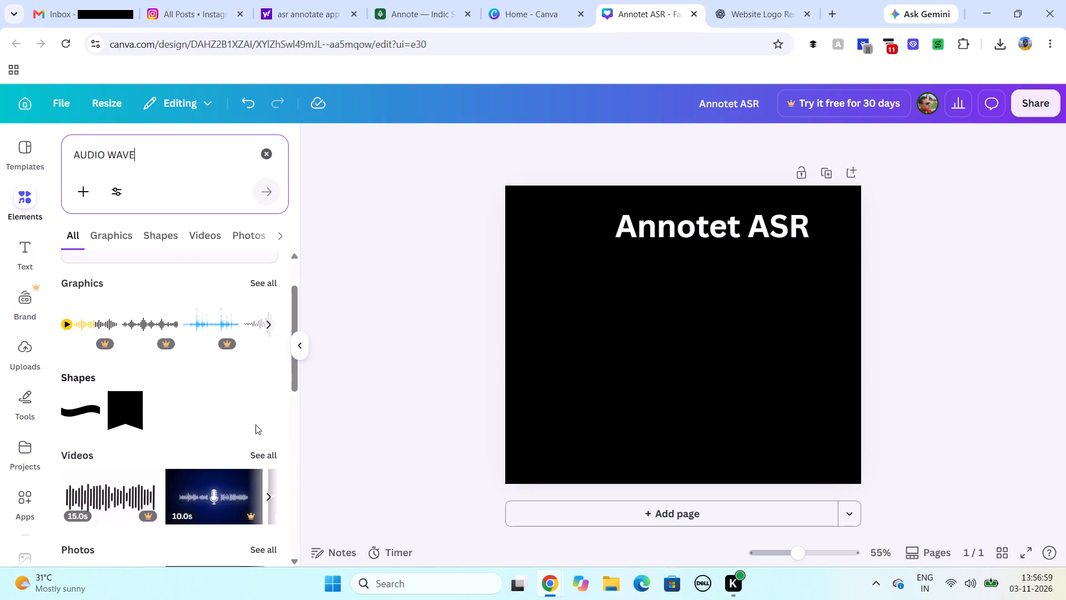
pyautogui.scroll(-2, 261, 409)
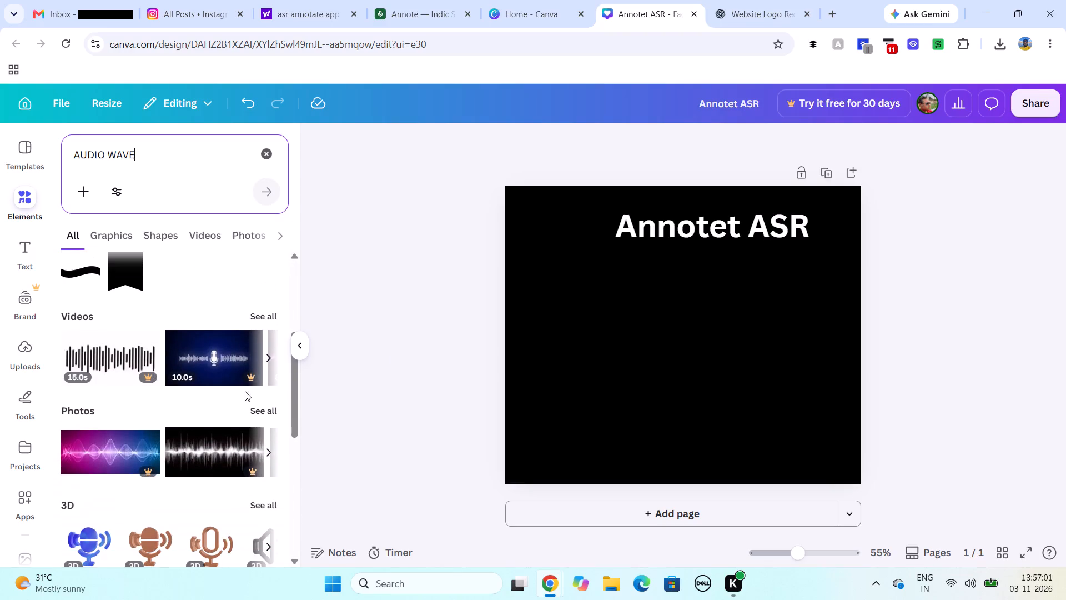
pyautogui.scroll(-3, 227, 376)
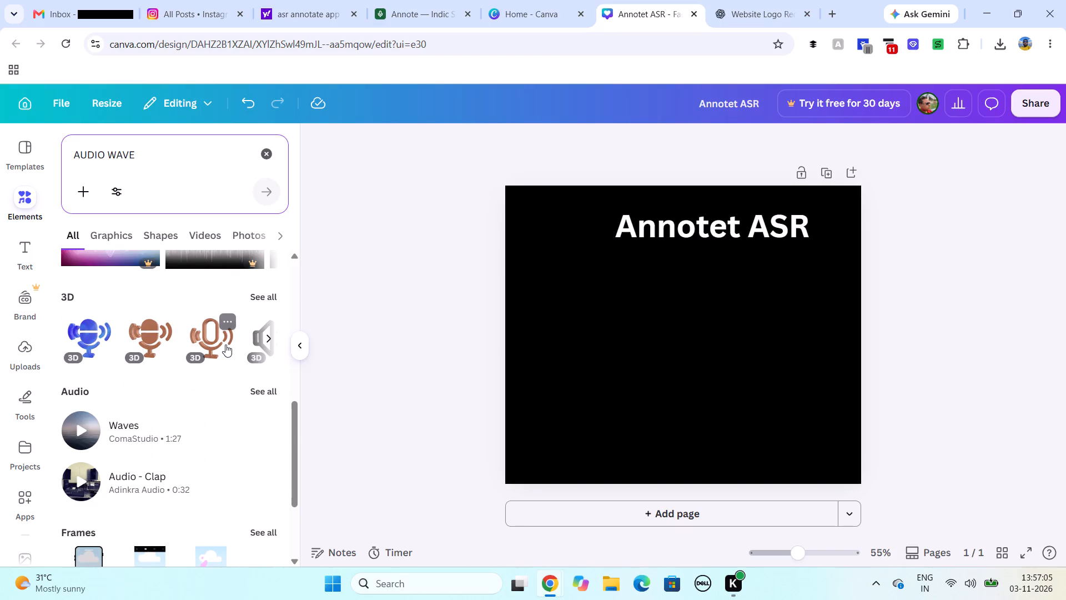
pyautogui.scroll(-5, 224, 337)
pyautogui.scroll(2, 223, 336)
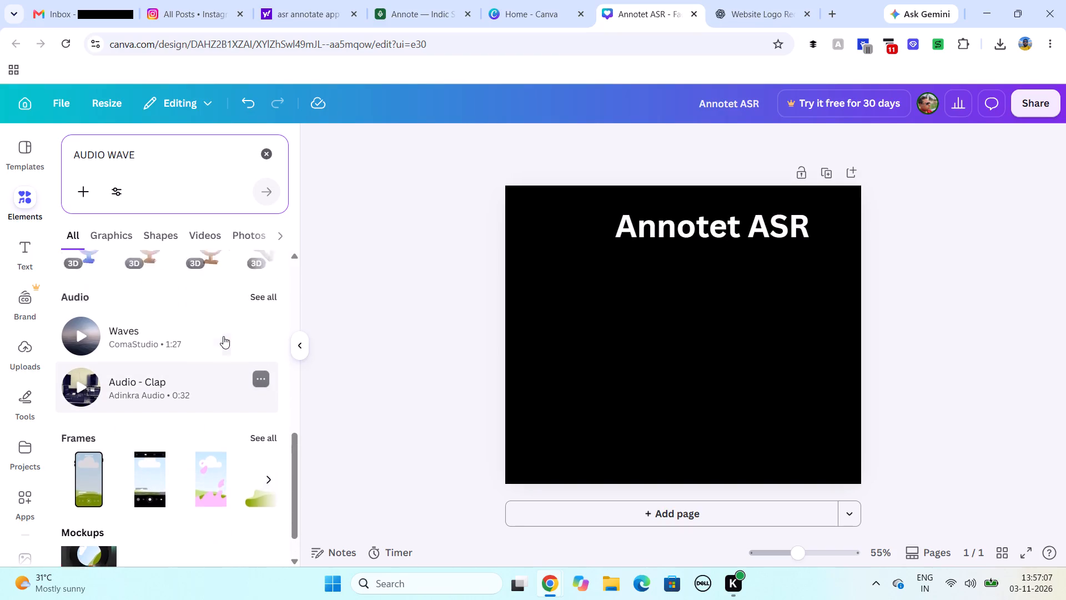
pyautogui.scroll(6, 223, 336)
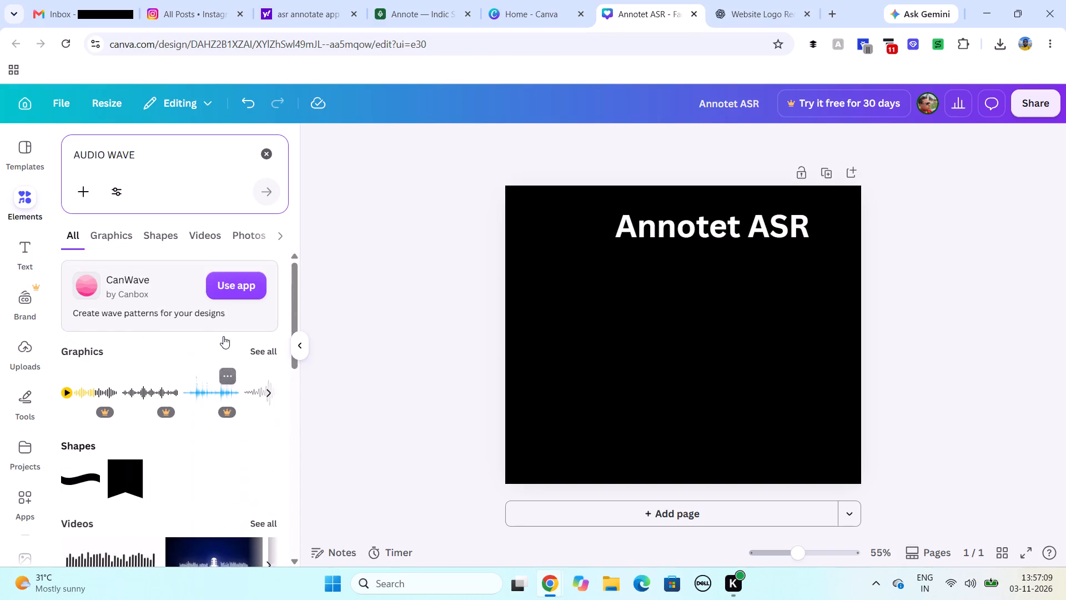
# Open all graphics results for "AUDIO WAVE" and add the free waveform made of thick black vertical bars to the page.
pyautogui.click(271, 354)
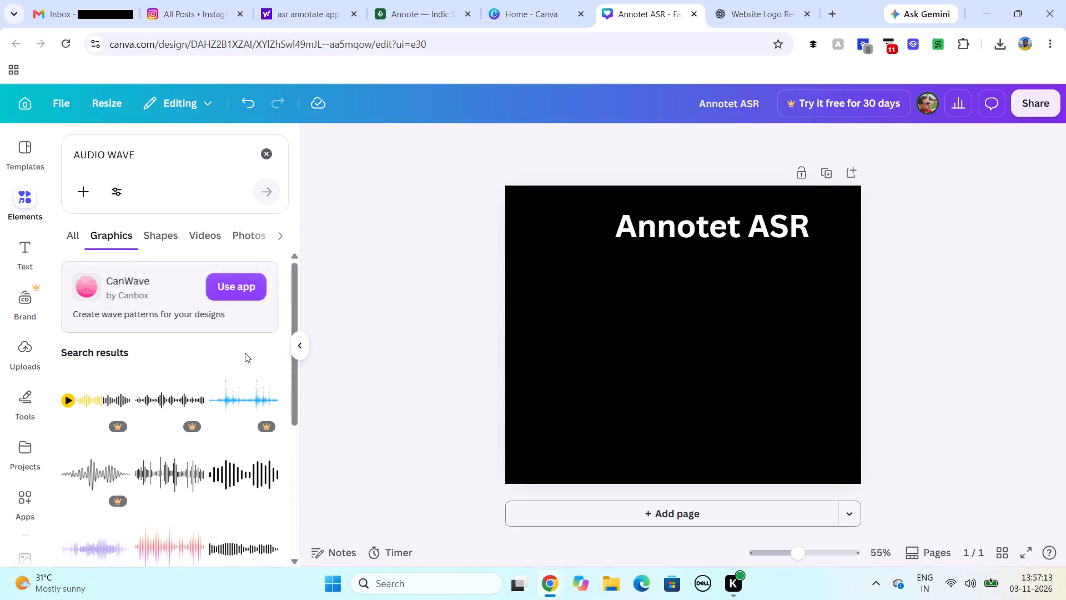
pyautogui.scroll(-1, 245, 353)
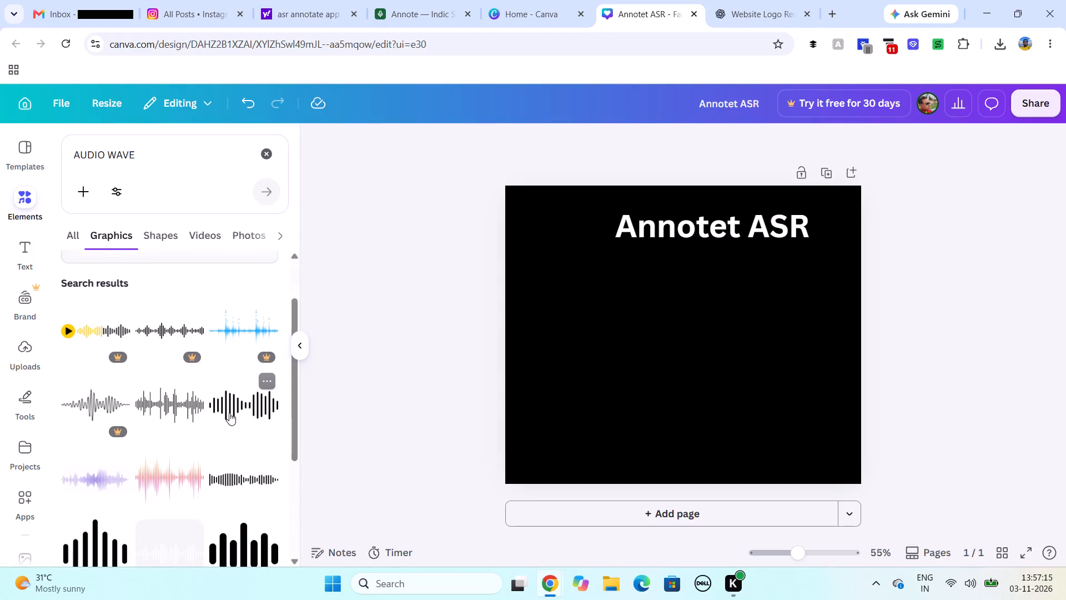
pyautogui.click(230, 406)
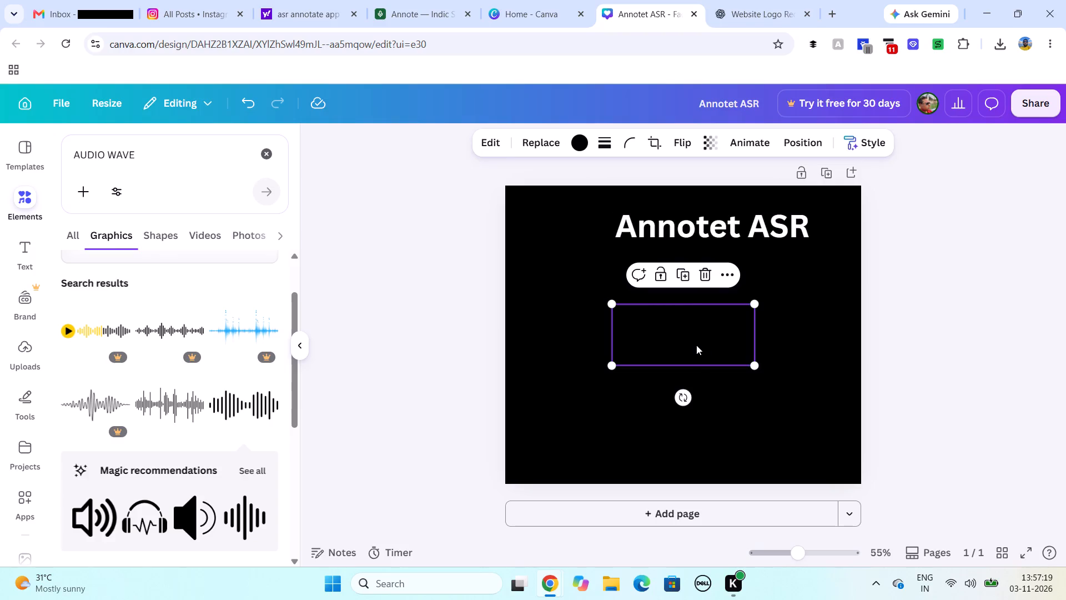
# Recolour the added waveform graphic from the default solid colours to white.
pyautogui.click(579, 143)
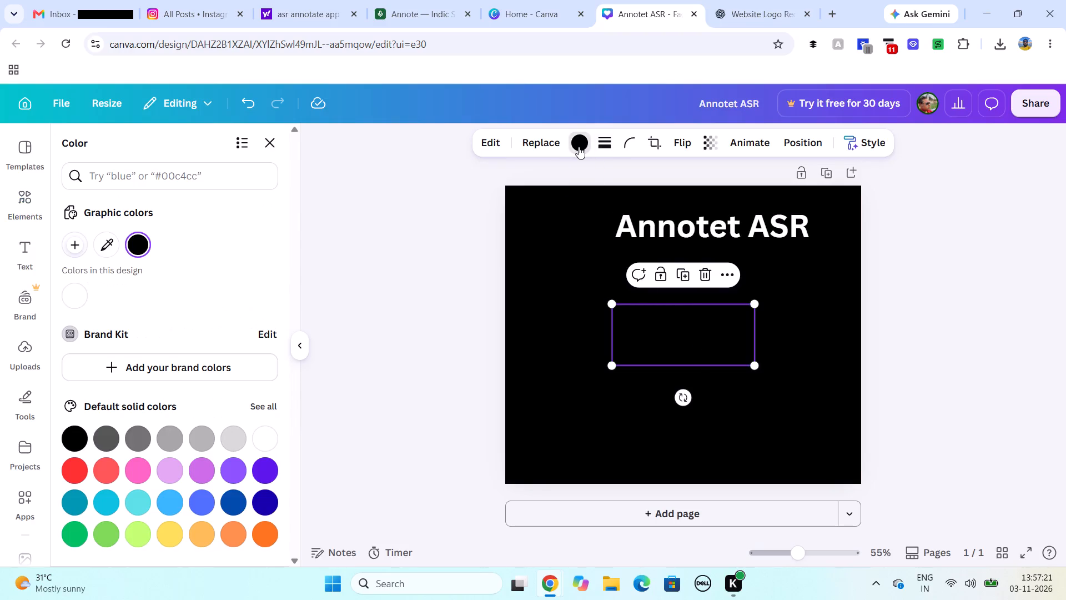
pyautogui.click(265, 441)
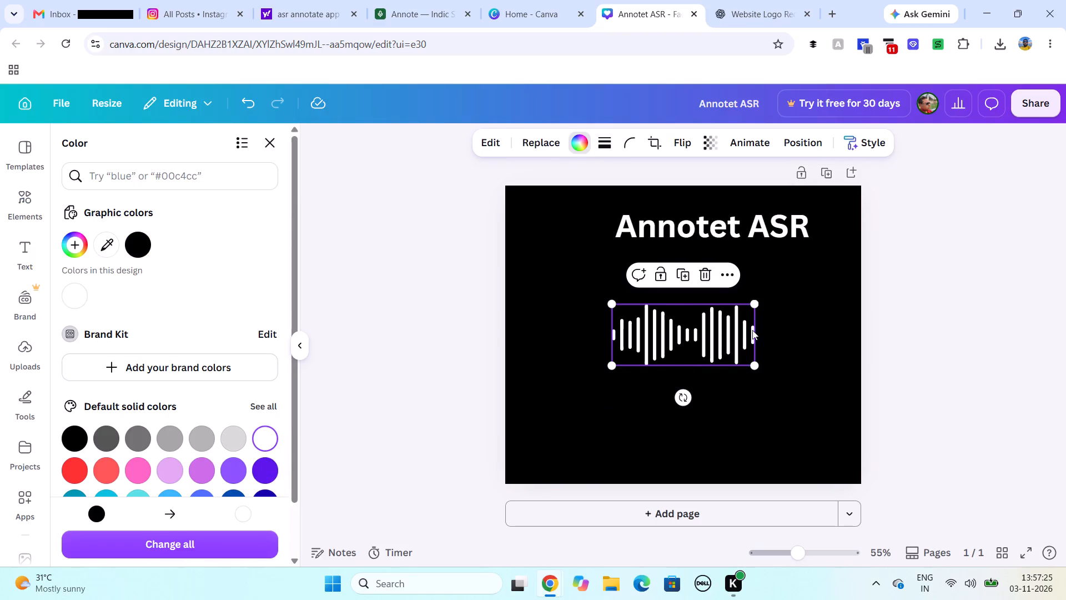
# Move the white waveform graphic to the left of the page's centre, below the heading.
pyautogui.moveTo(752, 333); pyautogui.dragTo(708, 331)
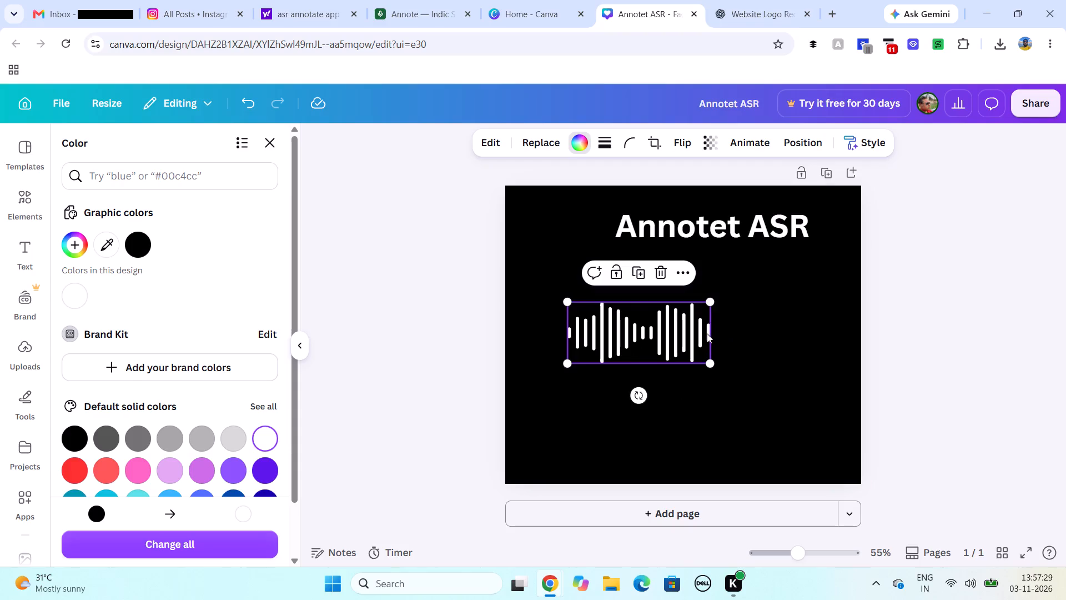
# Shrink the white waveform graphic to roughly the heading's text height and place it directly left of the "Annotet ASR" heading.
pyautogui.moveTo(707, 335); pyautogui.dragTo(702, 335)
pyautogui.moveTo(702, 335); pyautogui.dragTo(680, 305)
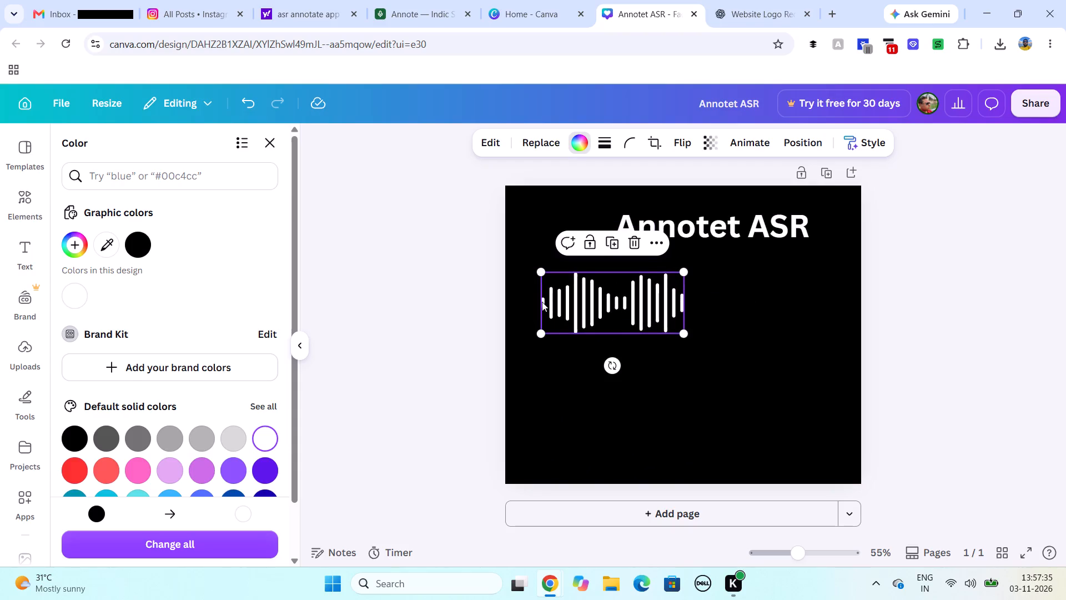
pyautogui.moveTo(542, 334); pyautogui.dragTo(570, 332)
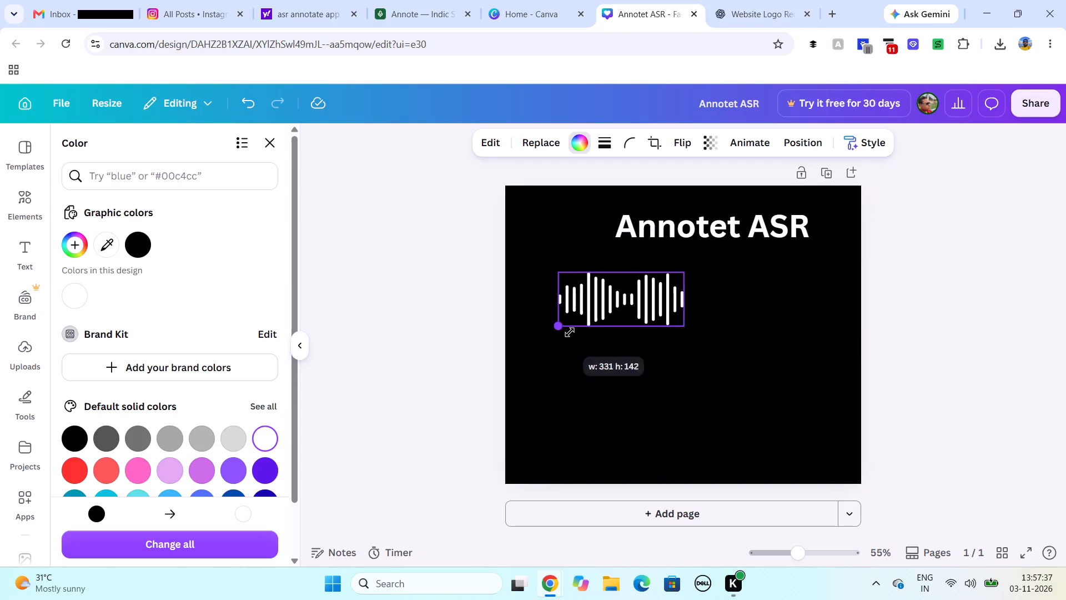
pyautogui.moveTo(570, 332); pyautogui.dragTo(571, 331)
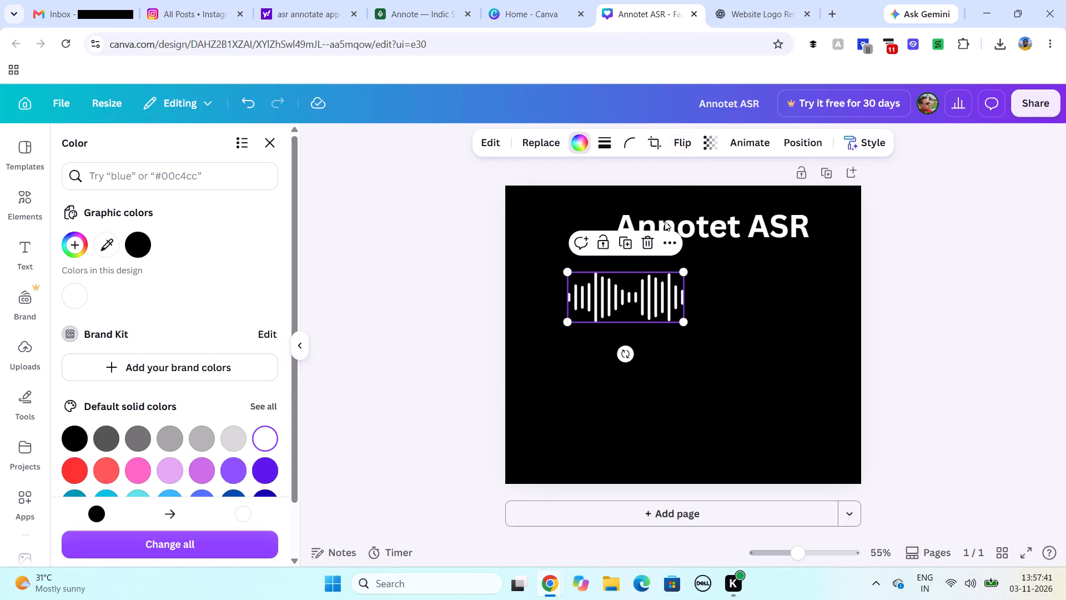
pyautogui.click(628, 276)
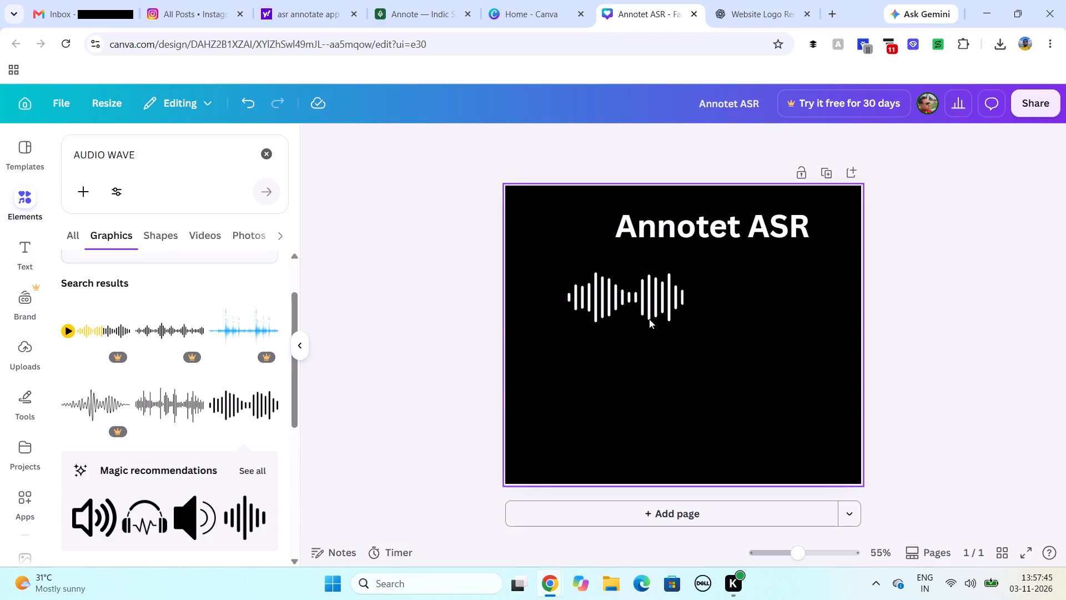
pyautogui.click(759, 326)
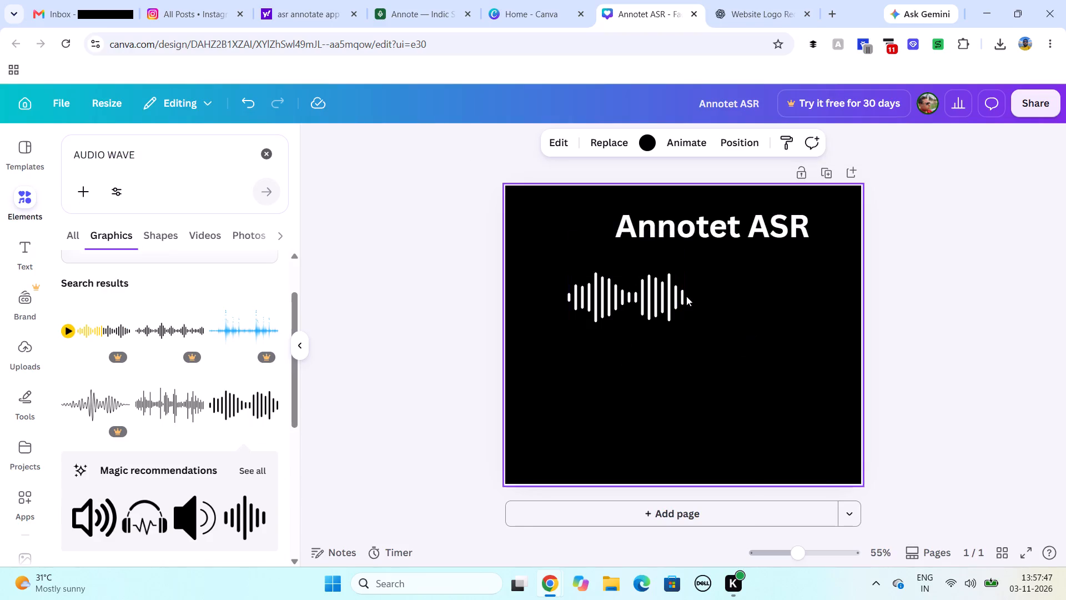
pyautogui.moveTo(680, 298); pyautogui.dragTo(657, 294)
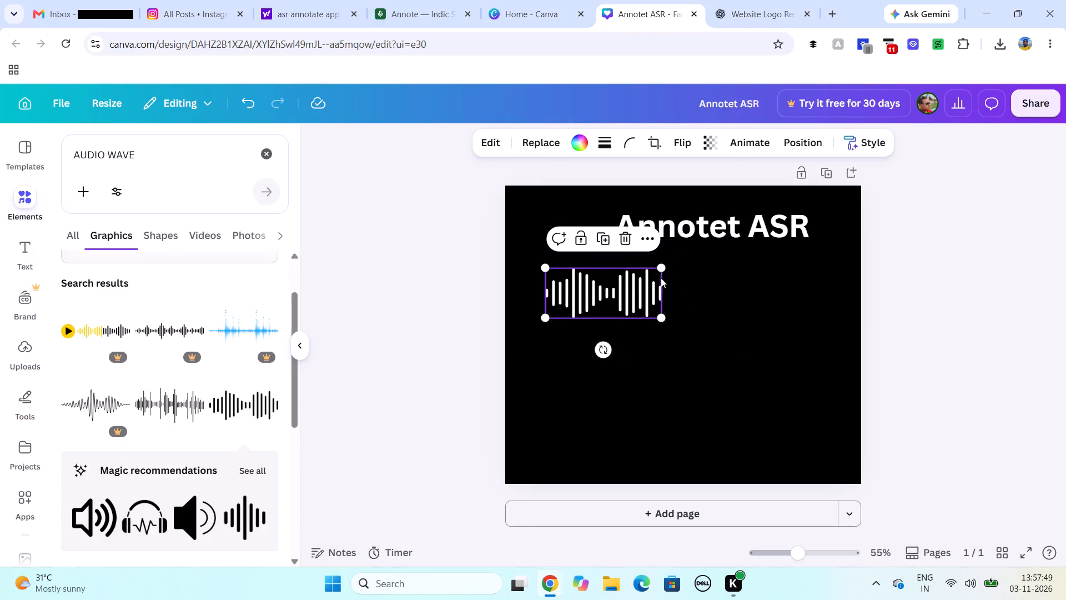
pyautogui.moveTo(660, 268); pyautogui.dragTo(601, 272)
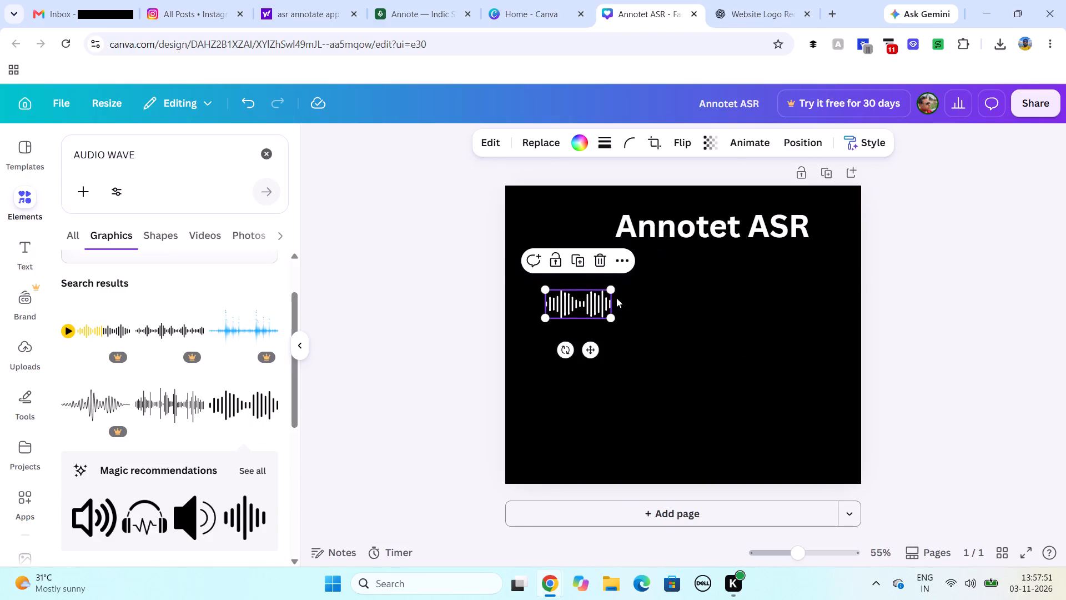
pyautogui.moveTo(591, 305); pyautogui.dragTo(574, 230)
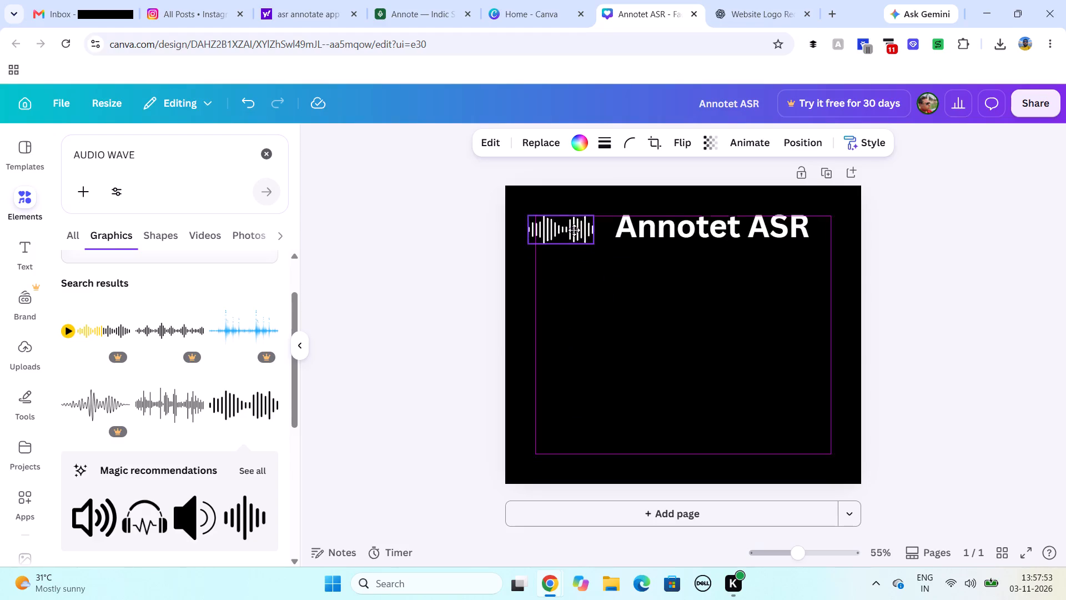
pyautogui.moveTo(574, 230); pyautogui.dragTo(580, 229)
pyautogui.click(706, 301)
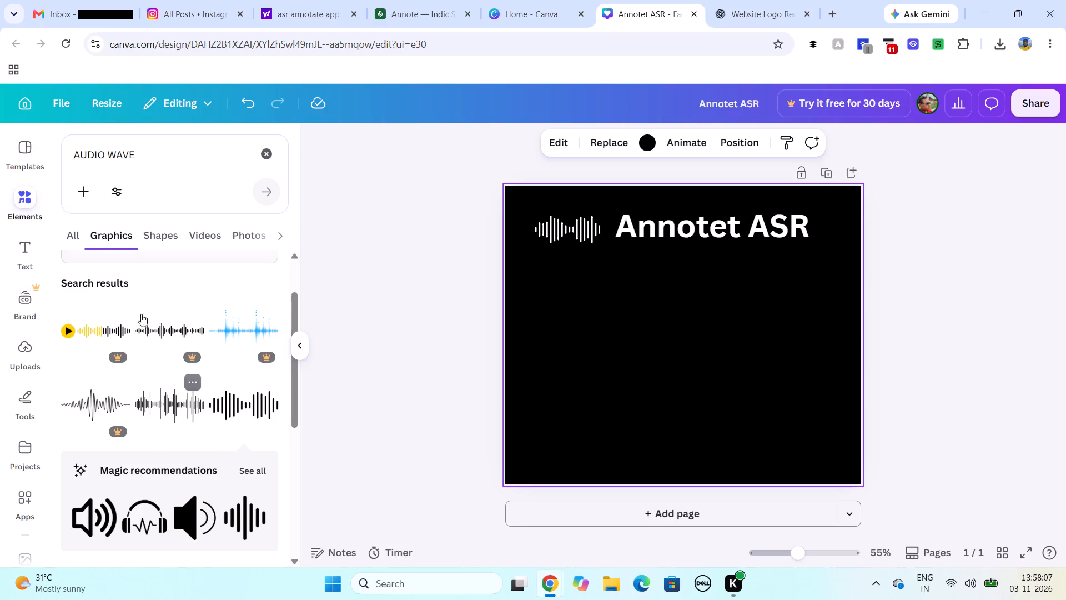
# Search the elements for "phone" and add the free black handset graphic with curved signal waves from the graphics results.
pyautogui.click(265, 155)
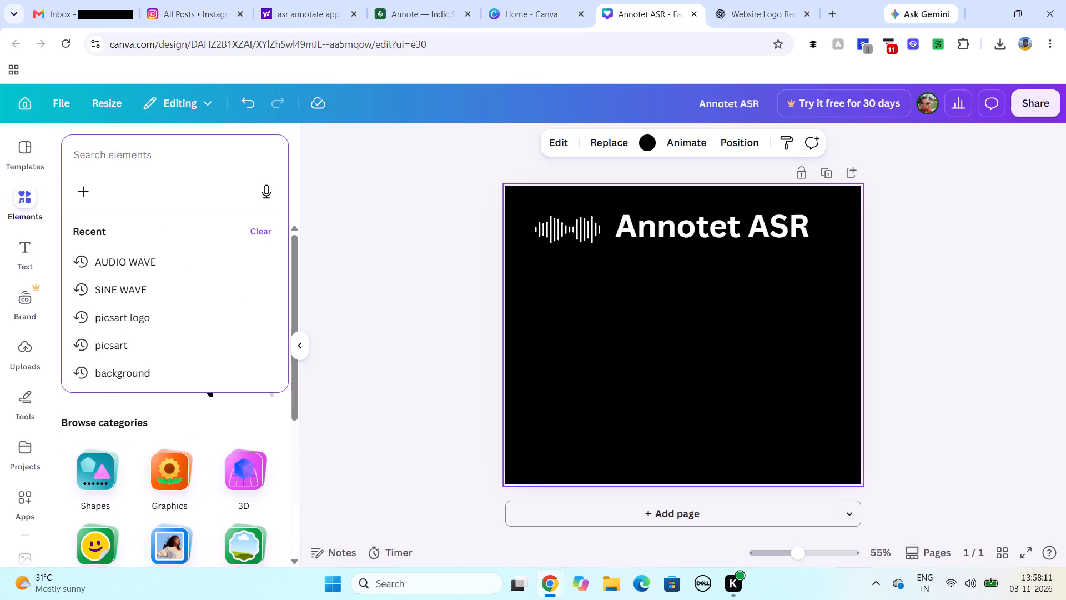
pyautogui.click(134, 157)
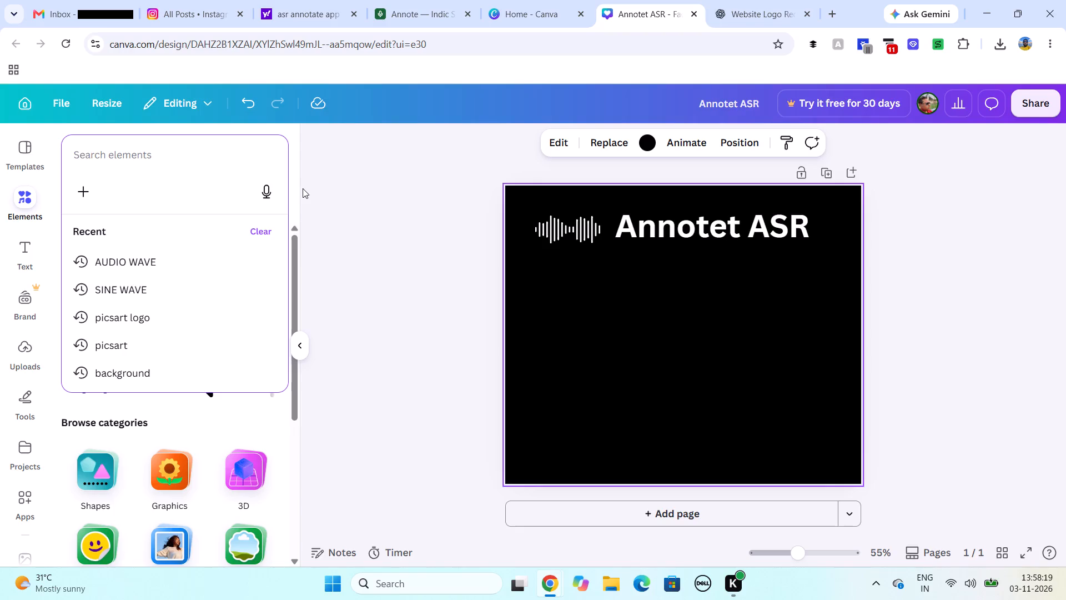
pyautogui.press('p')
pyautogui.write('HO')
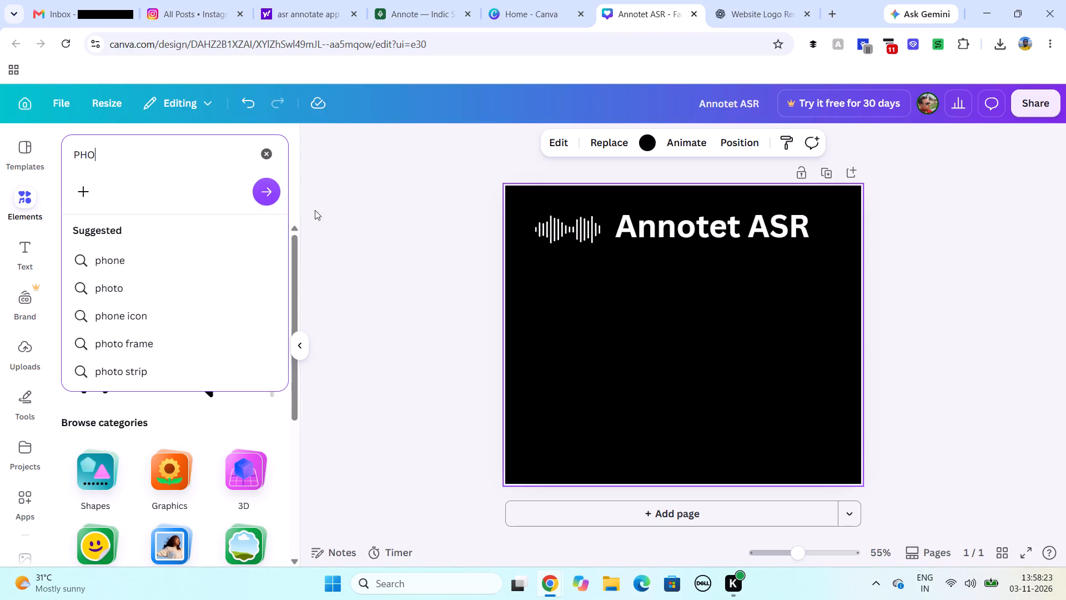
pyautogui.click(121, 261)
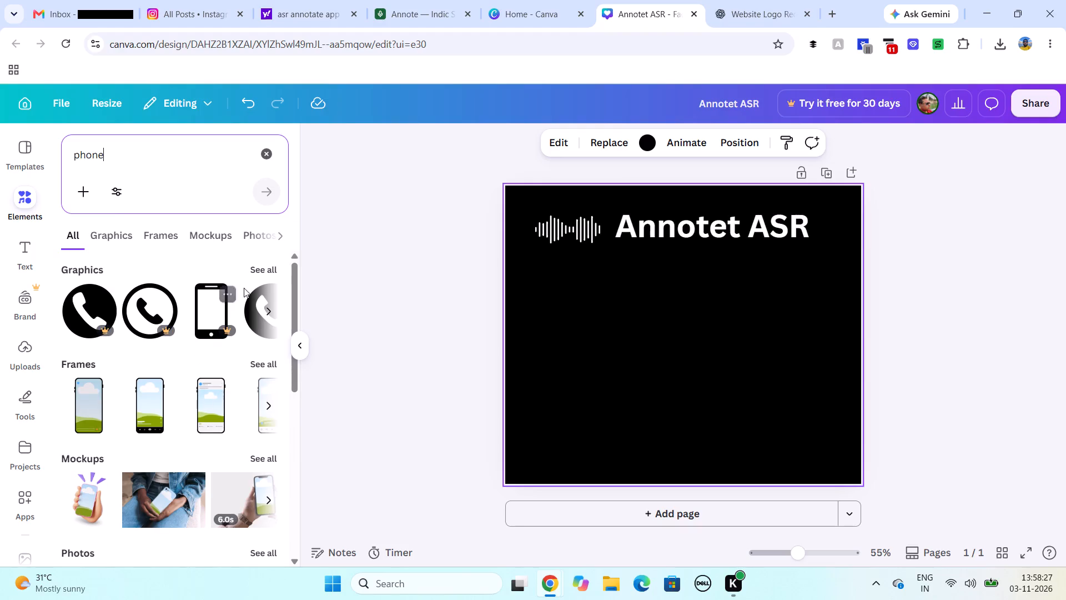
pyautogui.click(268, 272)
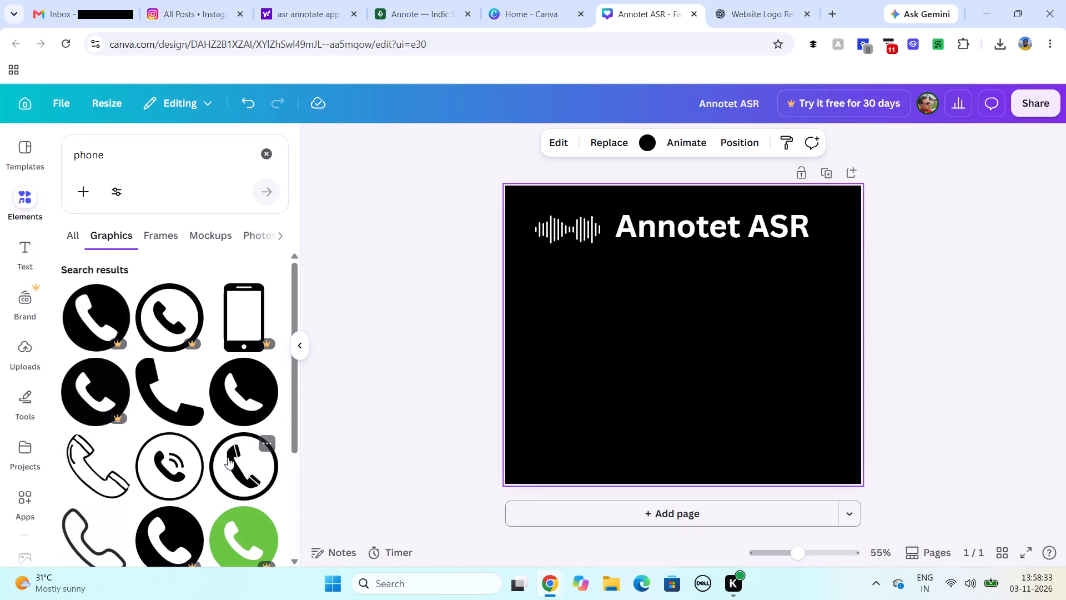
pyautogui.scroll(-5, 227, 453)
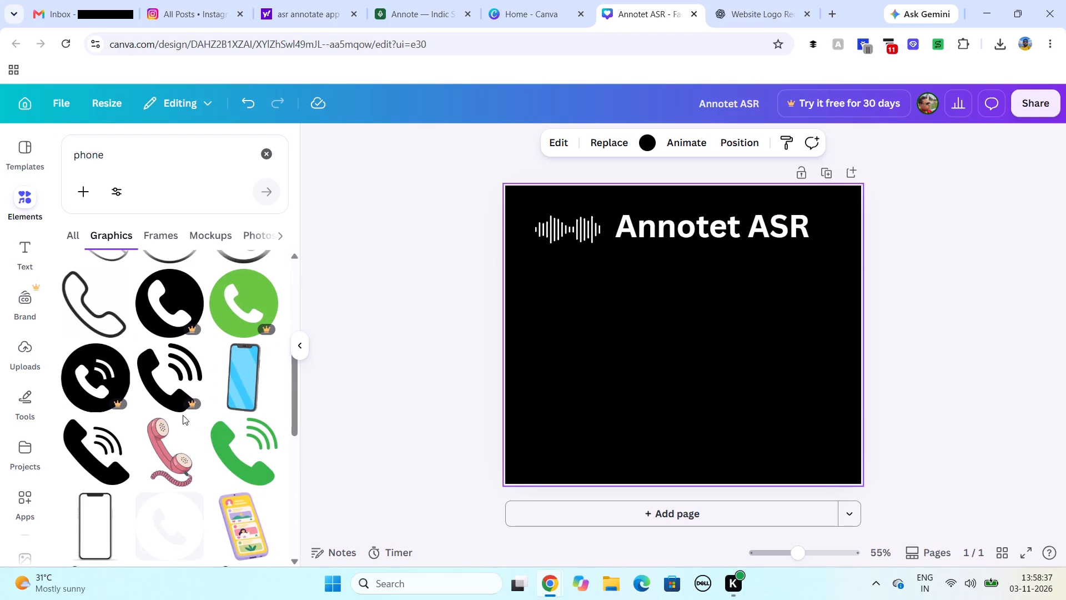
pyautogui.click(97, 444)
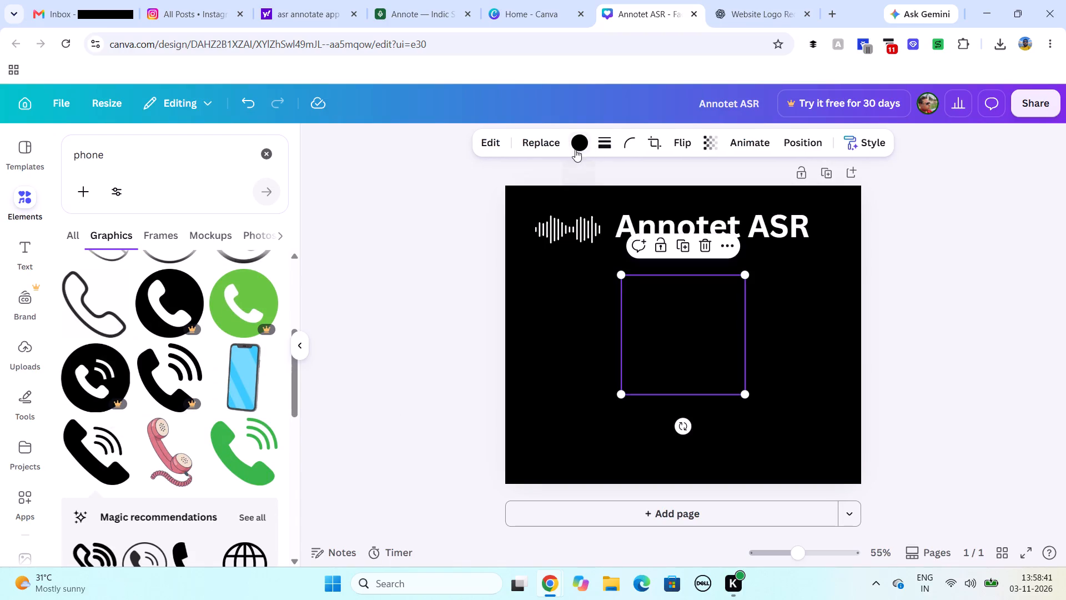
# Recolour the handset graphic to white (#ffffff) and flip it horizontally.
pyautogui.click(579, 144)
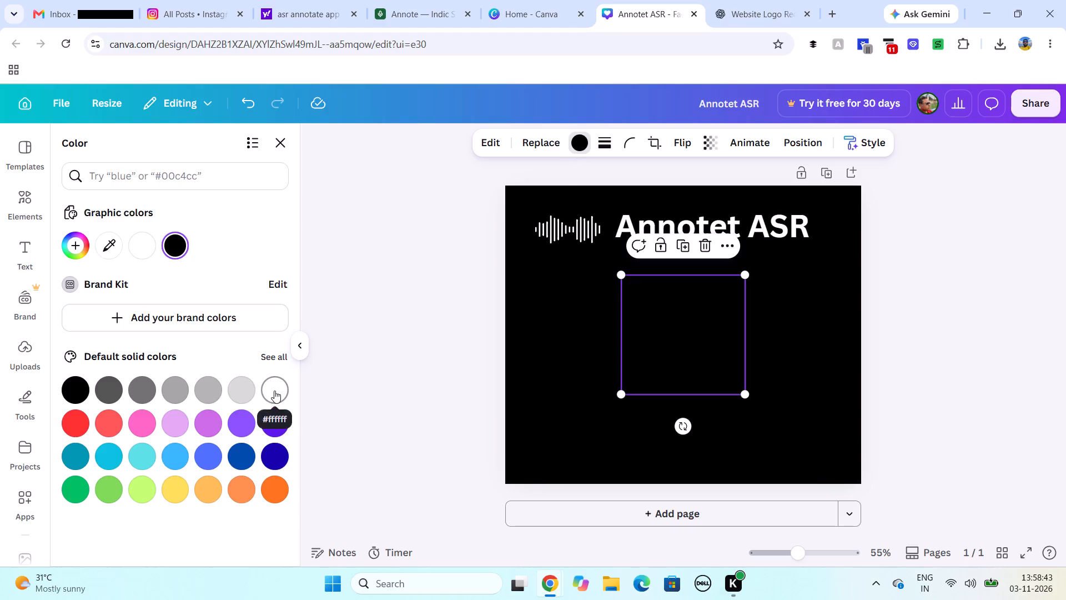
pyautogui.click(275, 391)
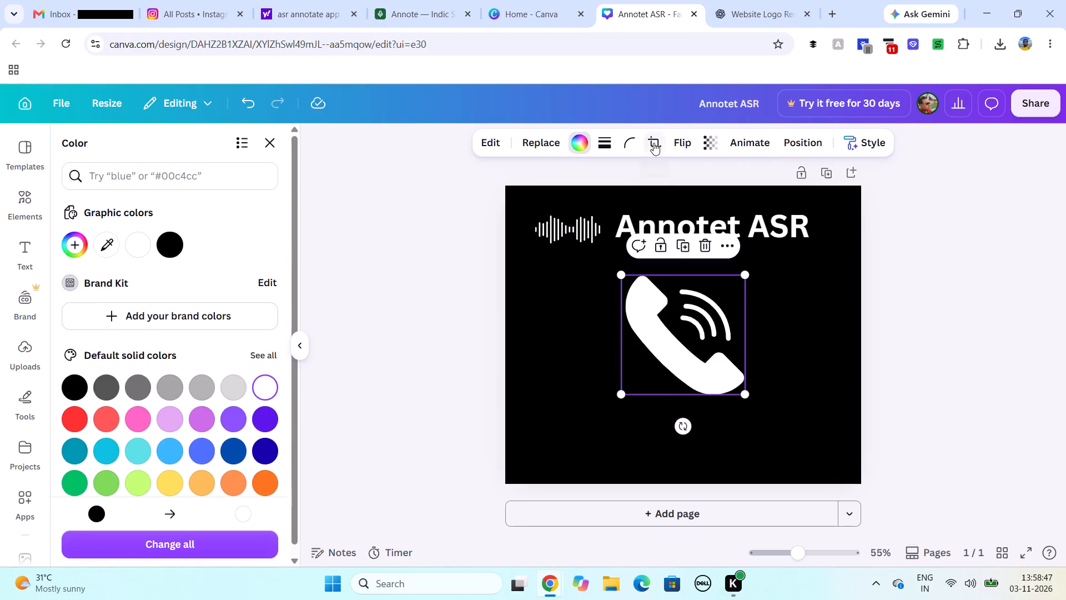
pyautogui.click(683, 143)
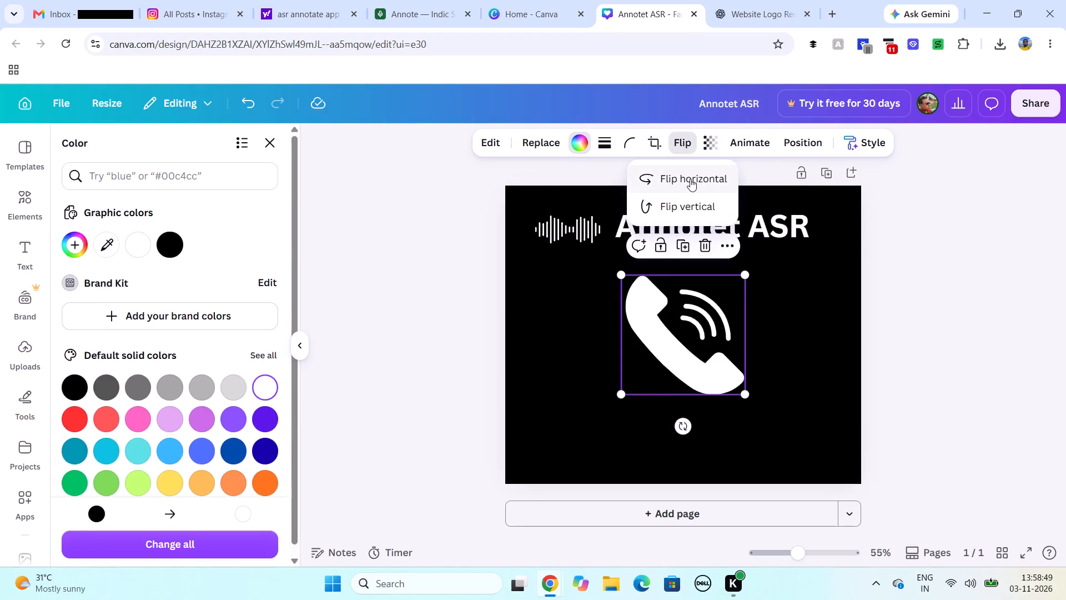
pyautogui.click(690, 179)
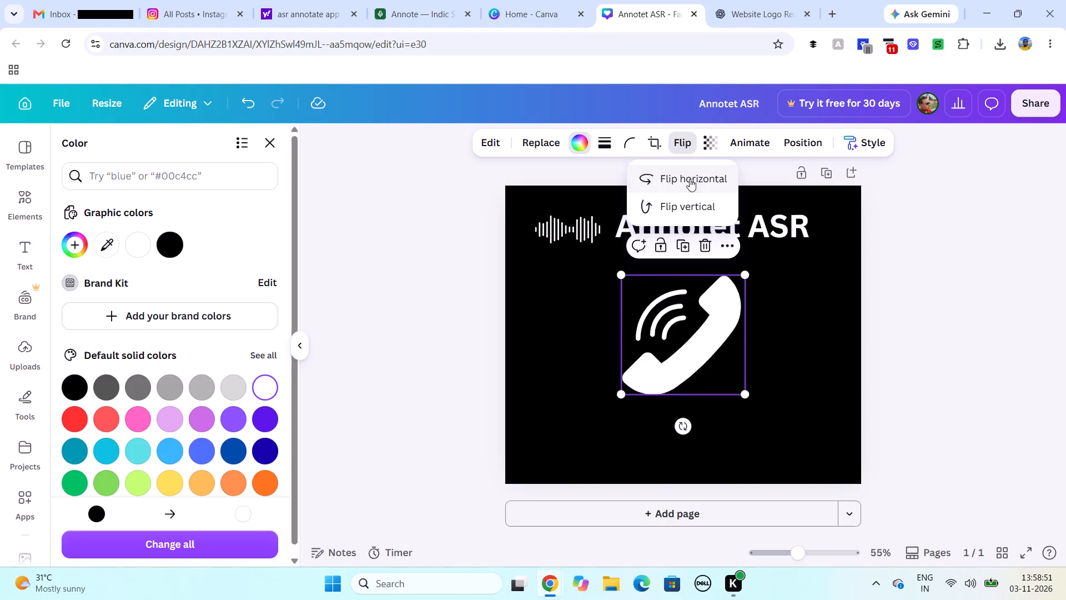
# Shrink the white handset graphic and place it just below the right end of the "Annotet ASR" heading.
pyautogui.moveTo(744, 276); pyautogui.dragTo(725, 292)
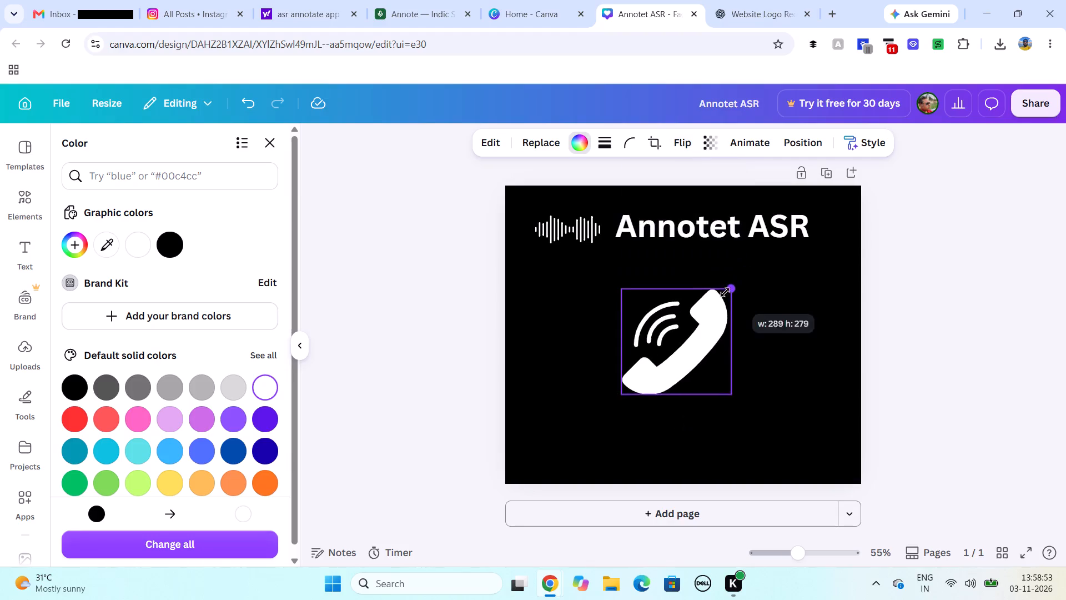
pyautogui.moveTo(725, 292); pyautogui.dragTo(706, 301)
pyautogui.moveTo(657, 344); pyautogui.dragTo(764, 308)
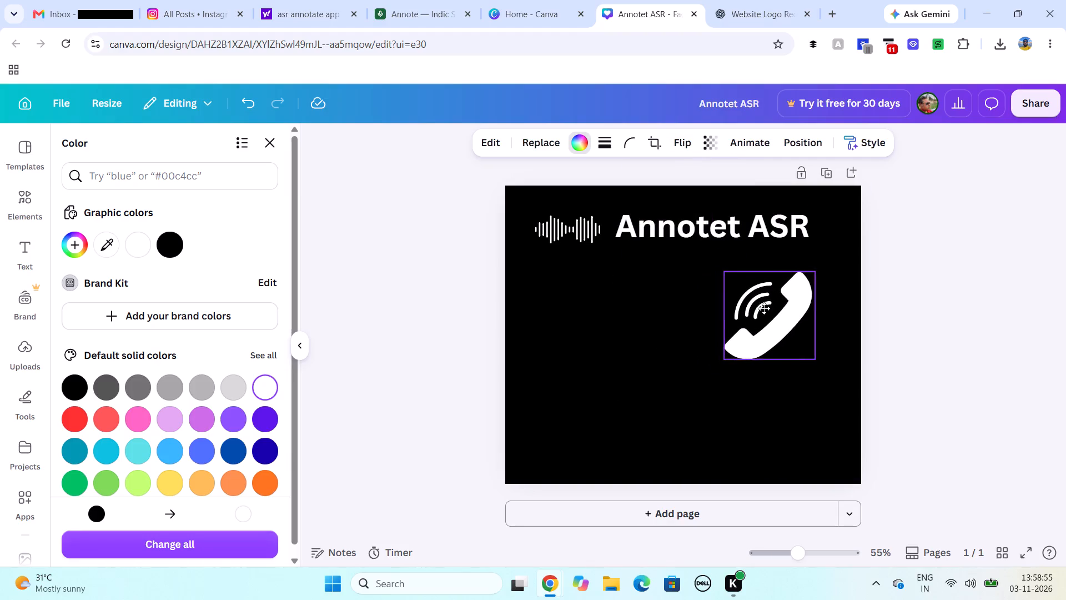
pyautogui.moveTo(764, 308); pyautogui.dragTo(771, 306)
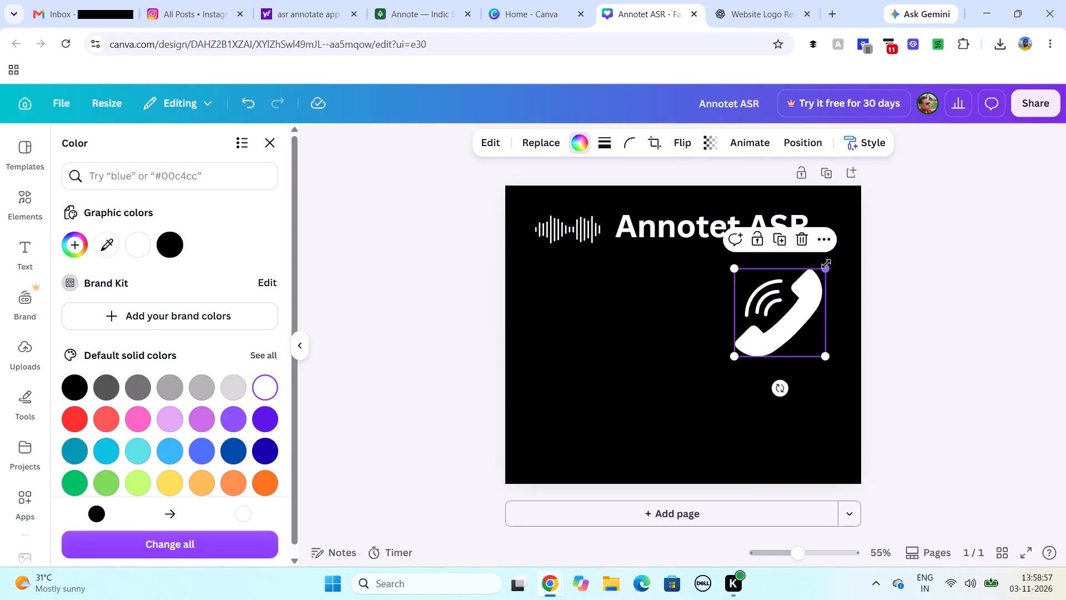
pyautogui.moveTo(826, 268); pyautogui.dragTo(802, 288)
pyautogui.moveTo(766, 339); pyautogui.dragTo(781, 320)
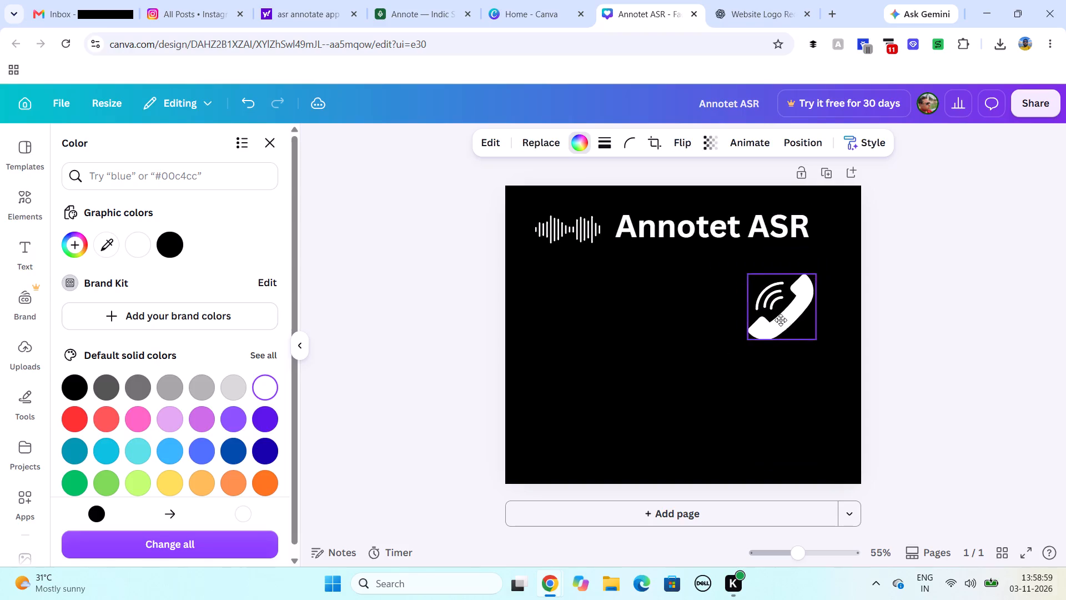
pyautogui.moveTo(781, 320); pyautogui.dragTo(781, 304)
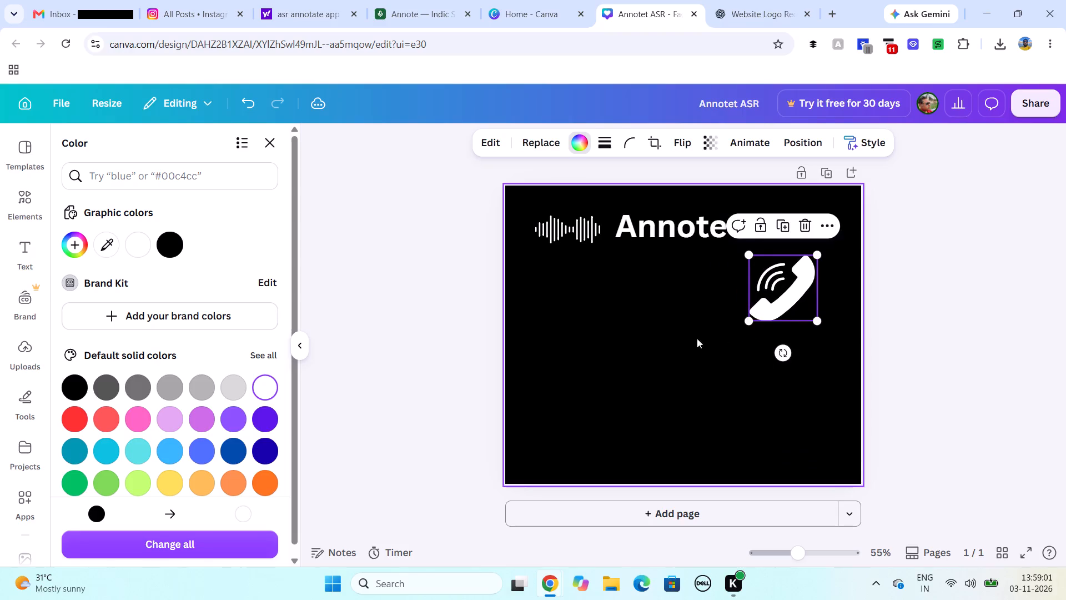
pyautogui.click(647, 330)
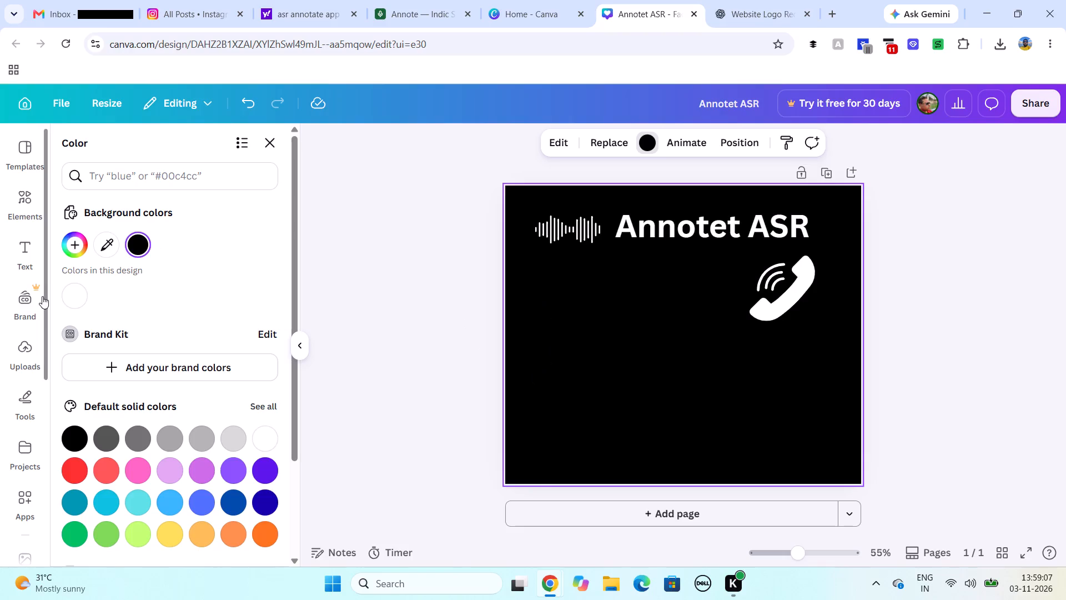
# Add a subheading to the page and replace its placeholder with text beginning "Get".
pyautogui.click(26, 248)
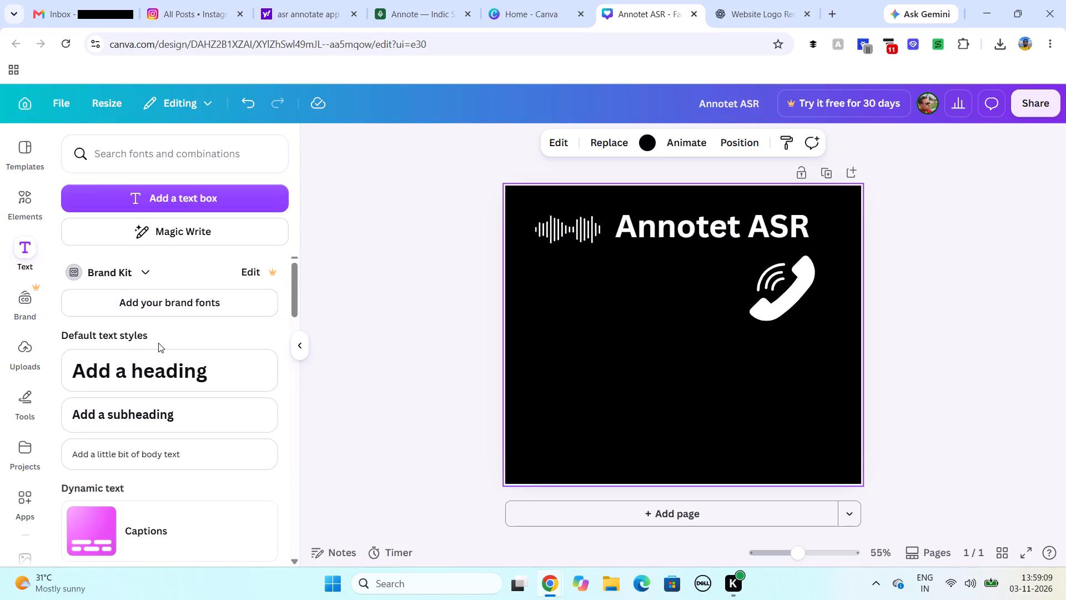
pyautogui.click(151, 411)
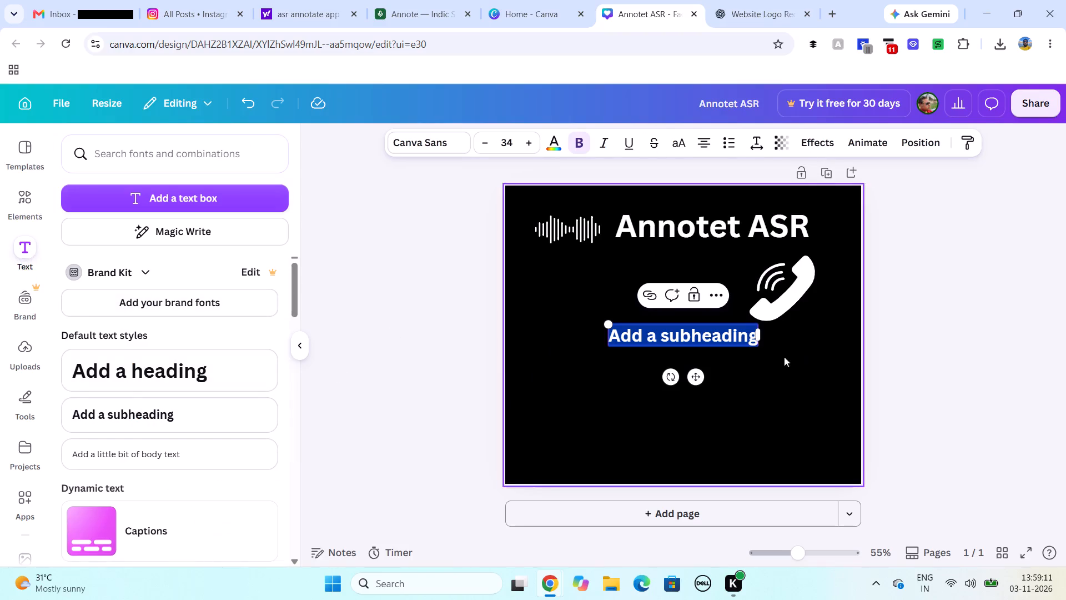
pyautogui.press('BackSpace')
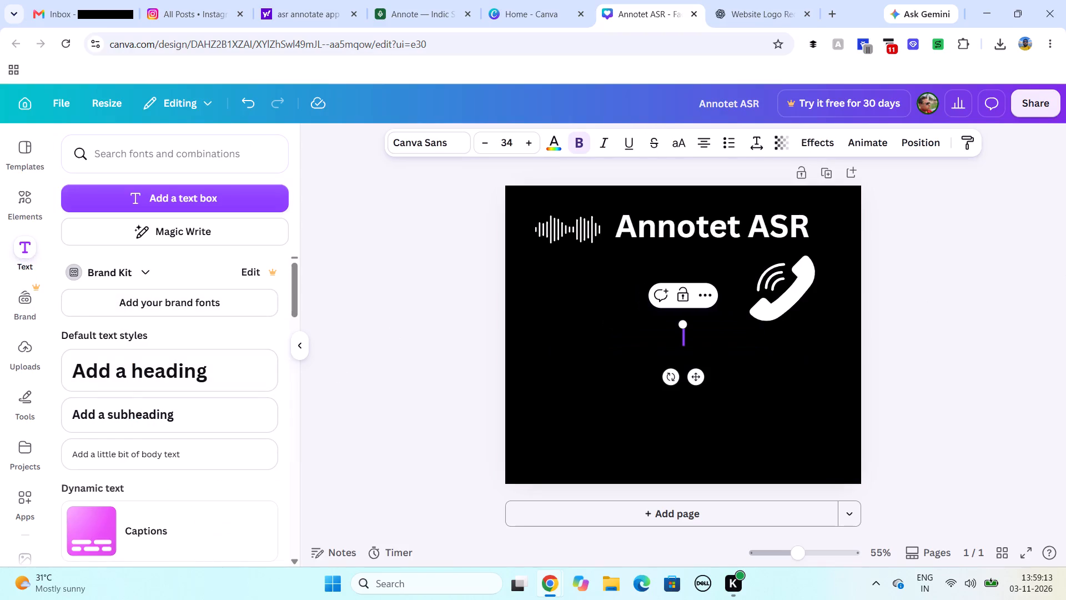
pyautogui.press('g')
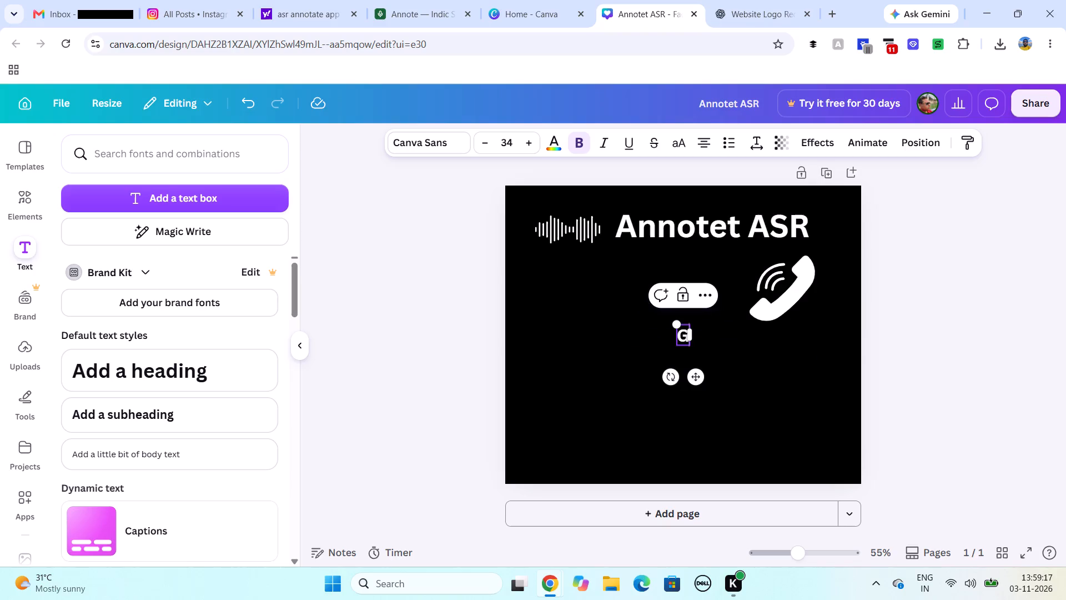
pyautogui.write('et')
pyautogui.press('space')
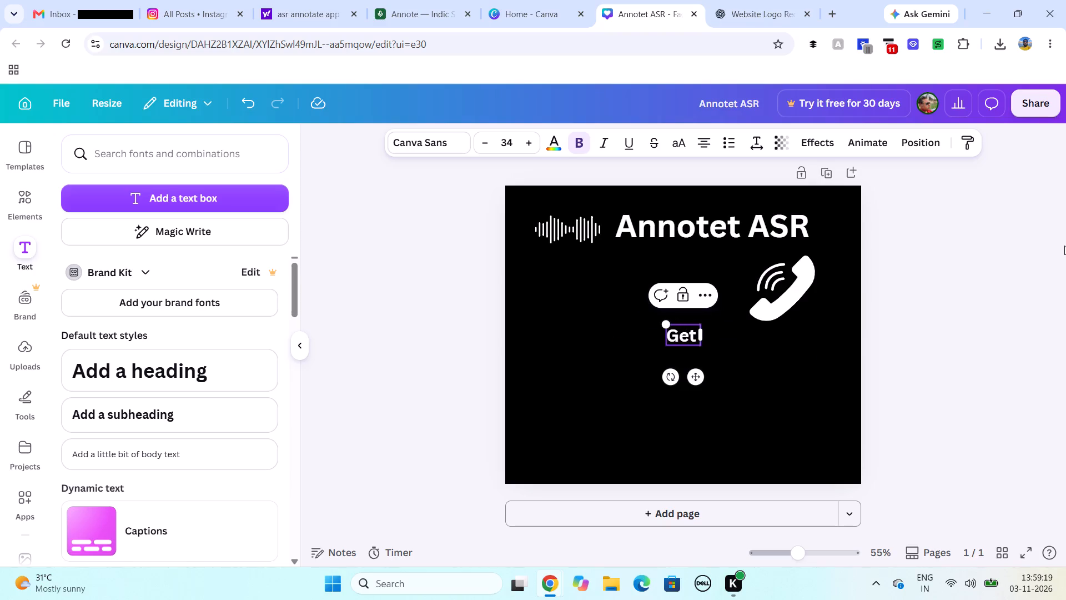
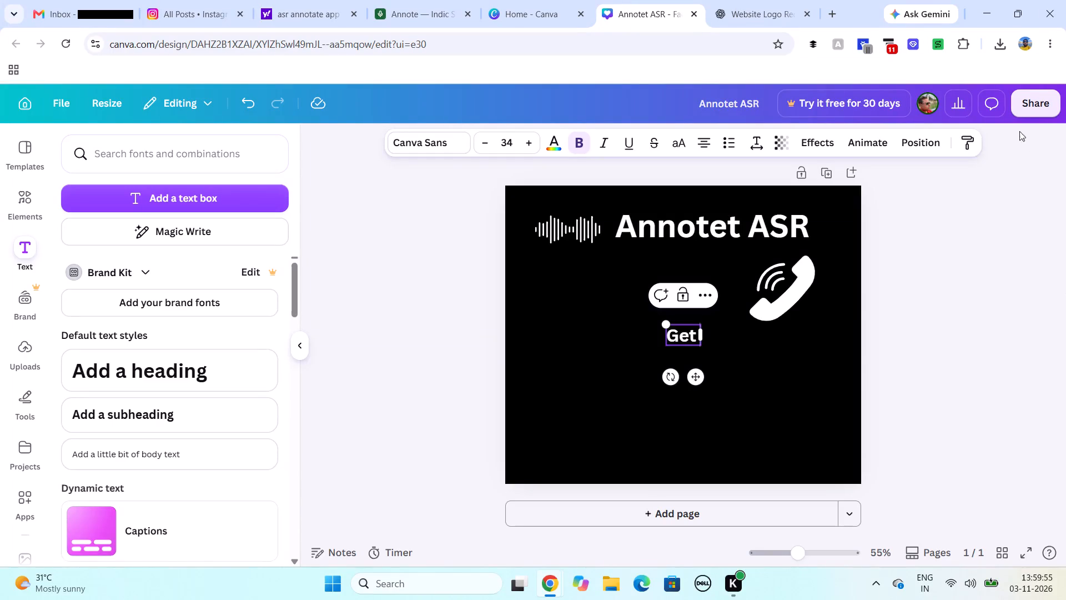
# Correct the spelling of the page heading to "Annote ASR".
pyautogui.click(745, 227)
pyautogui.doubleClick(745, 227)
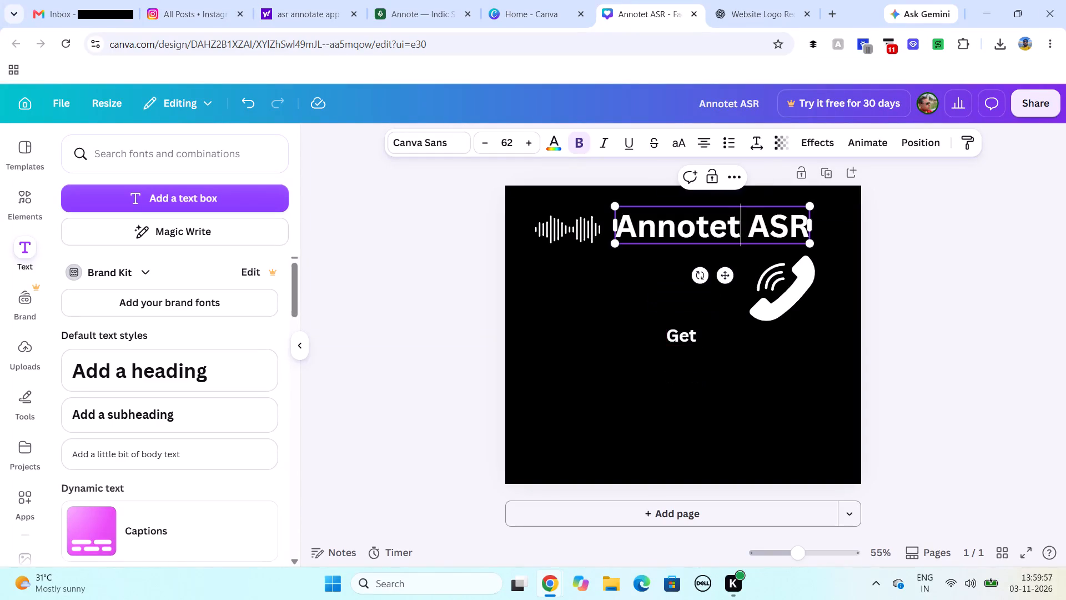
pyautogui.click(742, 227)
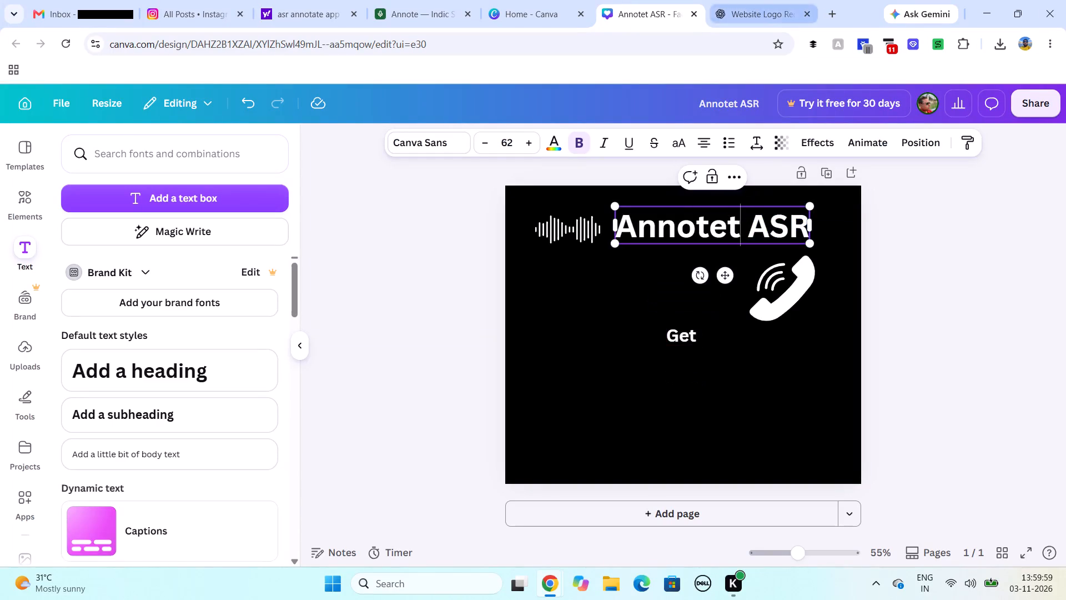
pyautogui.press('BackSpace')
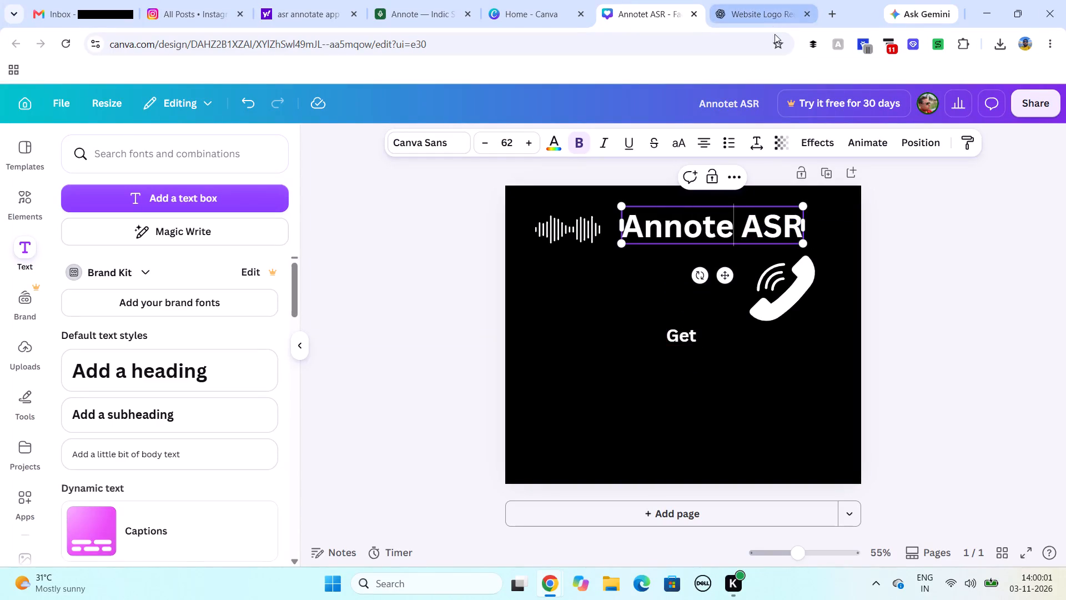
pyautogui.click(625, 308)
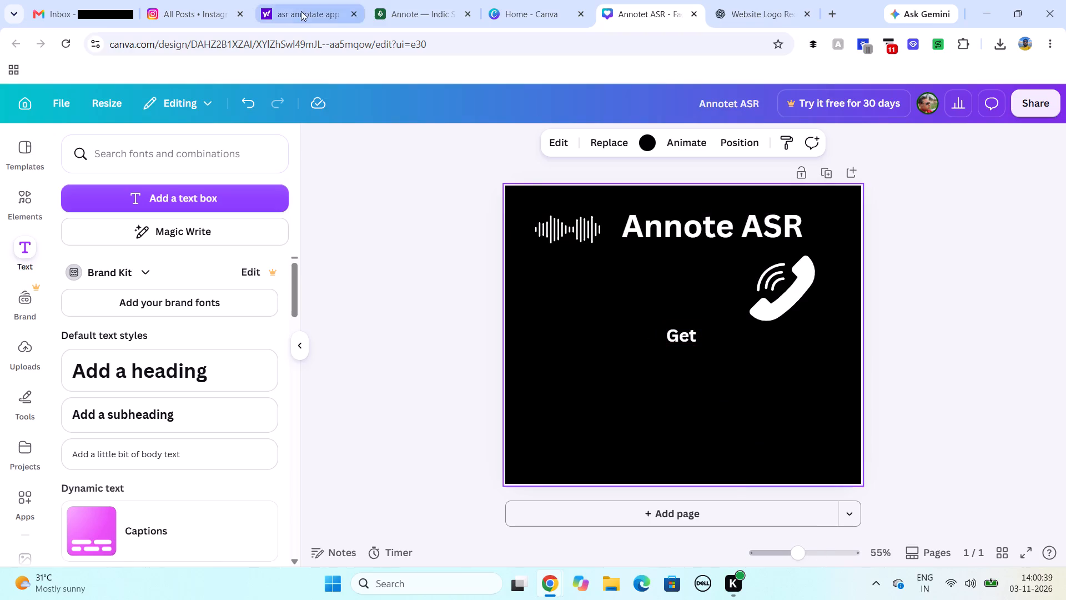
# Switch to the Annote ASR website and go back through its previously visited pages to examine their content.
pyautogui.click(443, 11)
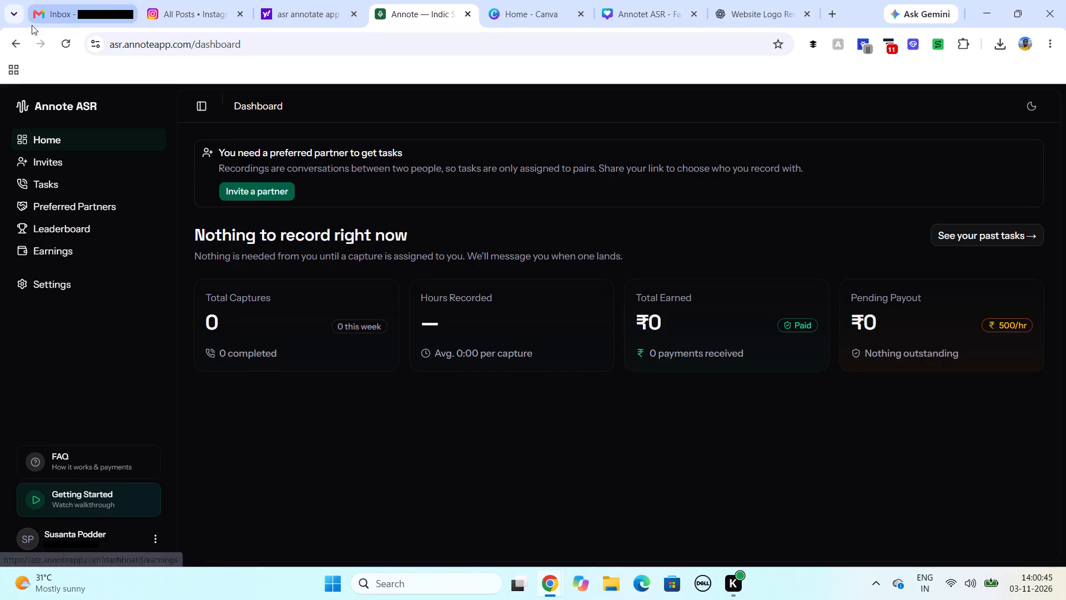
pyautogui.click(11, 44)
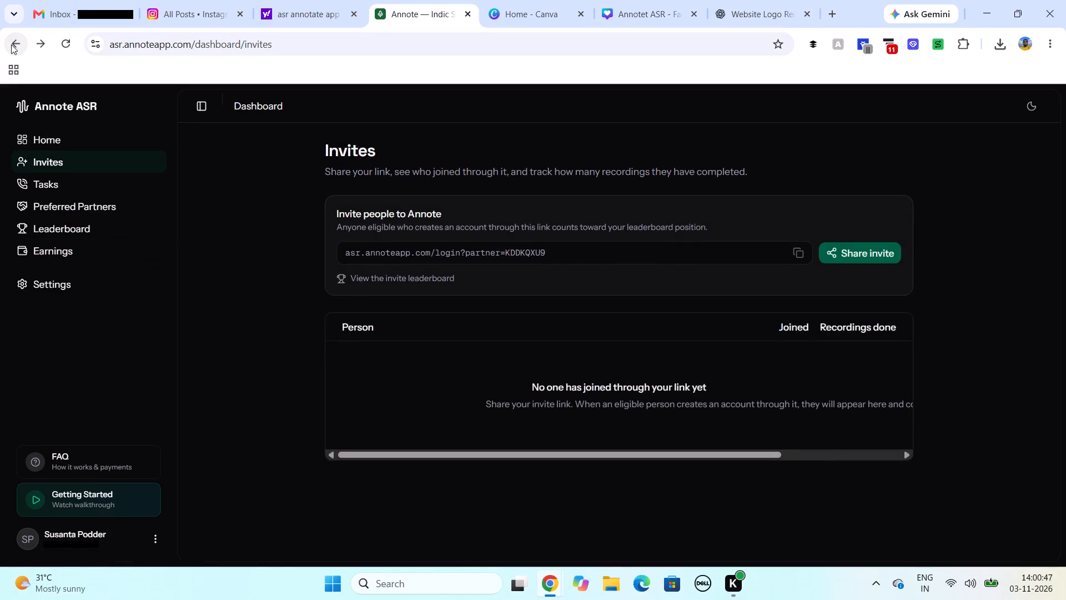
pyautogui.click(11, 44)
pyautogui.click(11, 44)
pyautogui.click(11, 44)
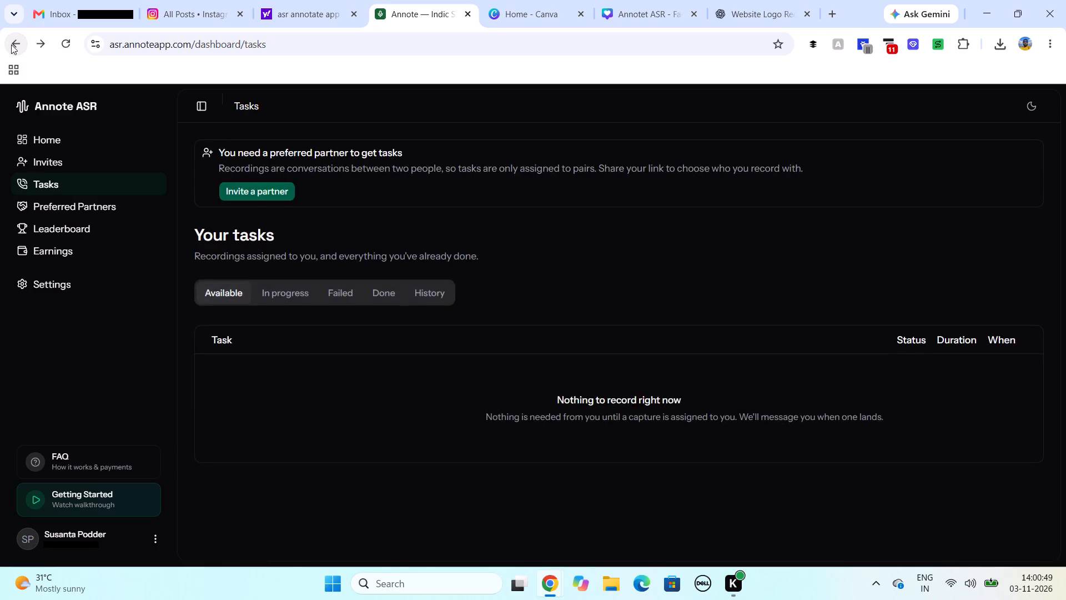
pyautogui.click(11, 44)
pyautogui.click(11, 44)
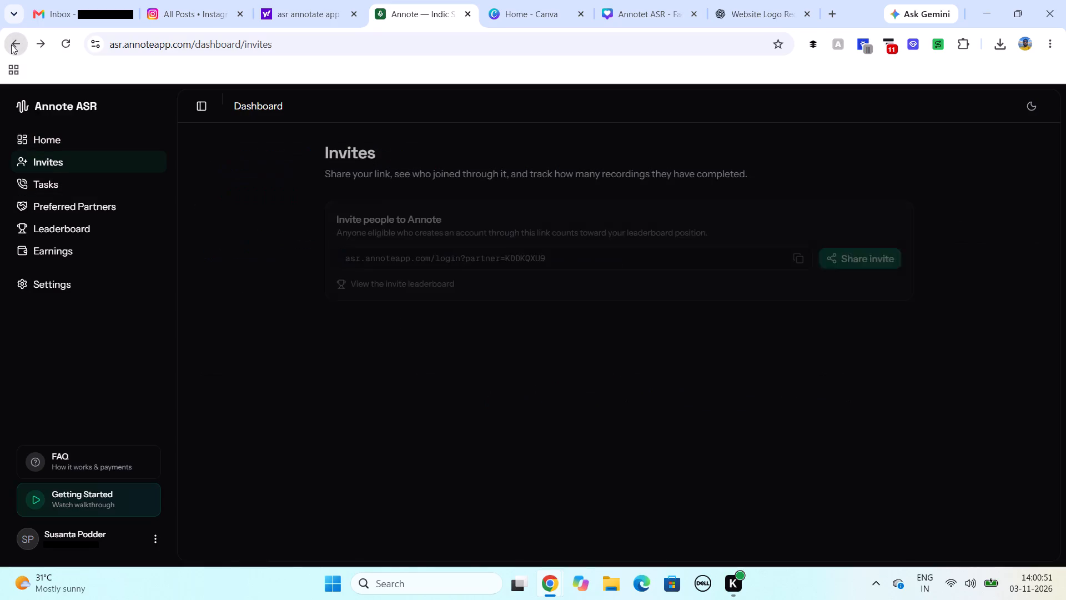
pyautogui.click(11, 44)
pyautogui.click(11, 44)
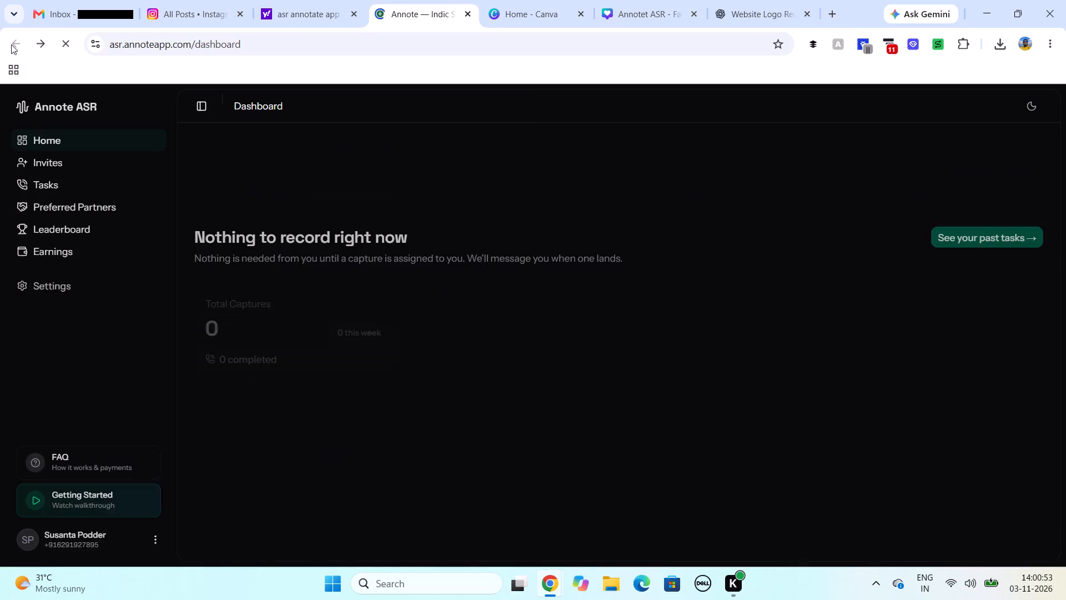
pyautogui.click(11, 44)
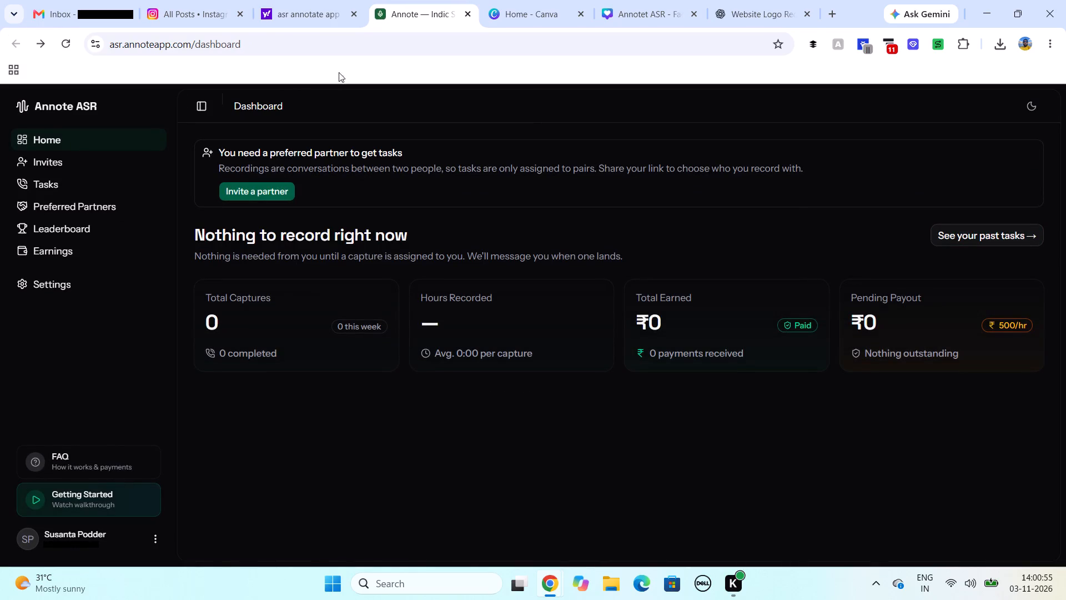
# Open the Annote site from the Yahoo results, examine its dashboard and Invites page, and close the duplicate Annote and Website Logo tabs.
pyautogui.click(304, 13)
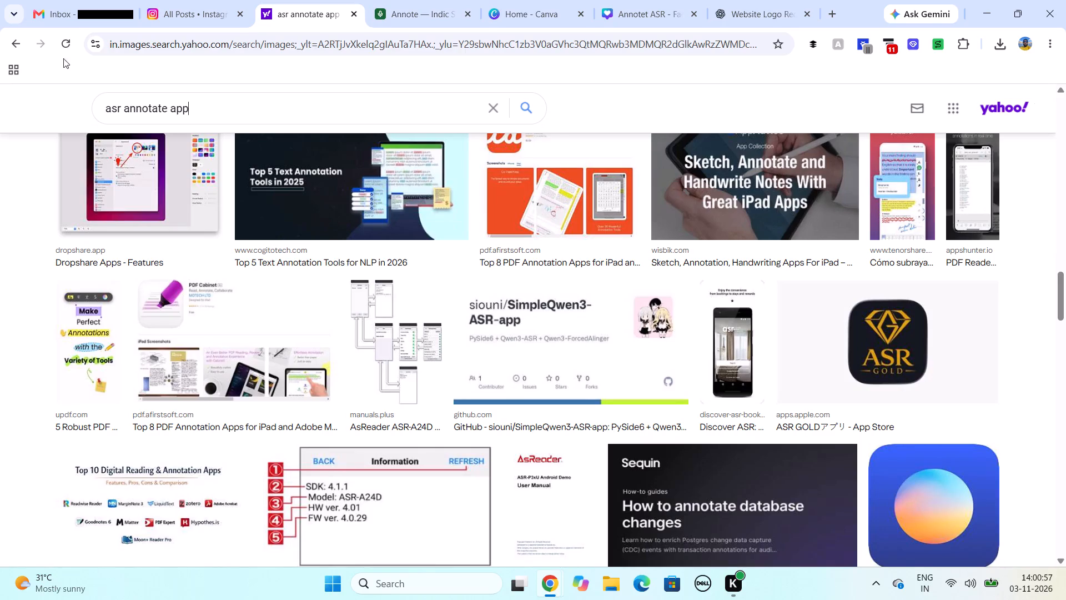
pyautogui.click(12, 45)
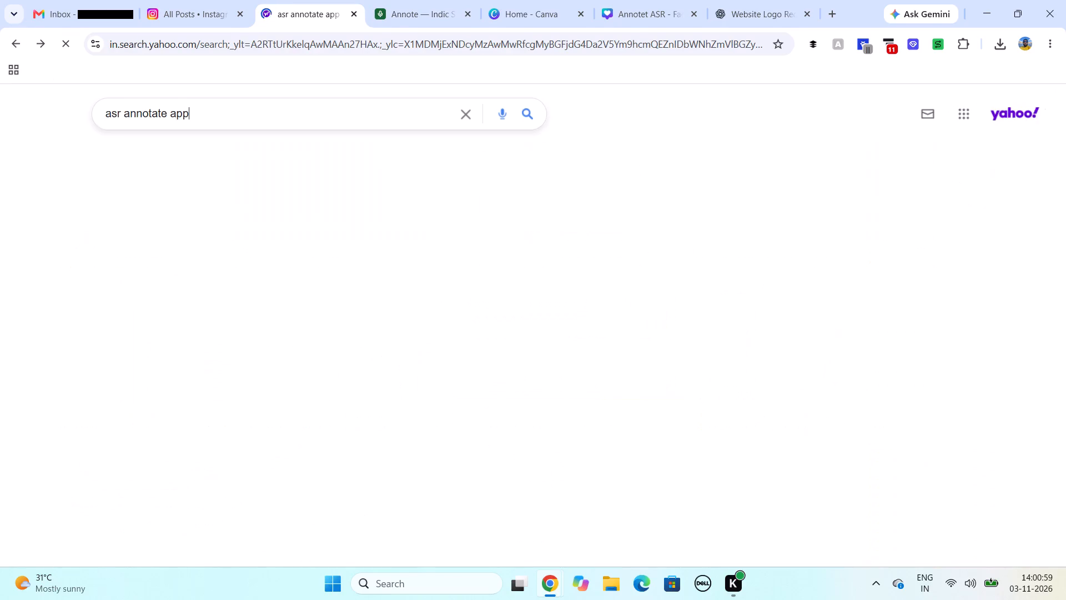
pyautogui.click(204, 225)
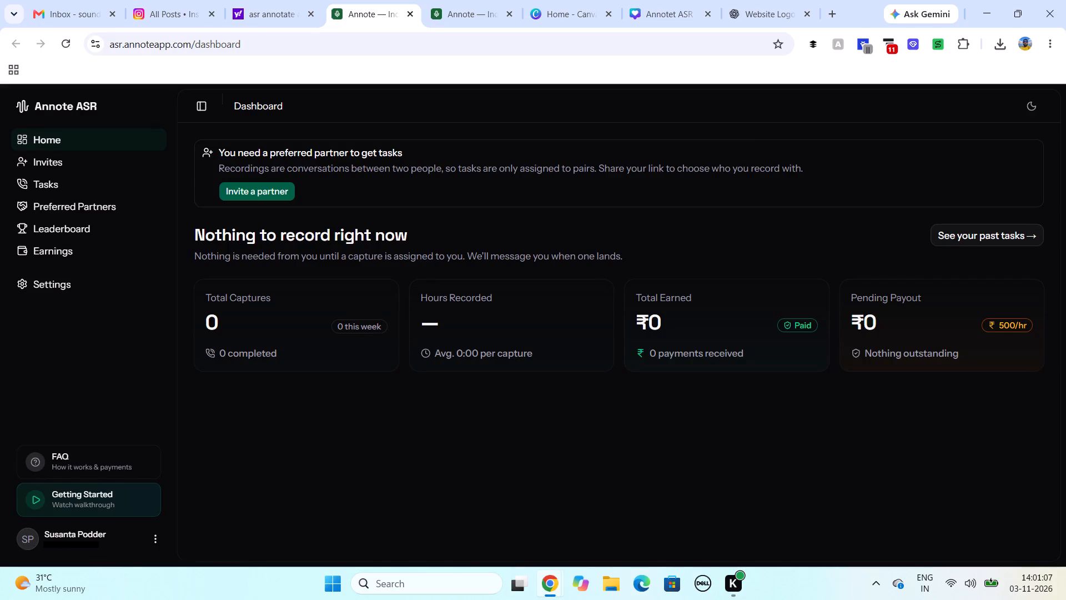
pyautogui.scroll(-3, 327, 224)
pyautogui.scroll(1, 327, 224)
pyautogui.click(278, 195)
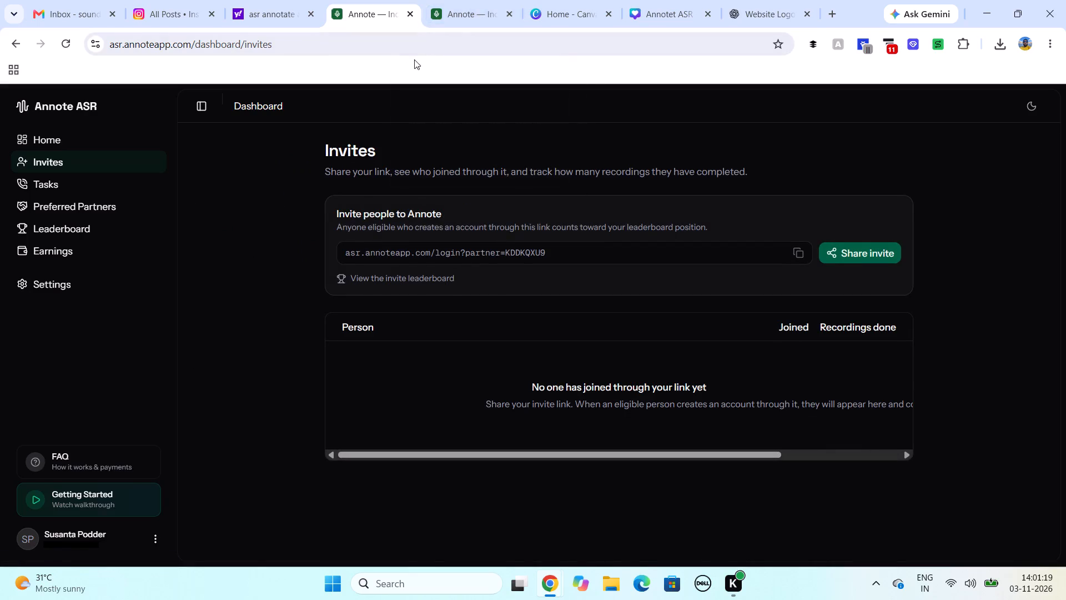
pyautogui.click(469, 13)
pyautogui.click(413, 14)
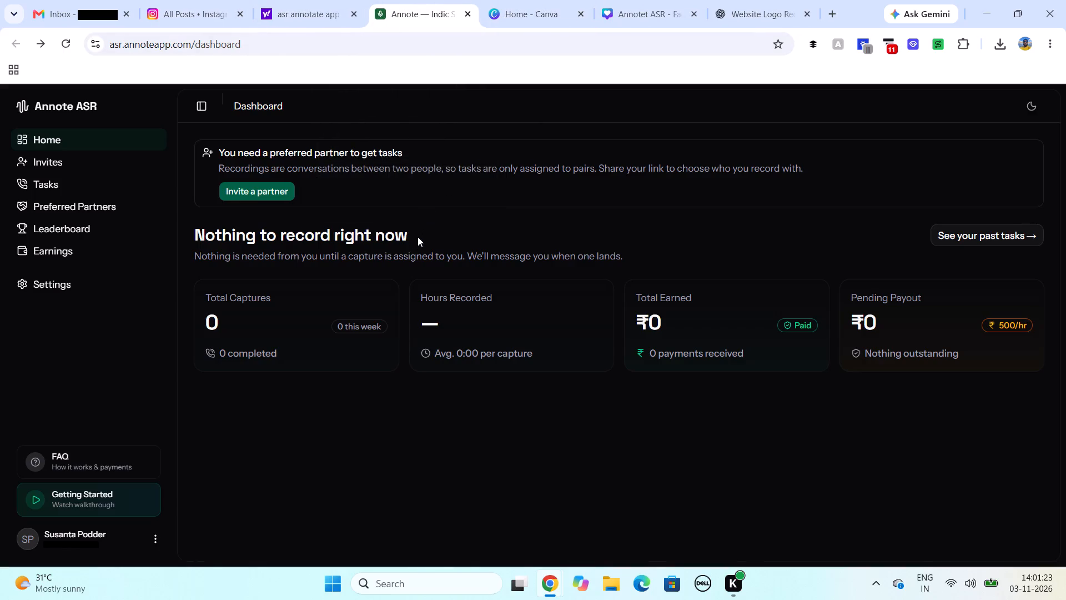
pyautogui.click(806, 13)
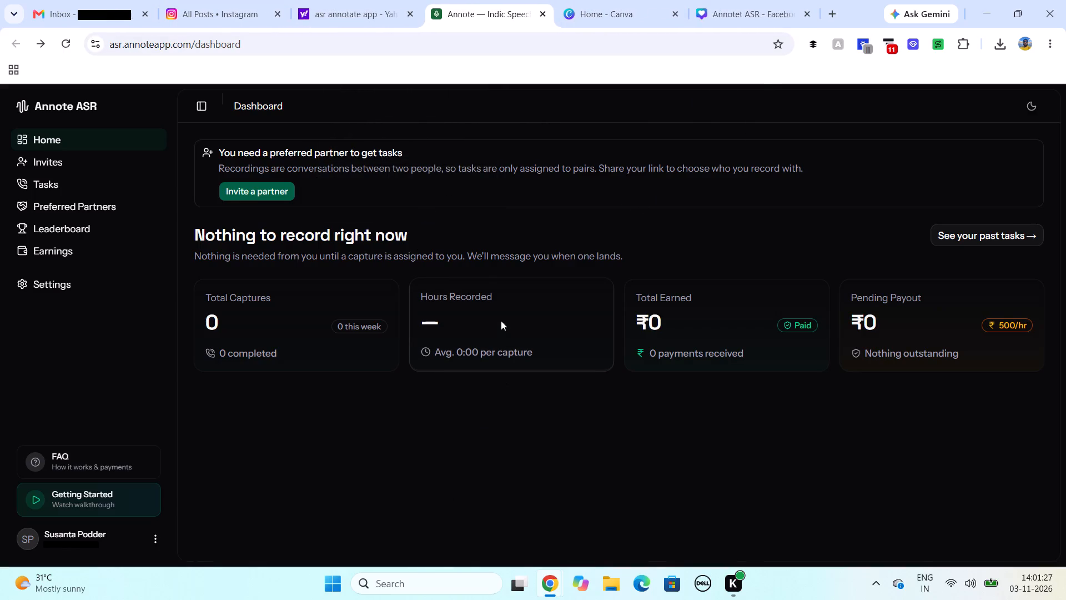
# Examine the Annote ASR profile settings and return to its Home dashboard.
pyautogui.click(50, 286)
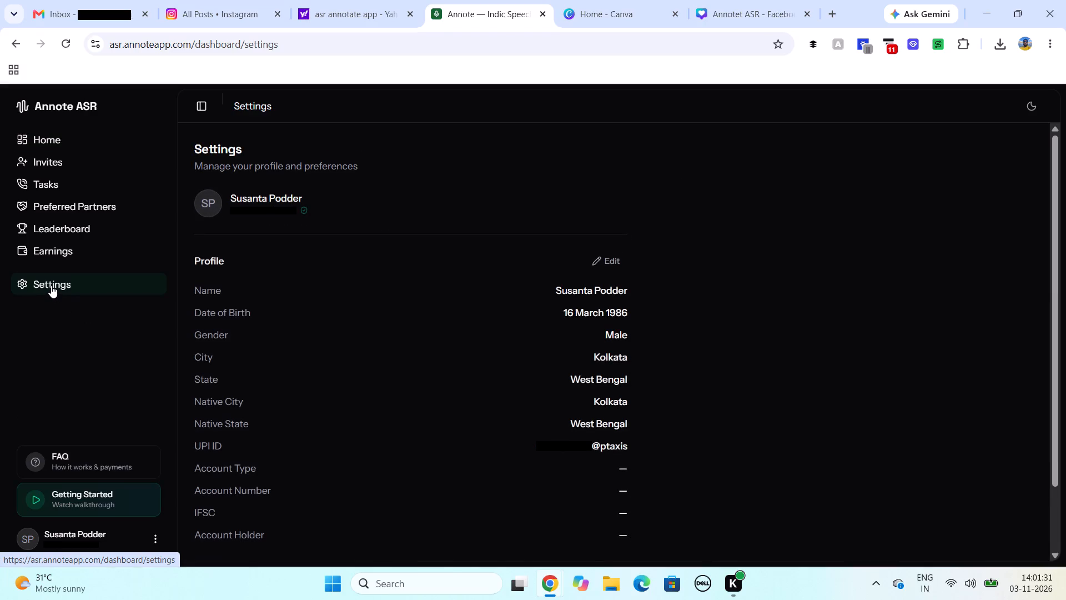
pyautogui.scroll(-2, 336, 329)
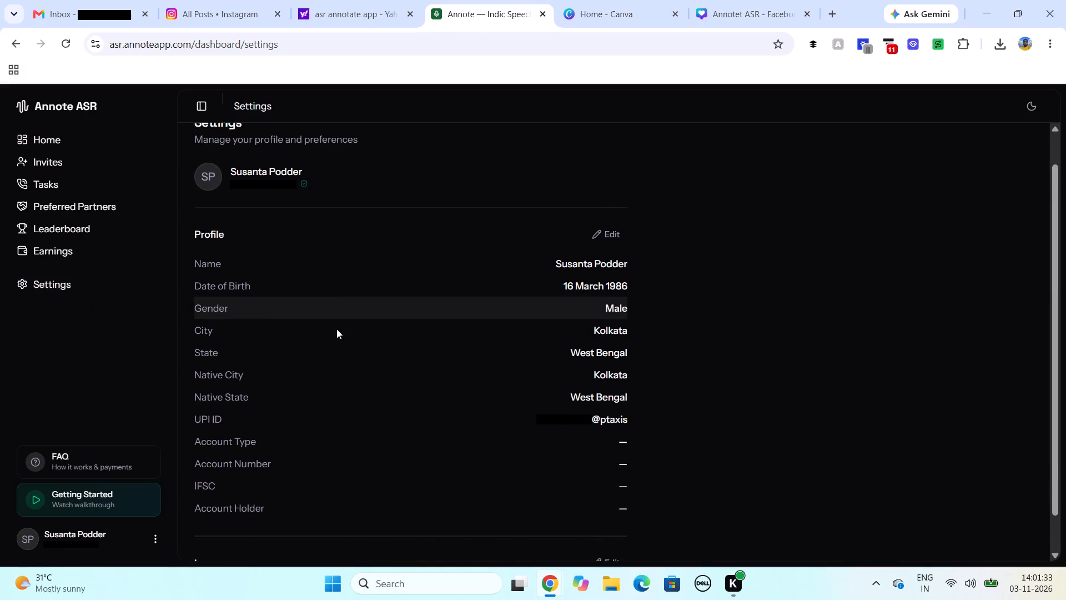
pyautogui.scroll(-2, 336, 329)
pyautogui.scroll(2, 336, 329)
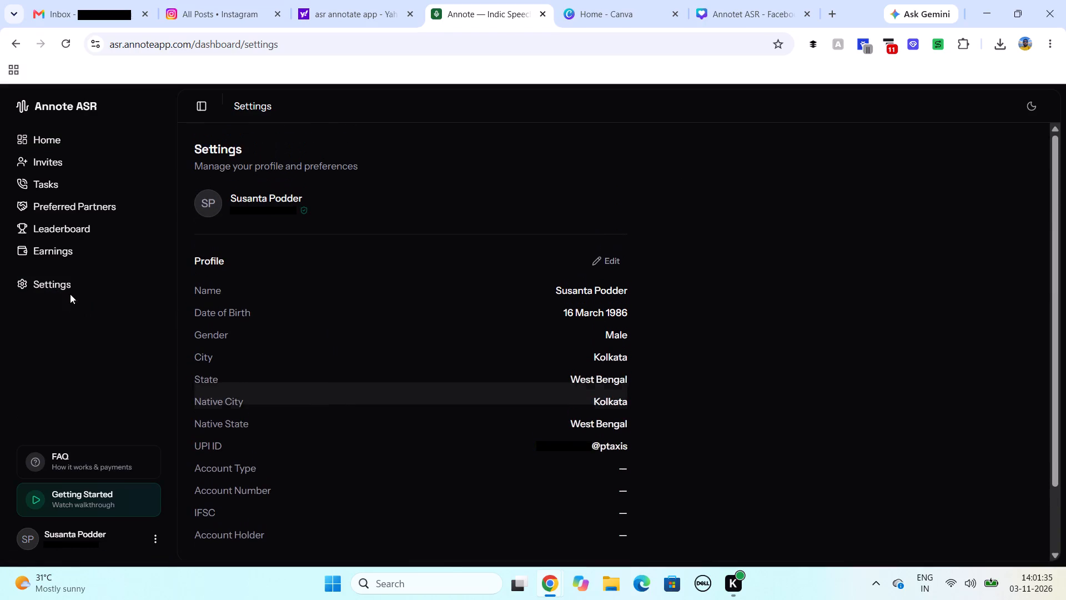
pyautogui.click(44, 139)
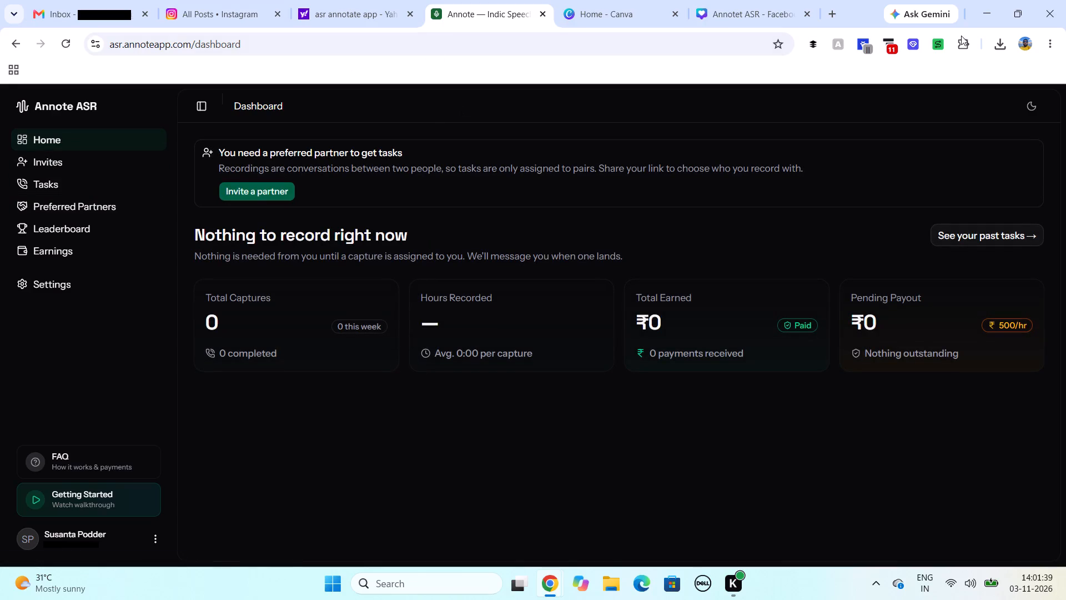
# Return to the Annotet ASR design in Canva and enlarge the audio-wave logo until it nearly reaches the heading.
pyautogui.click(734, 14)
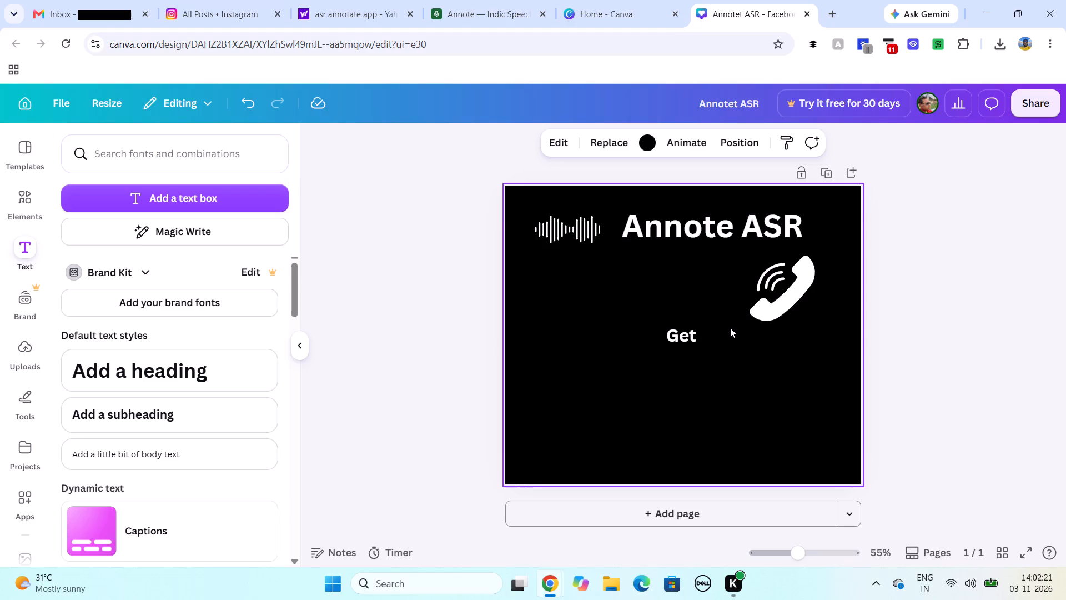
pyautogui.click(578, 232)
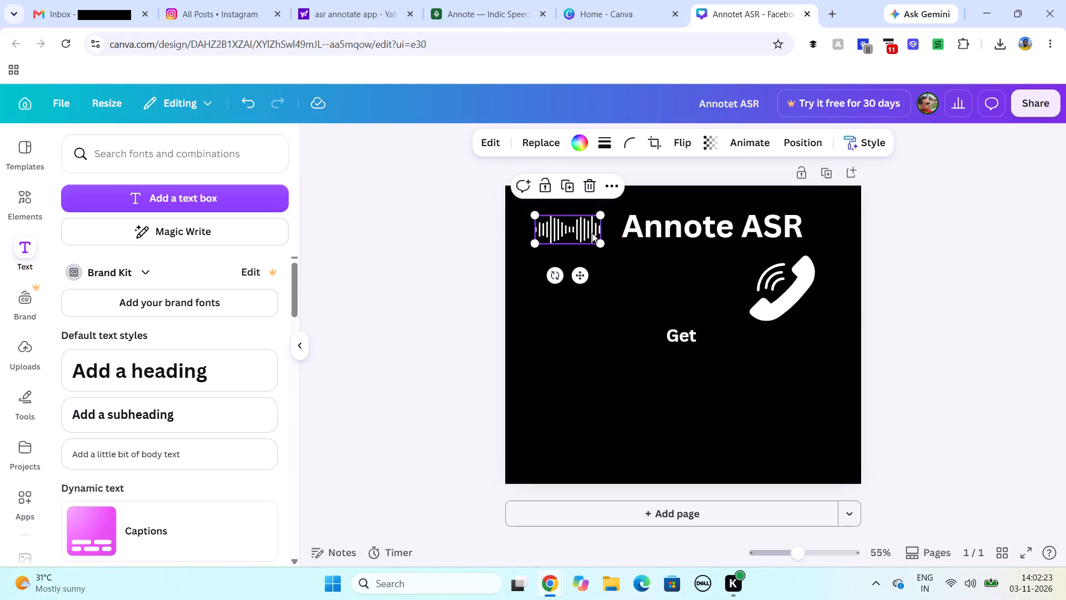
pyautogui.moveTo(600, 217); pyautogui.dragTo(617, 213)
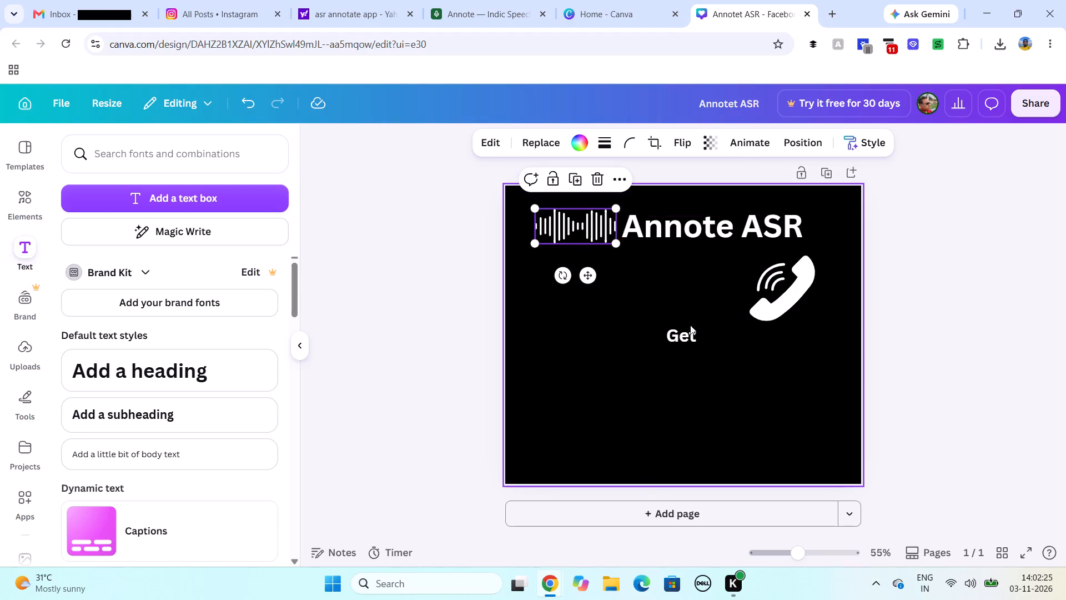
# Delete the "Get" subheading from the page.
pyautogui.click(691, 337)
pyautogui.click(706, 298)
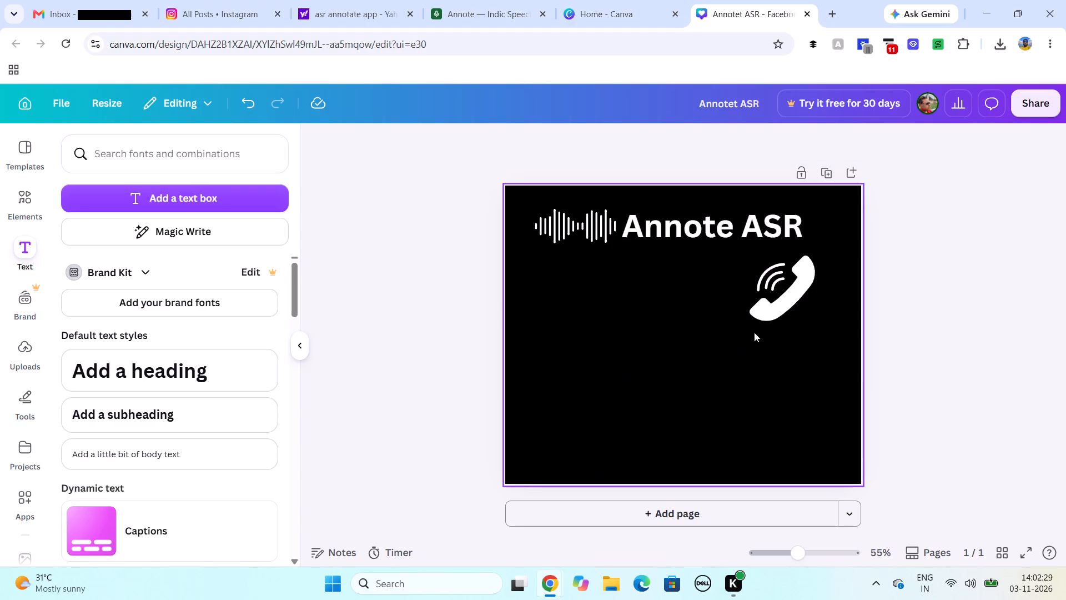
# Shrink the white handset graphic slightly and reposition it just below the right end of the "Annote ASR" heading.
pyautogui.click(772, 316)
pyautogui.moveTo(818, 255); pyautogui.dragTo(812, 268)
pyautogui.moveTo(778, 306); pyautogui.dragTo(791, 299)
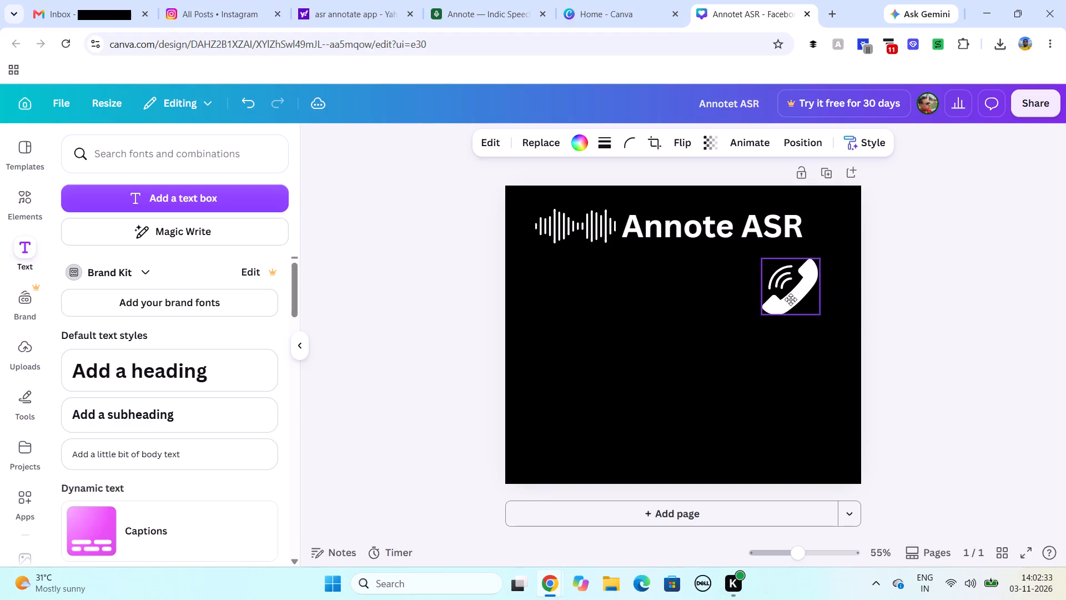
pyautogui.moveTo(791, 299); pyautogui.dragTo(787, 301)
pyautogui.click(600, 293)
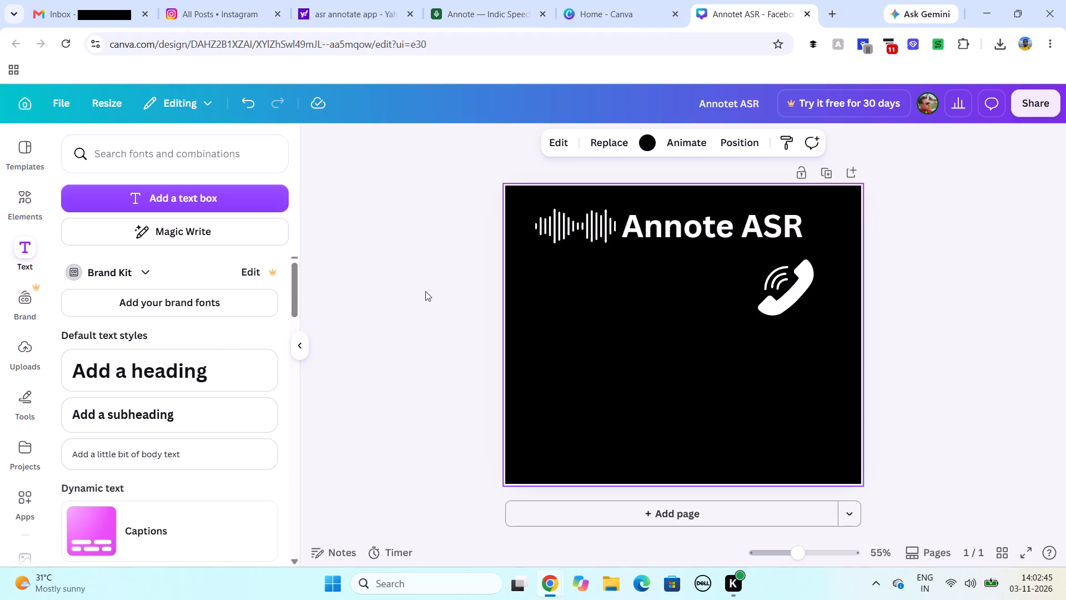
# Add a new subheading to the middle of the page and clear its placeholder text.
pyautogui.click(140, 417)
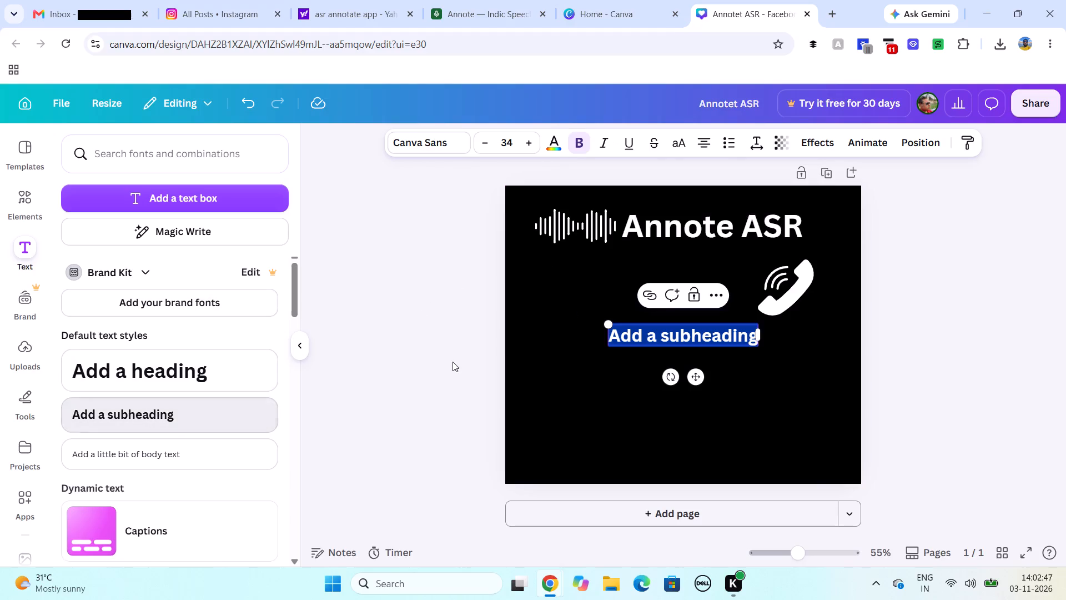
pyautogui.click(755, 337)
pyautogui.press('BackSpace')
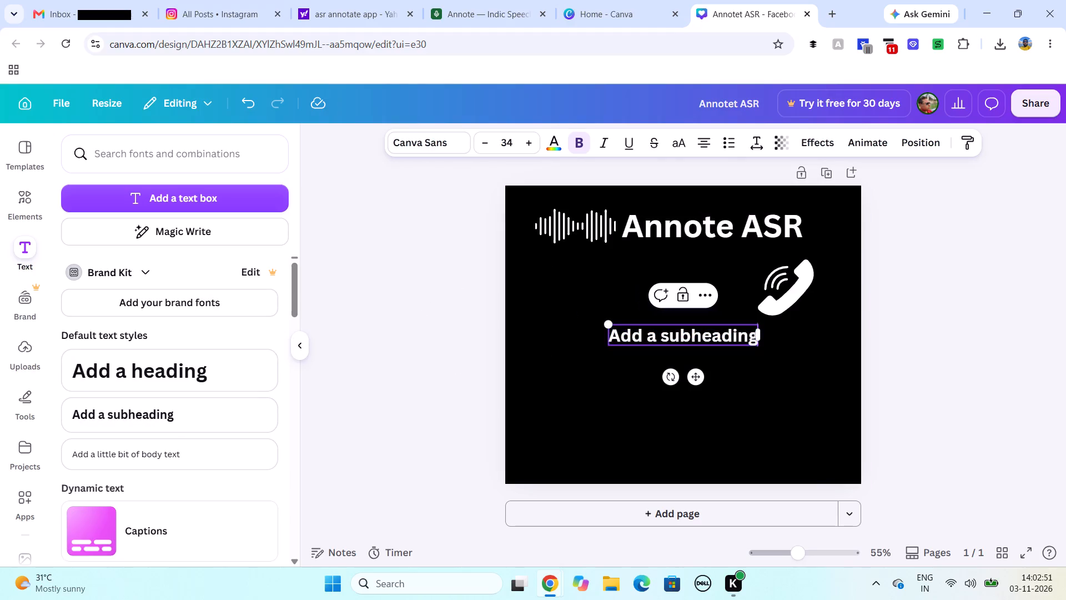
pyautogui.press('BackSpace')
pyautogui.press('BackSpace')
pyautogui.press('BackSpace')
pyautogui.press('BackSpace')
pyautogui.press('BackSpace')
pyautogui.press('BackSpace')
pyautogui.press('BackSpace')
pyautogui.press('BackSpace')
pyautogui.press('BackSpace')
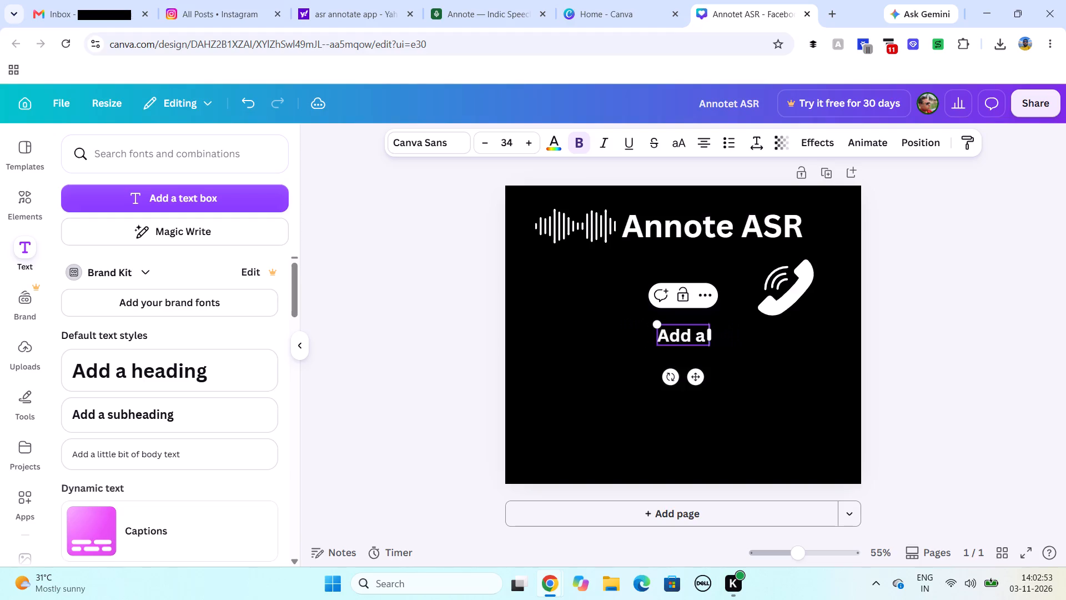
pyautogui.press('BackSpace')
pyautogui.press('BackSpace')
pyautogui.press('BackSpace')
pyautogui.press('BackSpace')
pyautogui.press('BackSpace')
pyautogui.press('BackSpace')
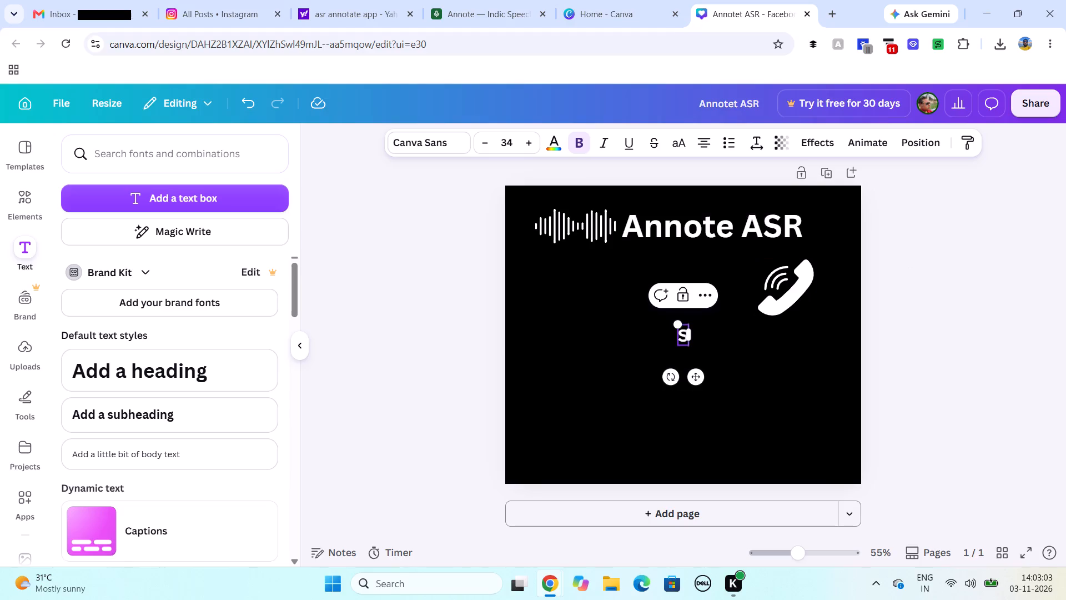
# Begin the empty subheading with the text "Sing up from the given link and".
pyautogui.write('ing')
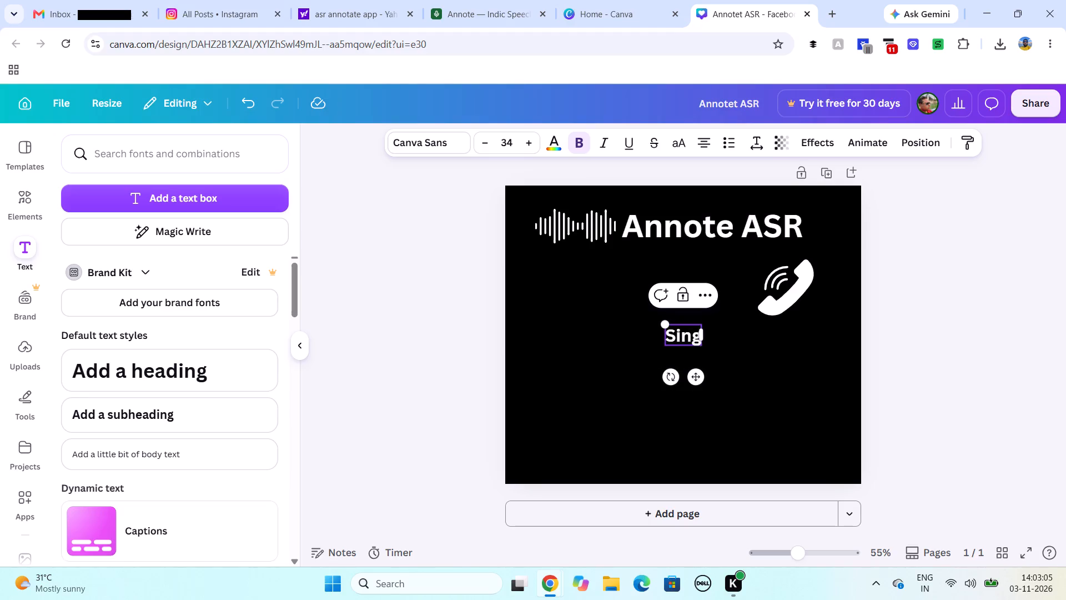
pyautogui.press('space')
pyautogui.write('uo')
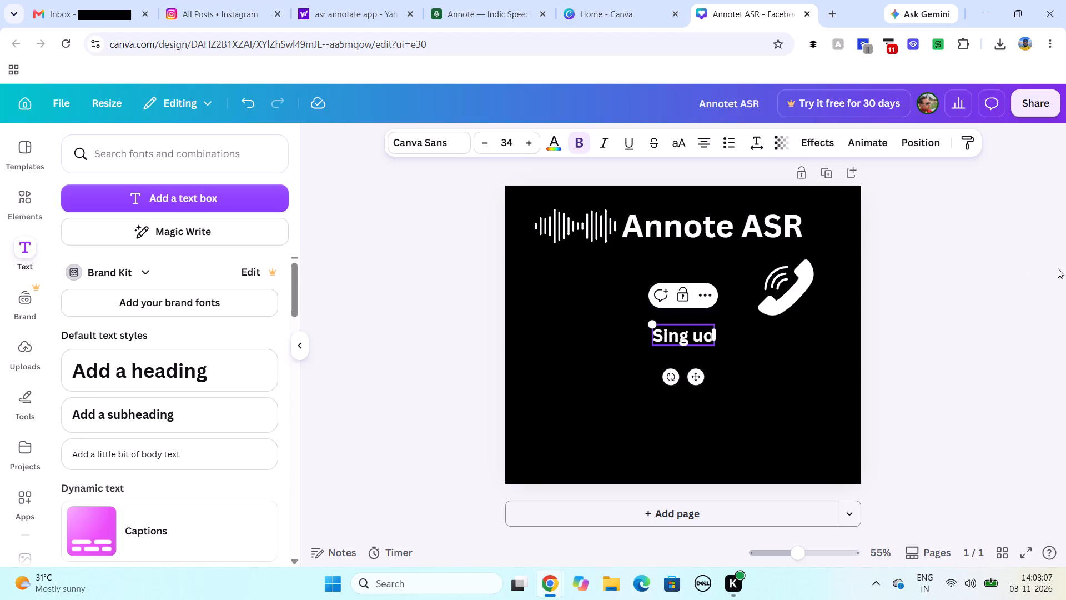
pyautogui.press('BackSpace')
pyautogui.press('p')
pyautogui.press('space')
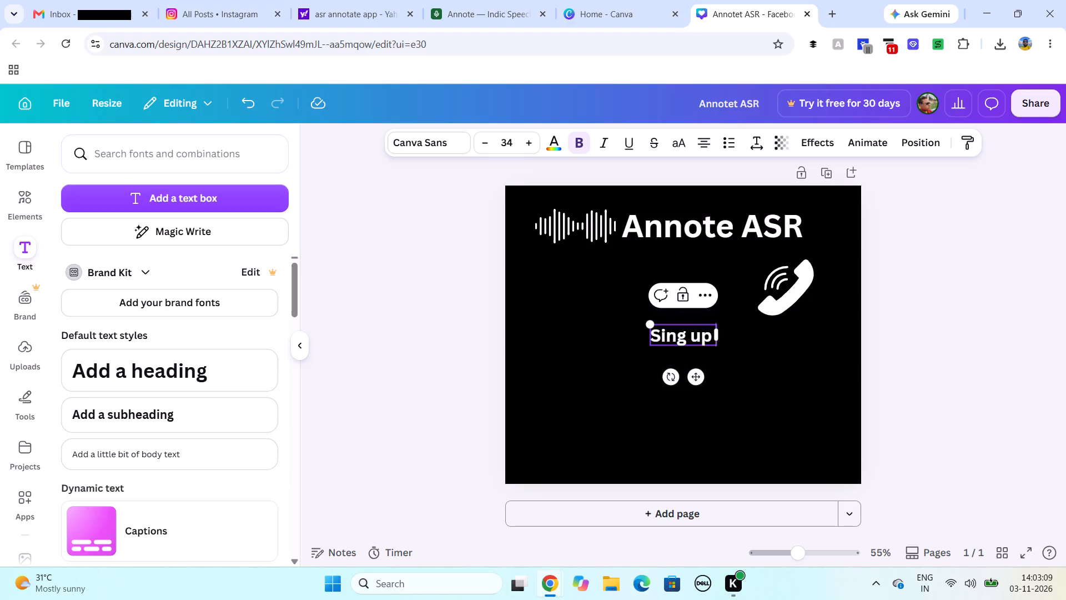
pyautogui.write('fro')
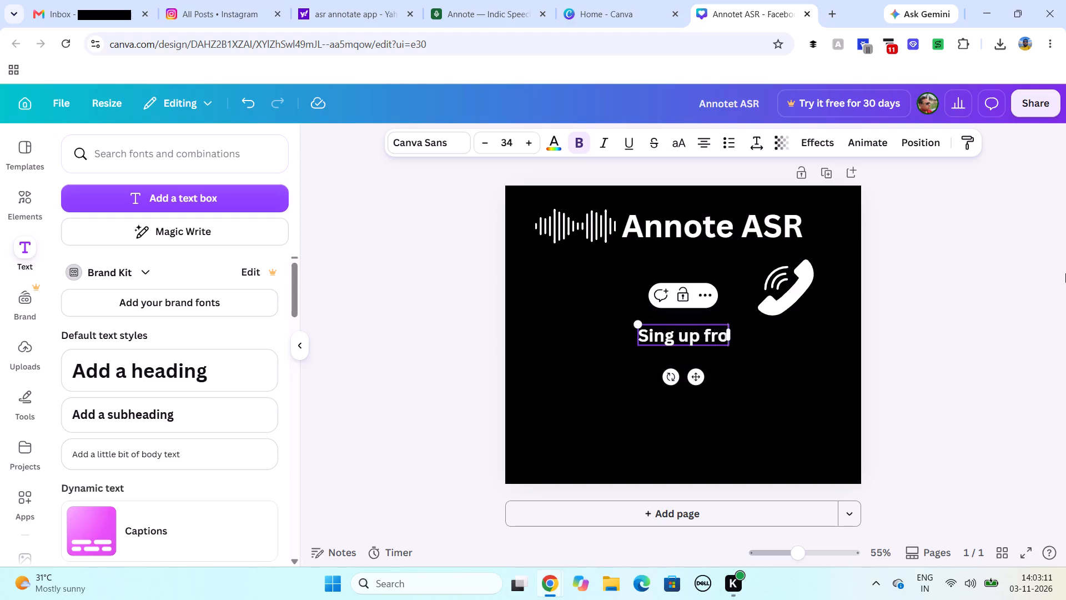
pyautogui.write('m')
pyautogui.press('space')
pyautogui.write('the')
pyautogui.press('space')
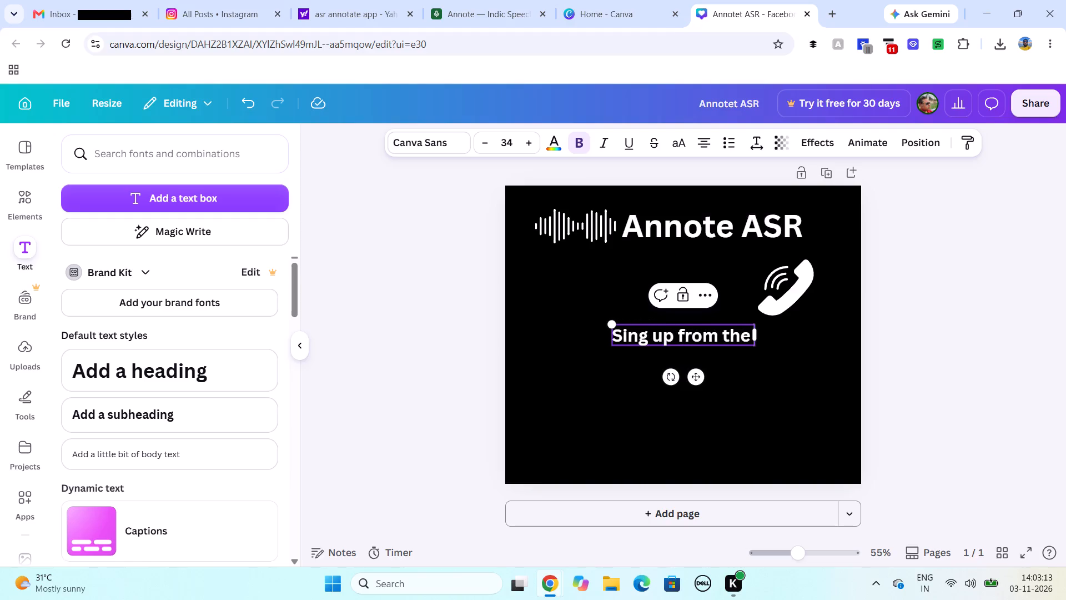
pyautogui.write('given')
pyautogui.press('space')
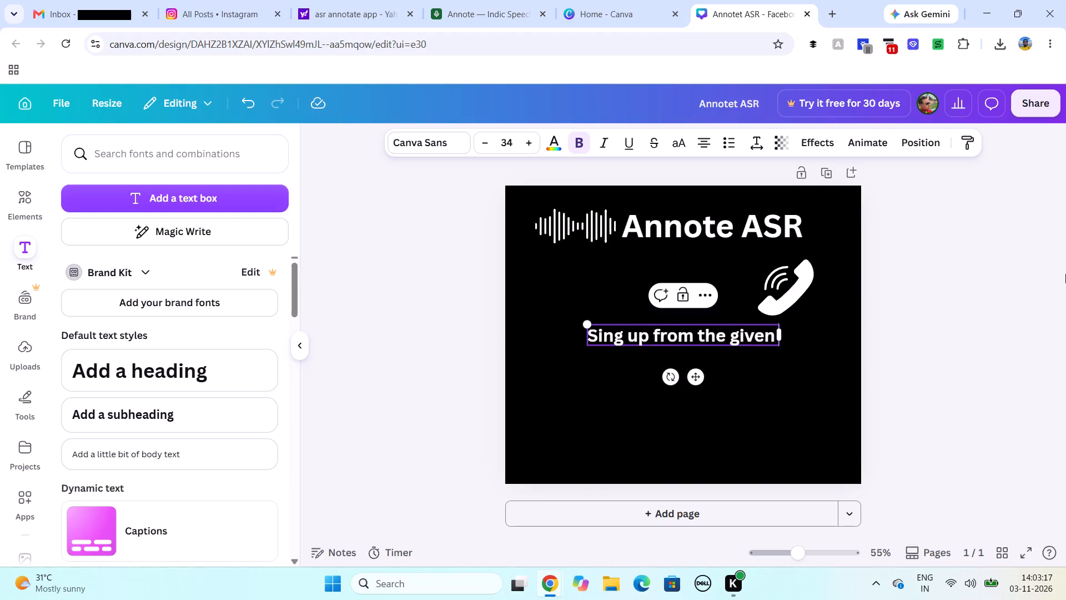
pyautogui.write('lin')
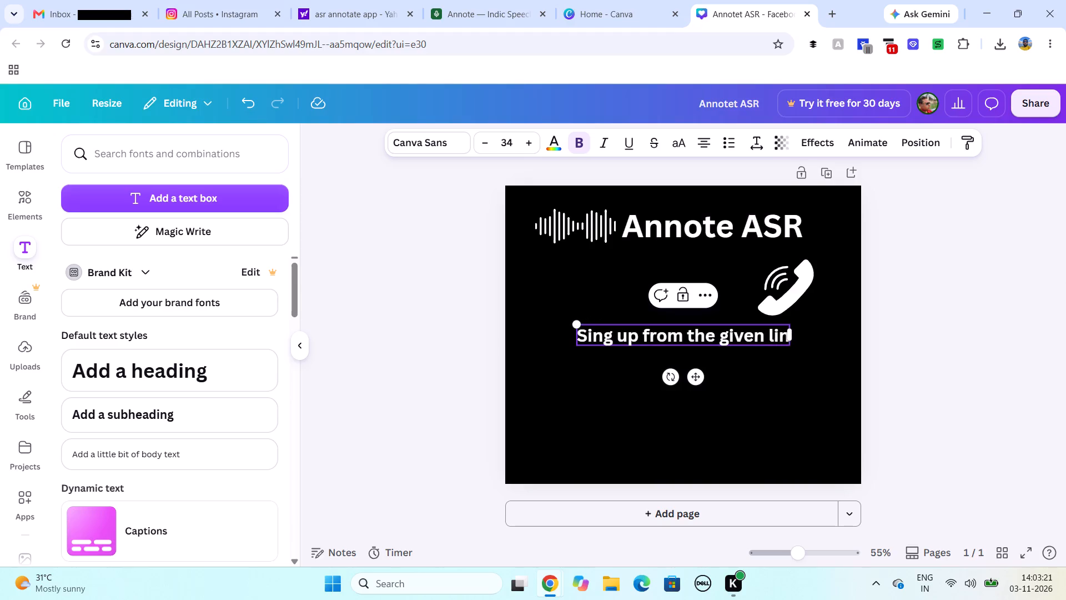
pyautogui.write('k')
pyautogui.press('space')
pyautogui.write('and')
pyautogui.press('space')
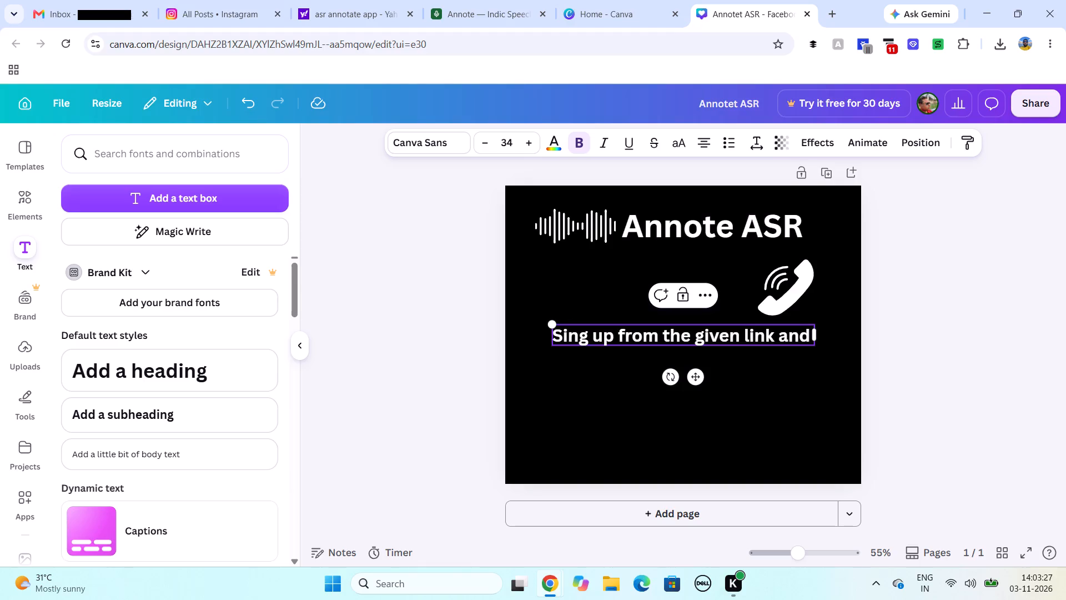
# Continue the subheading sentence with "join me over the phone call in you own language".
pyautogui.write('join')
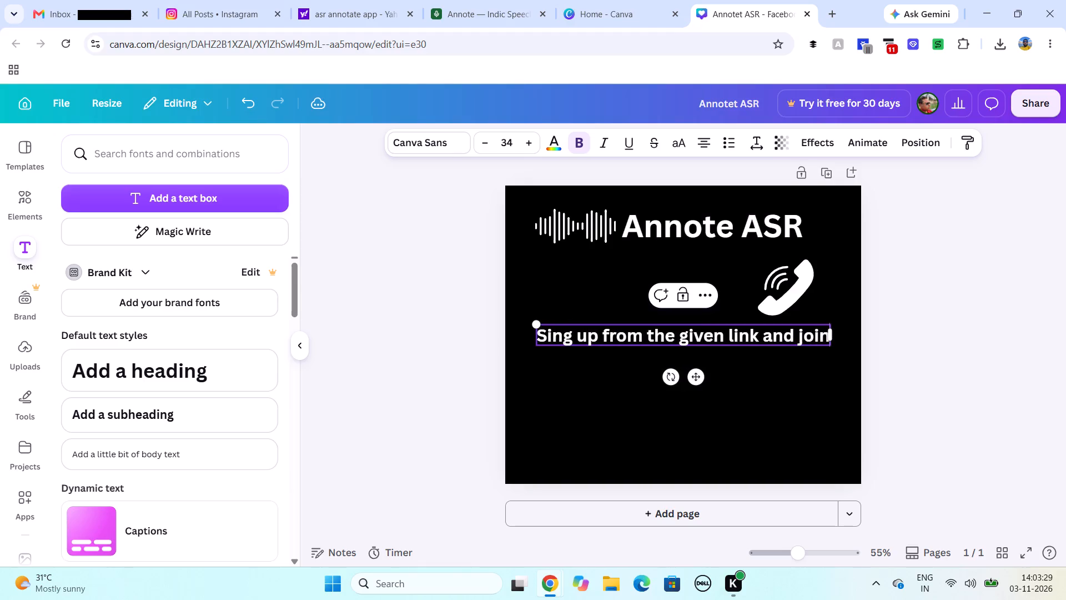
pyautogui.press('space')
pyautogui.write('me')
pyautogui.press('space')
pyautogui.write('over')
pyautogui.press('space')
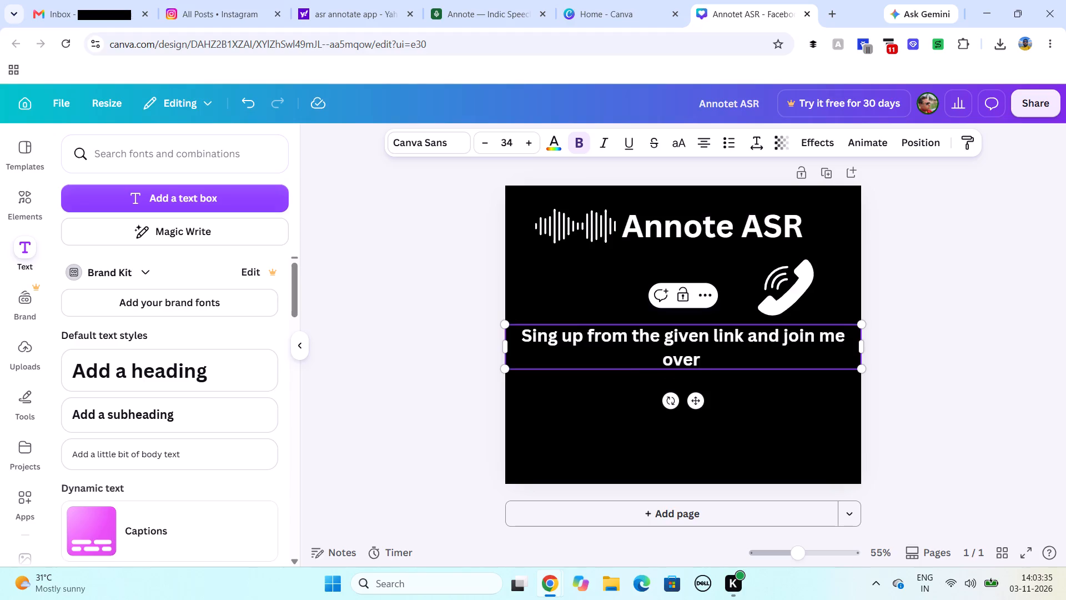
pyautogui.write('the')
pyautogui.press('space')
pyautogui.write('pho')
pyautogui.write('ne')
pyautogui.press('space')
pyautogui.write('call')
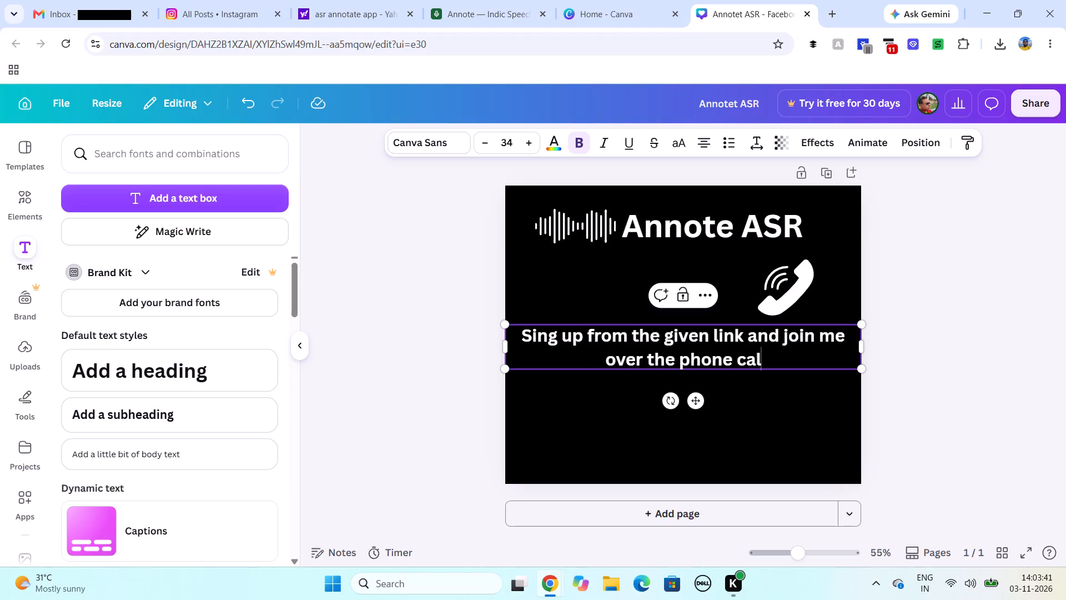
pyautogui.press('space')
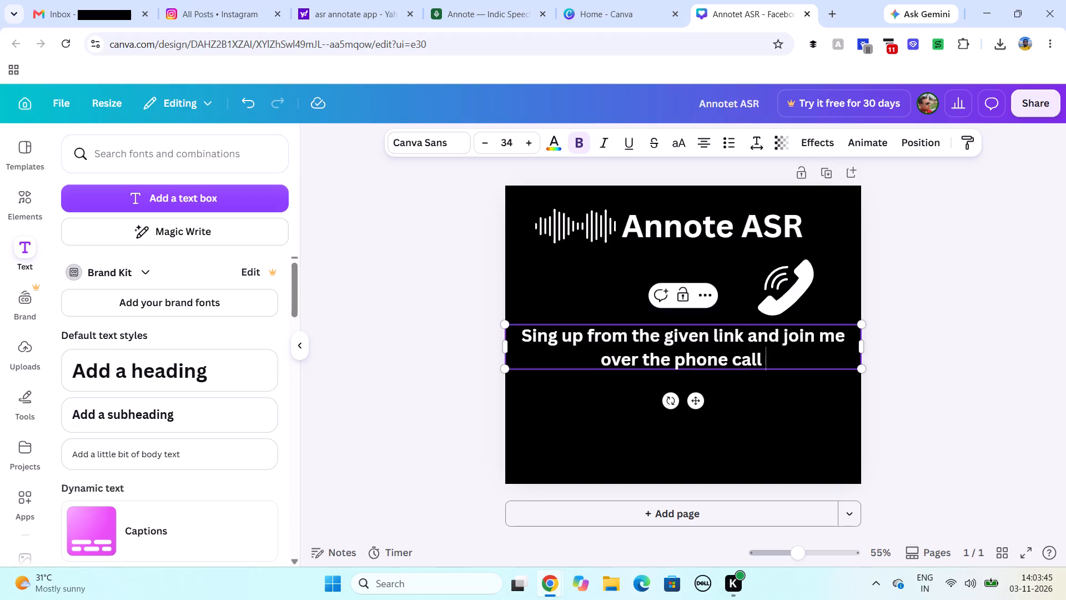
pyautogui.write('i')
pyautogui.press('space')
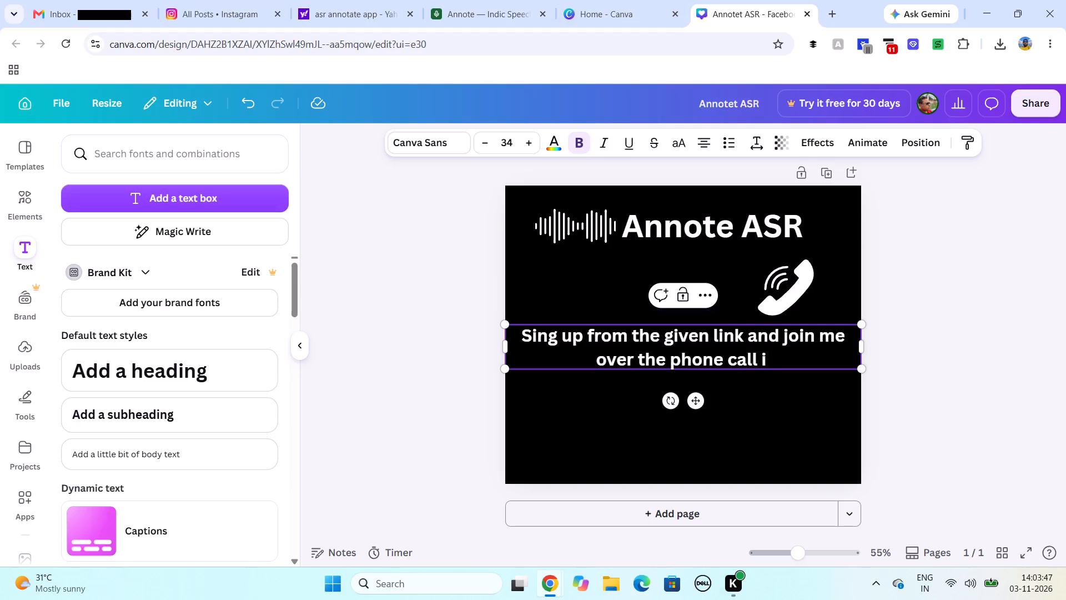
pyautogui.press('BackSpace')
pyautogui.write('n')
pyautogui.press('space')
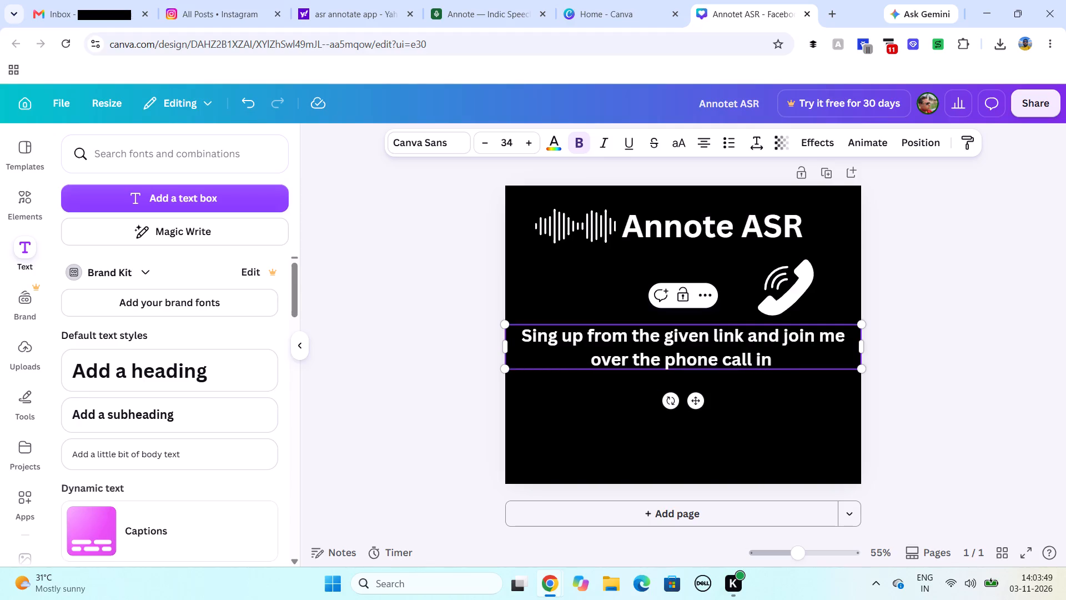
pyautogui.write('you')
pyautogui.press('space')
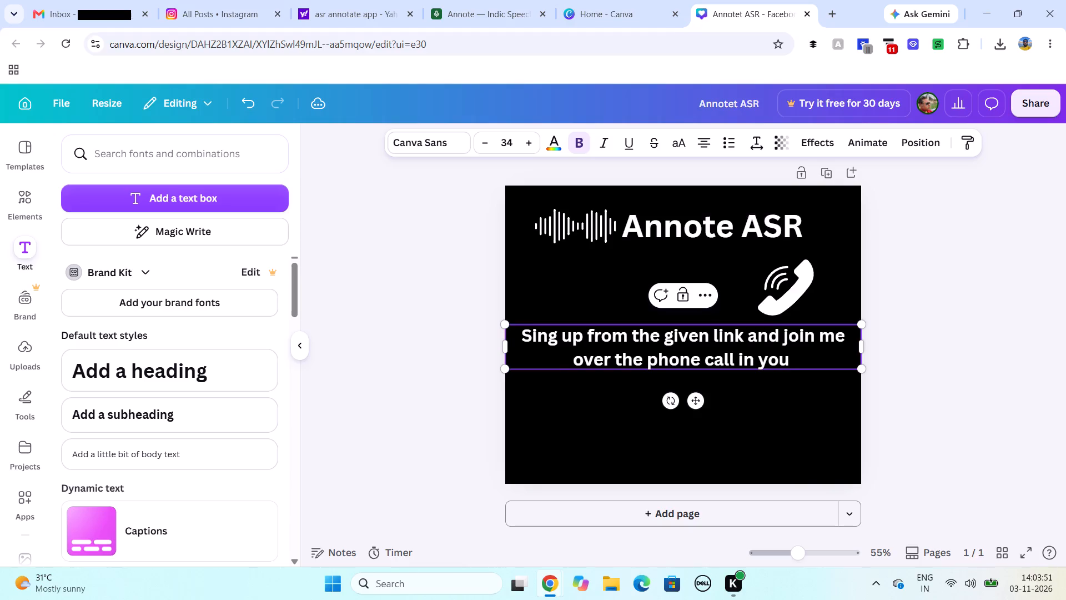
pyautogui.write('own')
pyautogui.press('space')
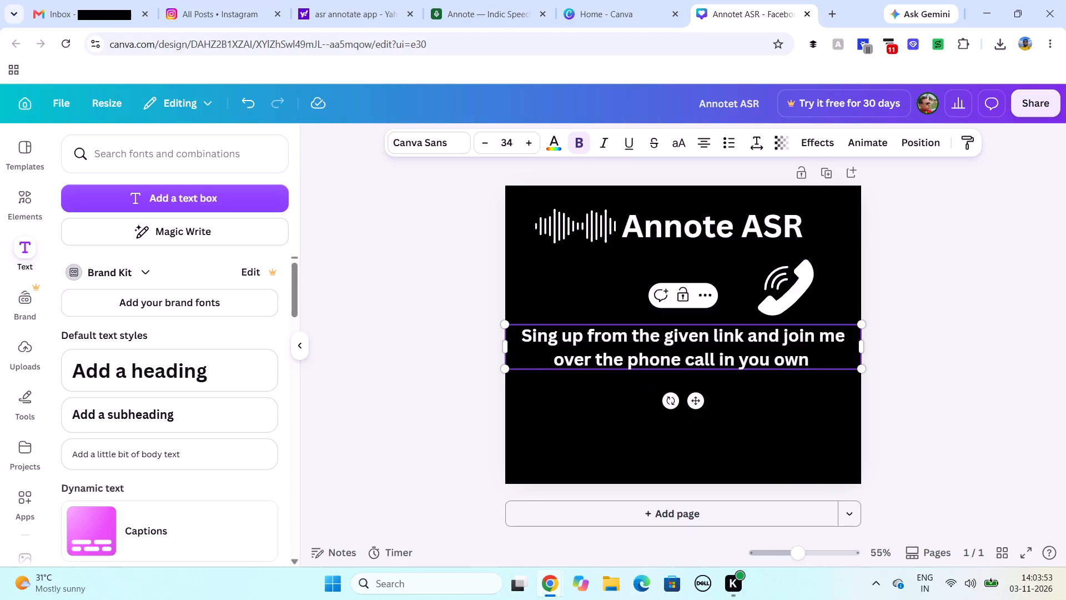
pyautogui.press('k')
pyautogui.press('BackSpace')
pyautogui.write('la')
pyautogui.write('nguag')
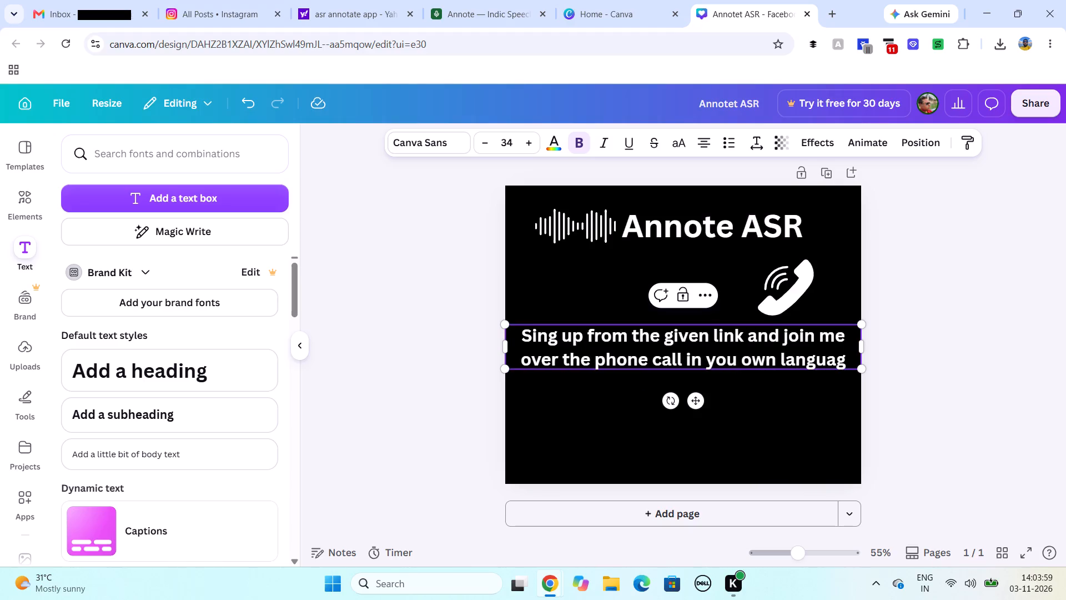
pyautogui.press('e')
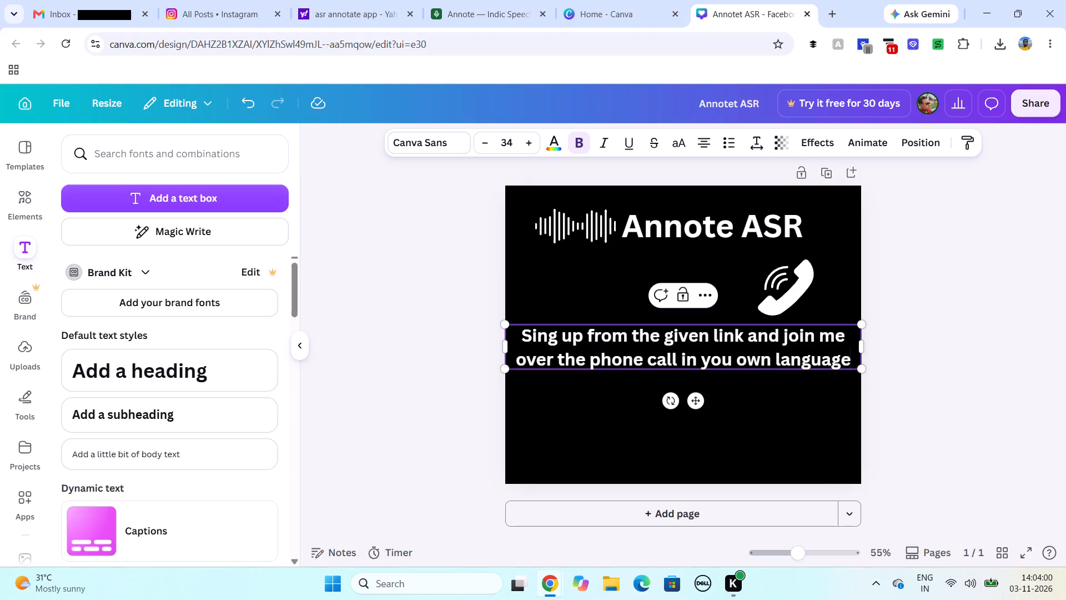
pyautogui.press('space')
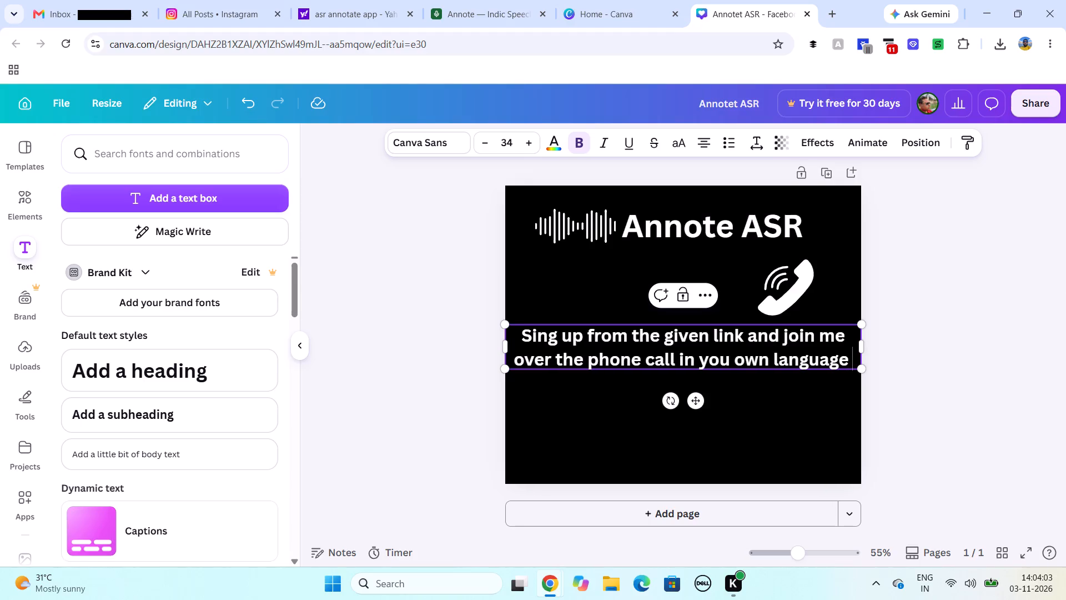
pyautogui.press('space')
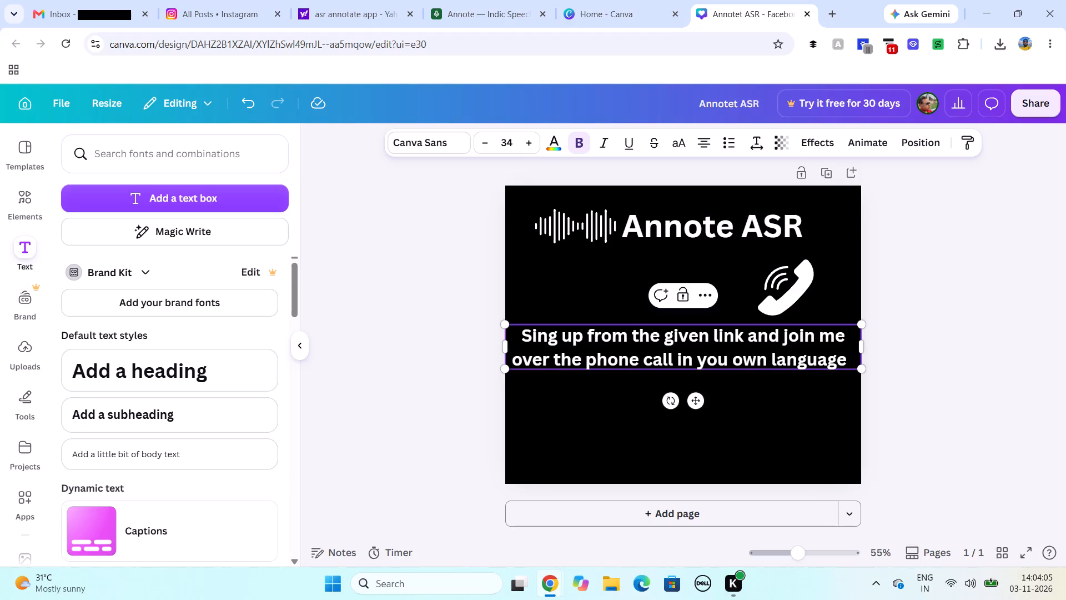
pyautogui.press('BackSpace')
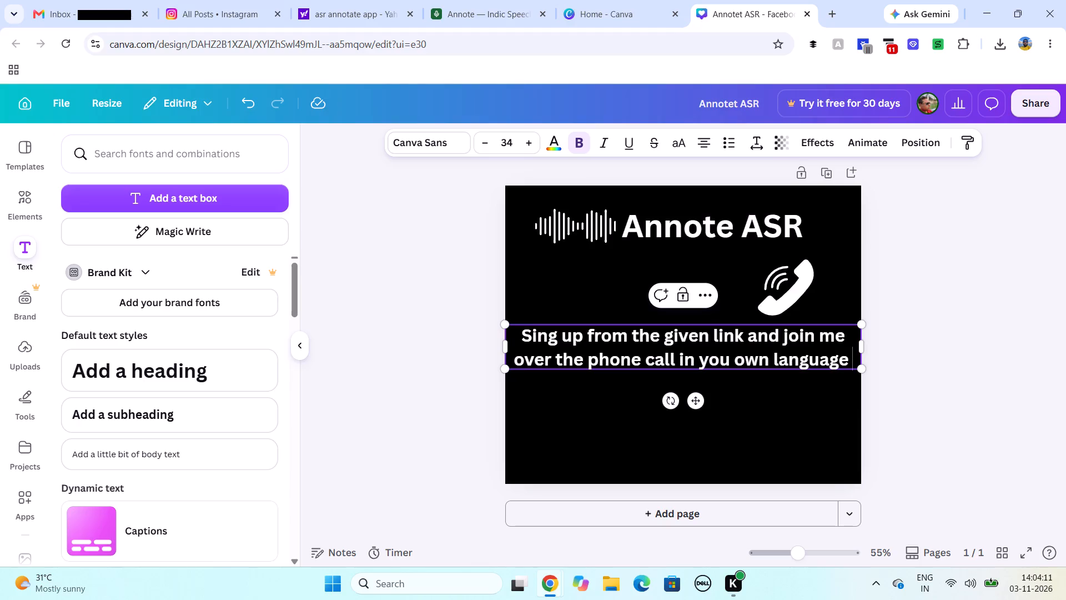
# Add a new line reading "(Hindi, Bengali, English)" below the subheading sentence.
pyautogui.press('Return')
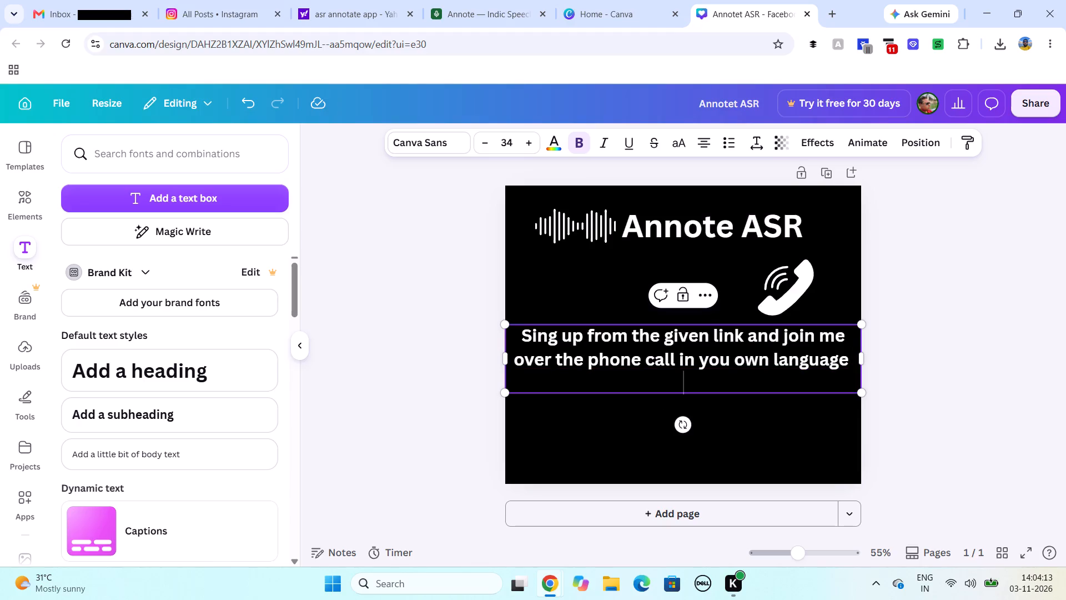
pyautogui.hotkey('shift', '(')
pyautogui.press('i')
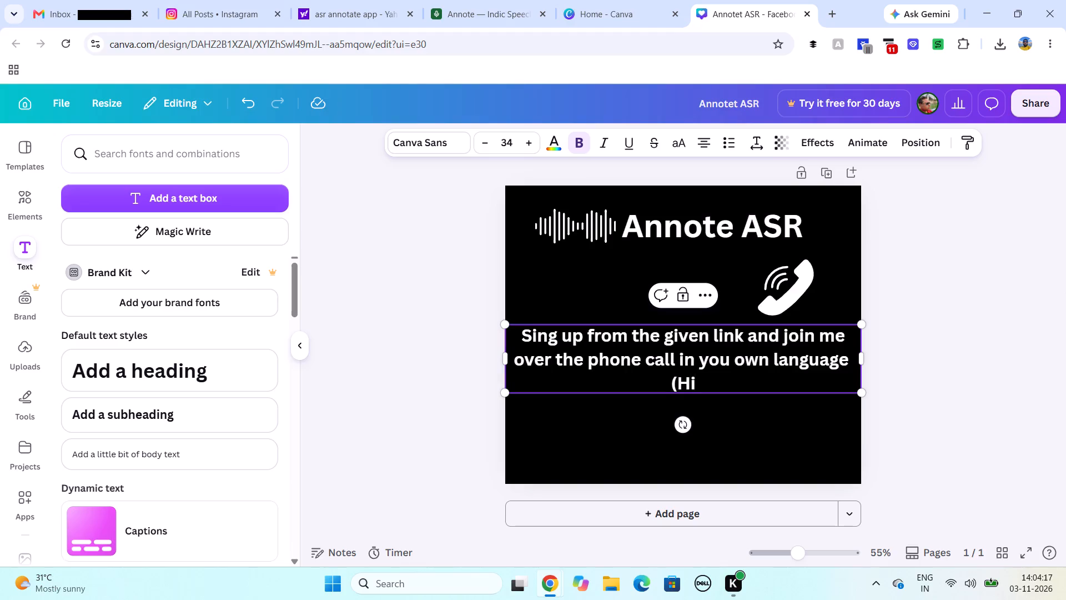
pyautogui.write('nd')
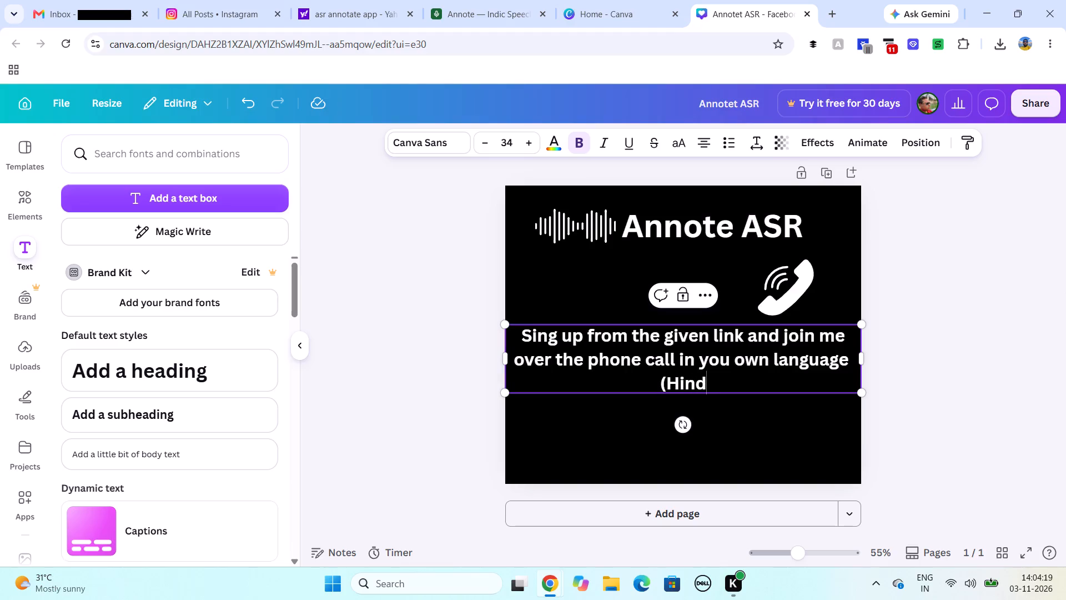
pyautogui.press('i')
pyautogui.write(',')
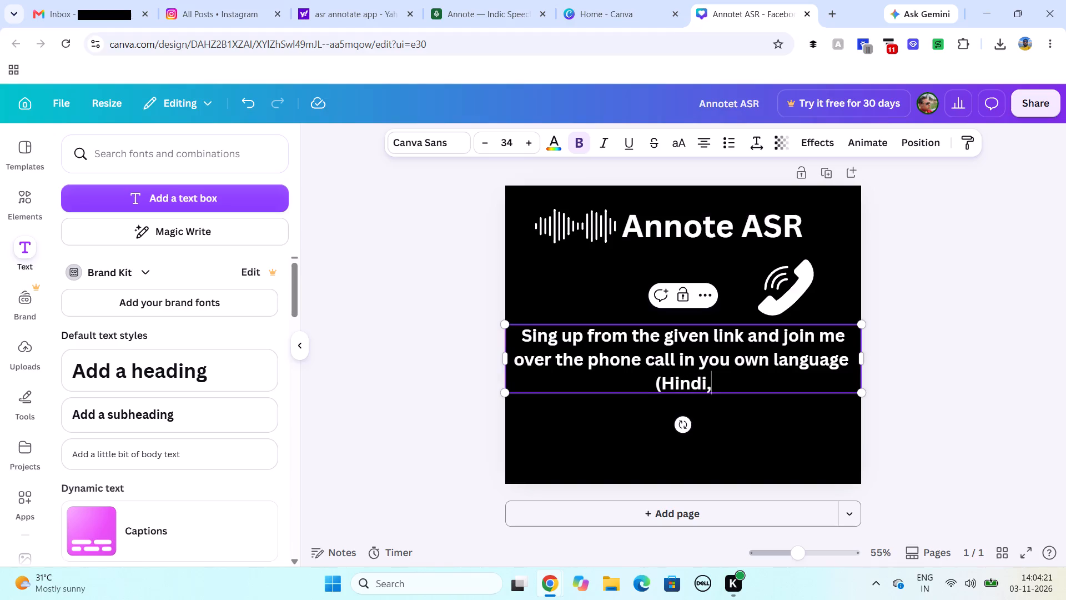
pyautogui.press('space')
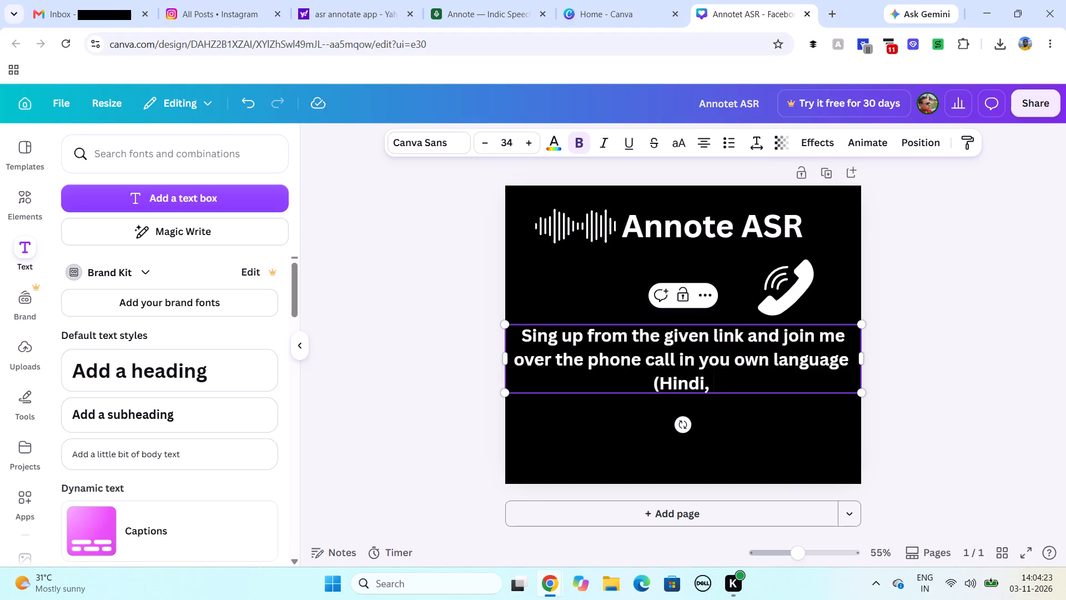
pyautogui.write('engali')
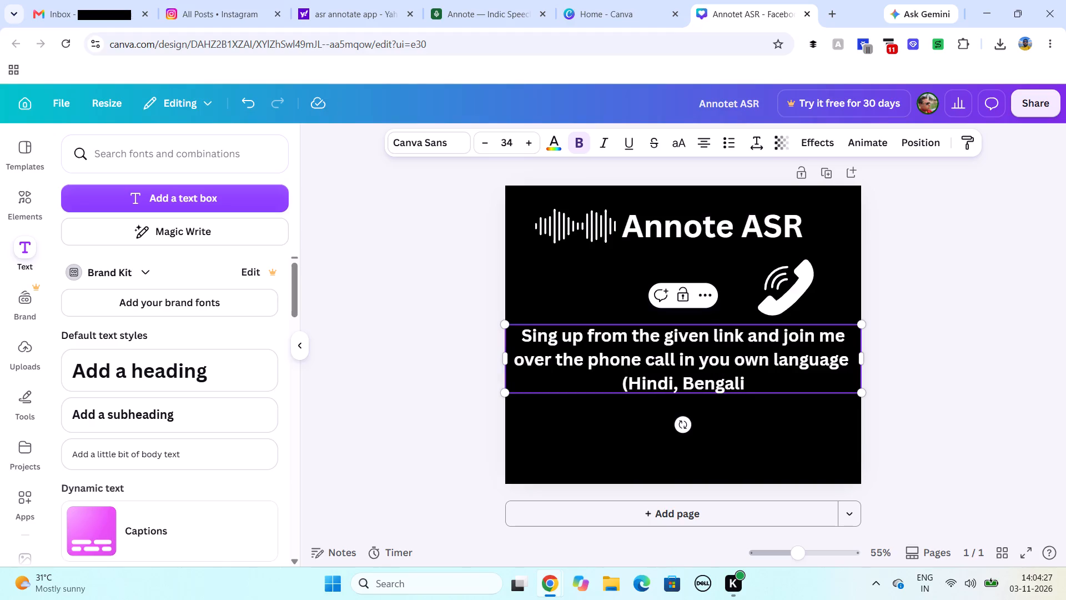
pyautogui.write(',')
pyautogui.press('space')
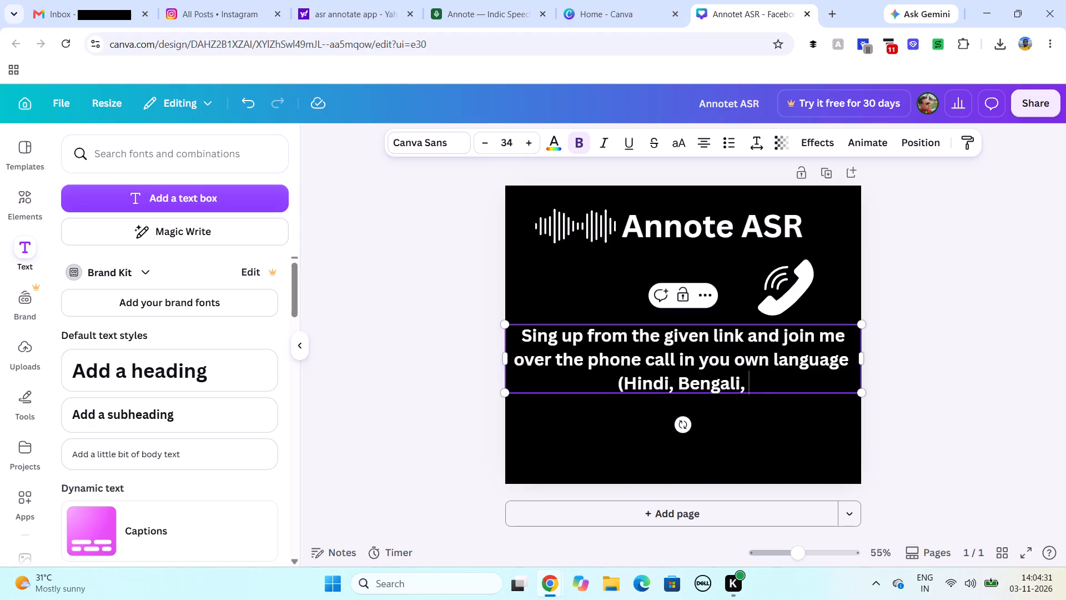
pyautogui.write('ngli')
pyautogui.write('sh')
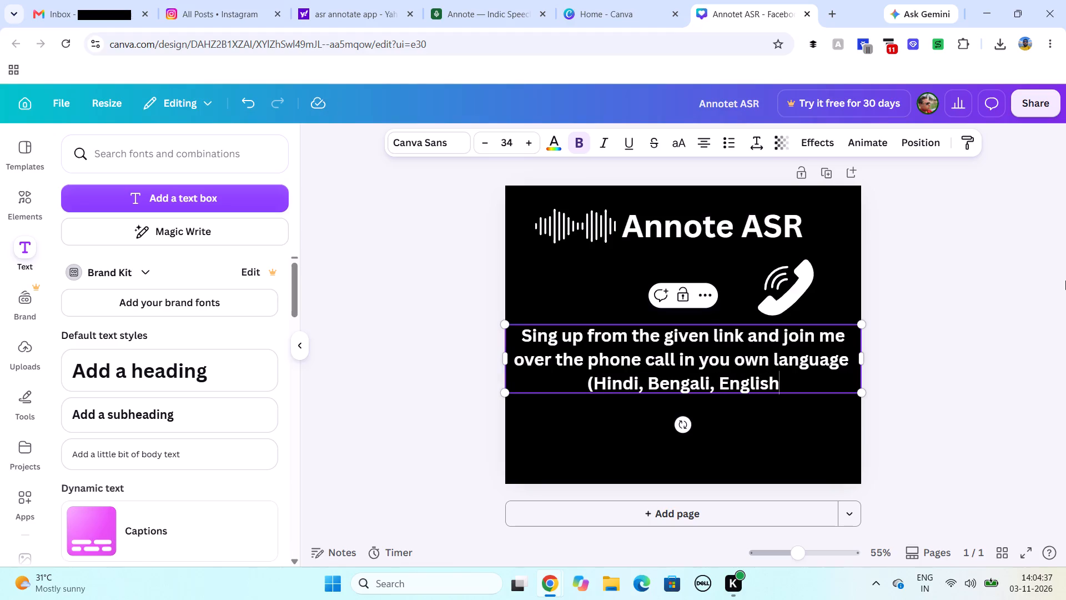
pyautogui.press('0')
pyautogui.press('BackSpace')
pyautogui.hotkey('shift', ')')
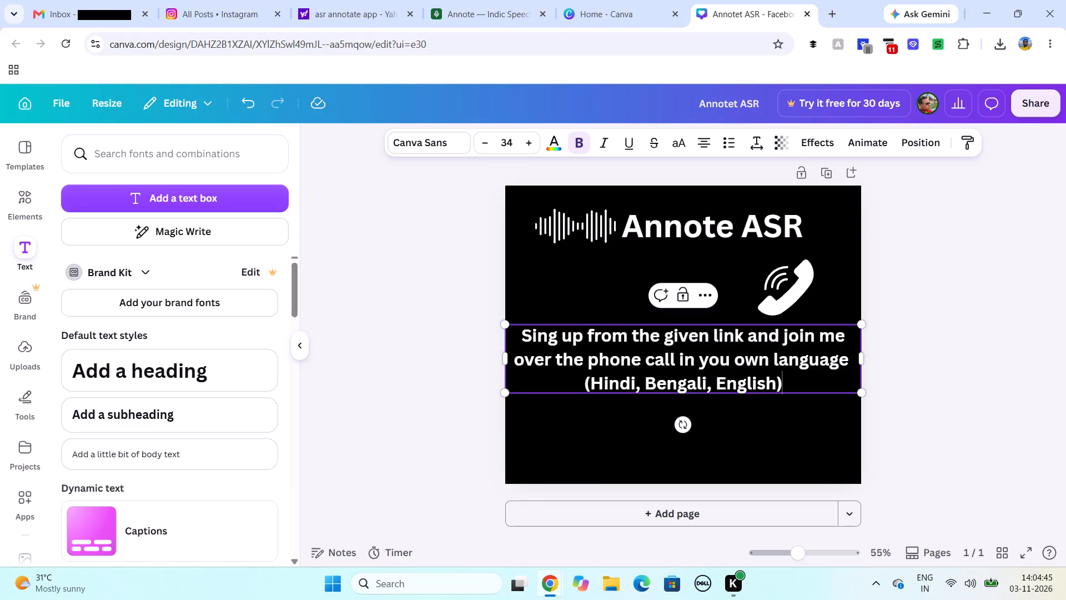
# Scale the three-line subheading down to a font size of about 25.2.
pyautogui.moveTo(861, 326); pyautogui.dragTo(829, 348)
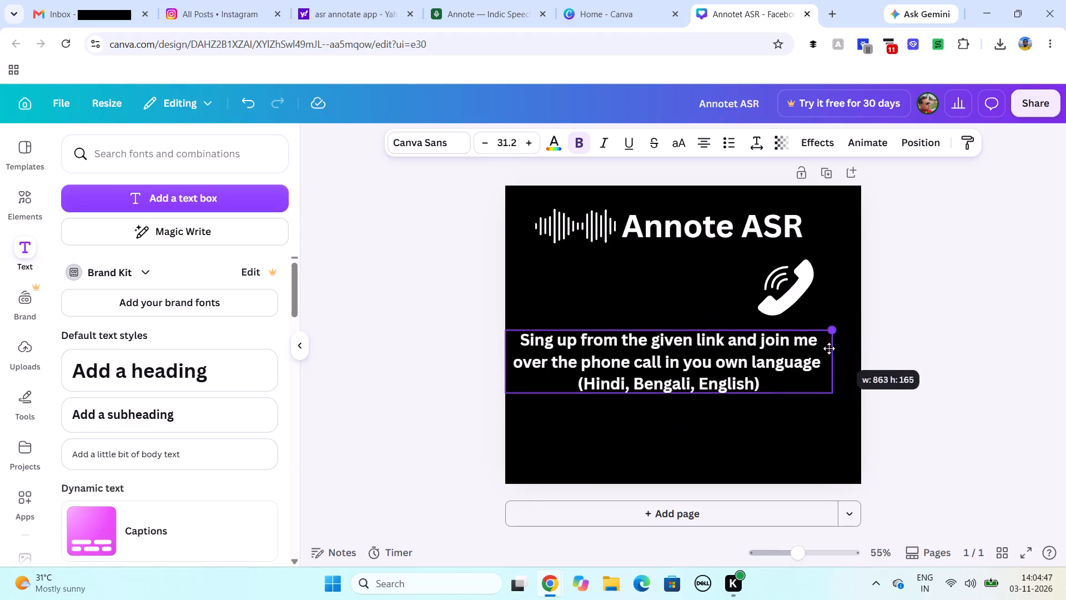
pyautogui.moveTo(829, 348); pyautogui.dragTo(769, 362)
pyautogui.moveTo(768, 396); pyautogui.dragTo(771, 403)
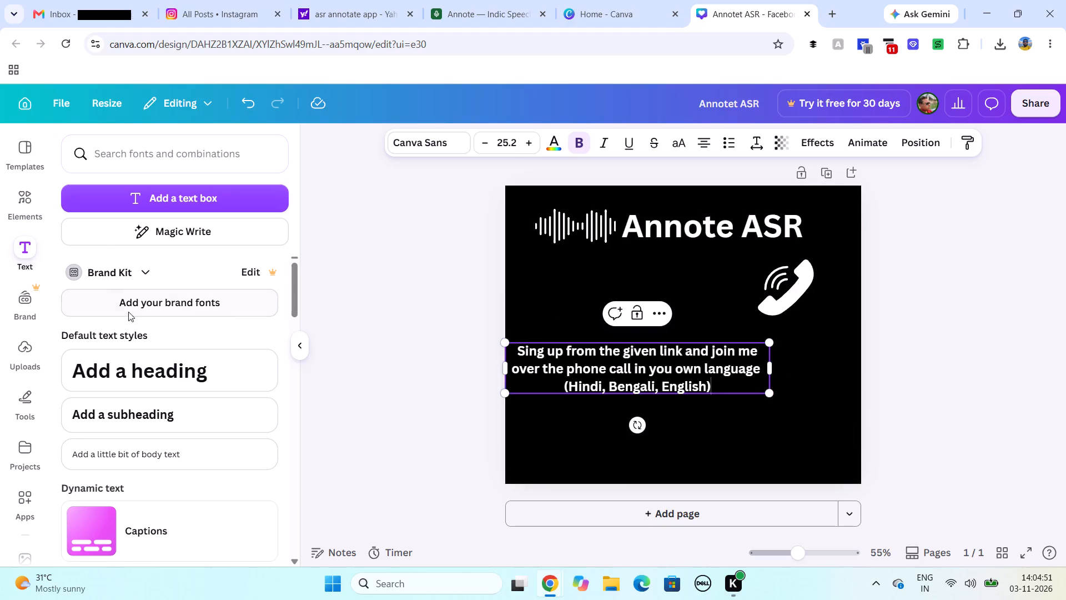
# Change the font of all three lines of the subheading to Playfair Display.
pyautogui.click(424, 143)
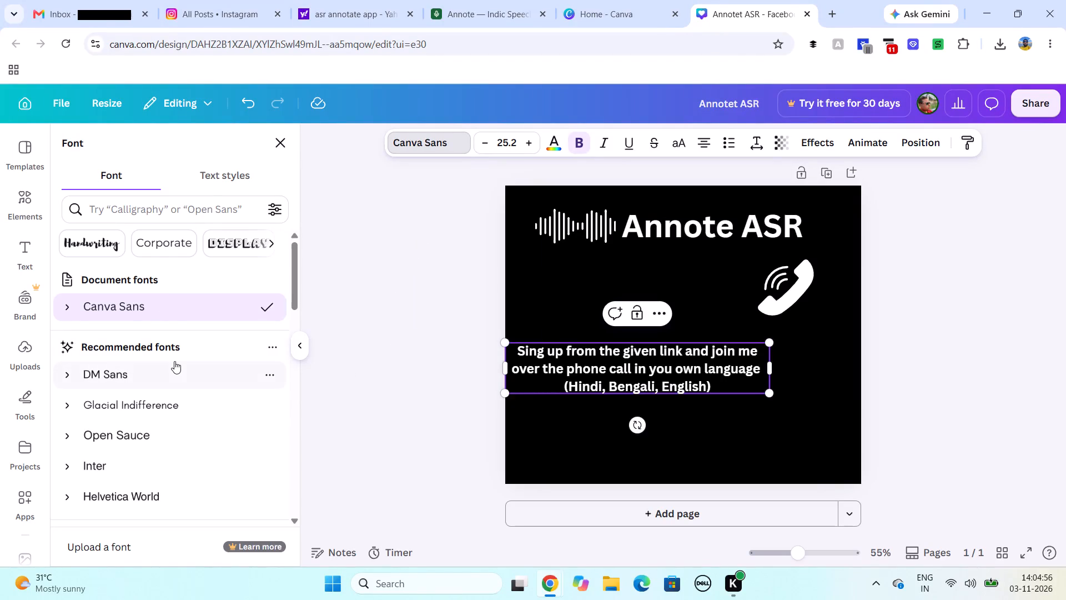
pyautogui.scroll(-2, 174, 361)
pyautogui.scroll(-2, 171, 316)
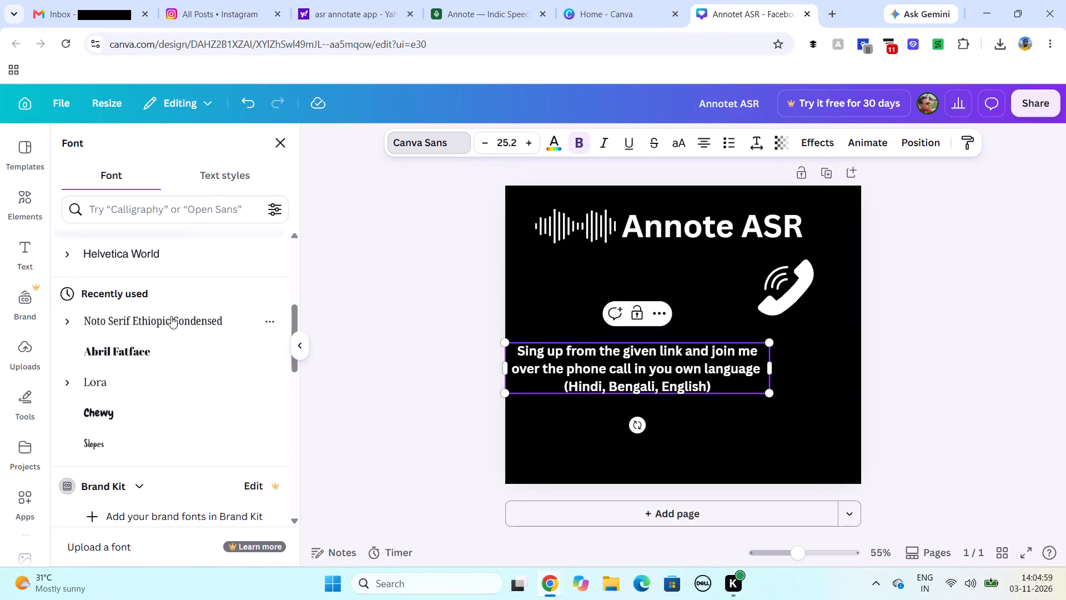
pyautogui.scroll(-1, 171, 282)
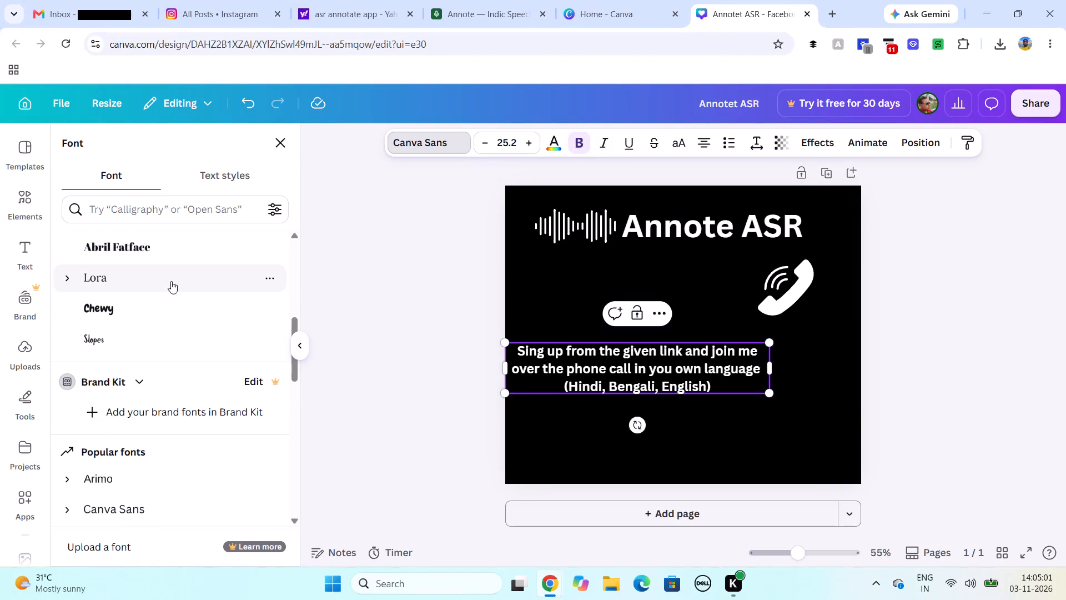
pyautogui.scroll(-3, 171, 279)
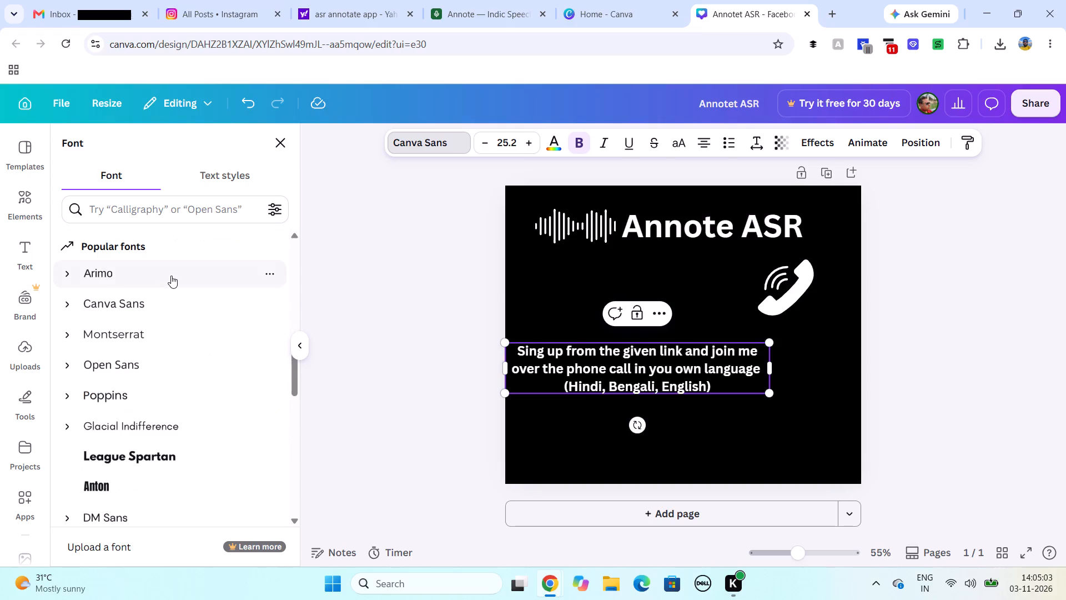
pyautogui.scroll(-5, 171, 276)
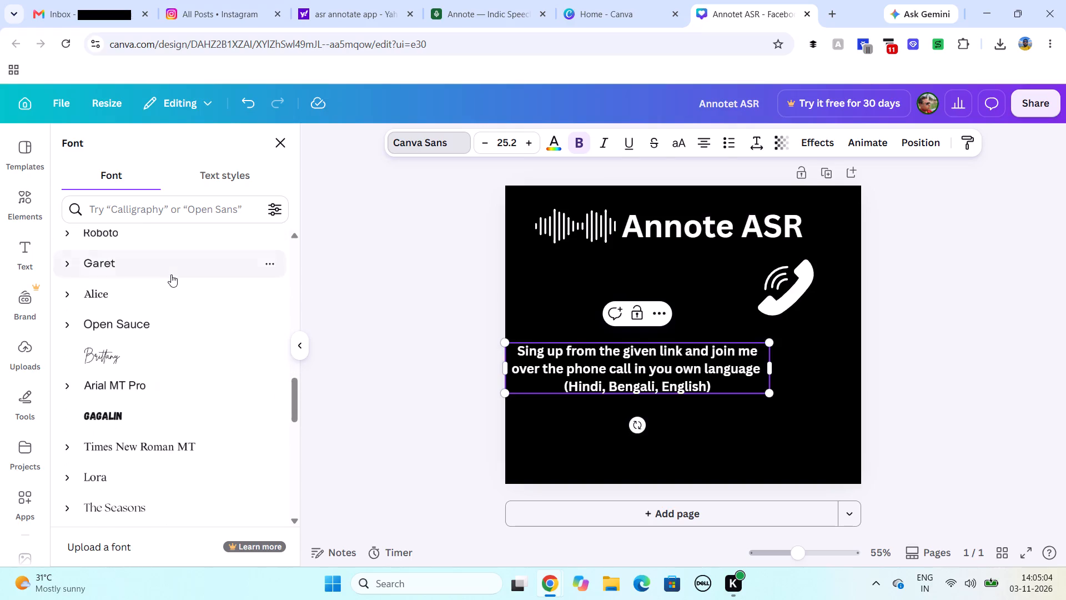
pyautogui.scroll(-2, 171, 274)
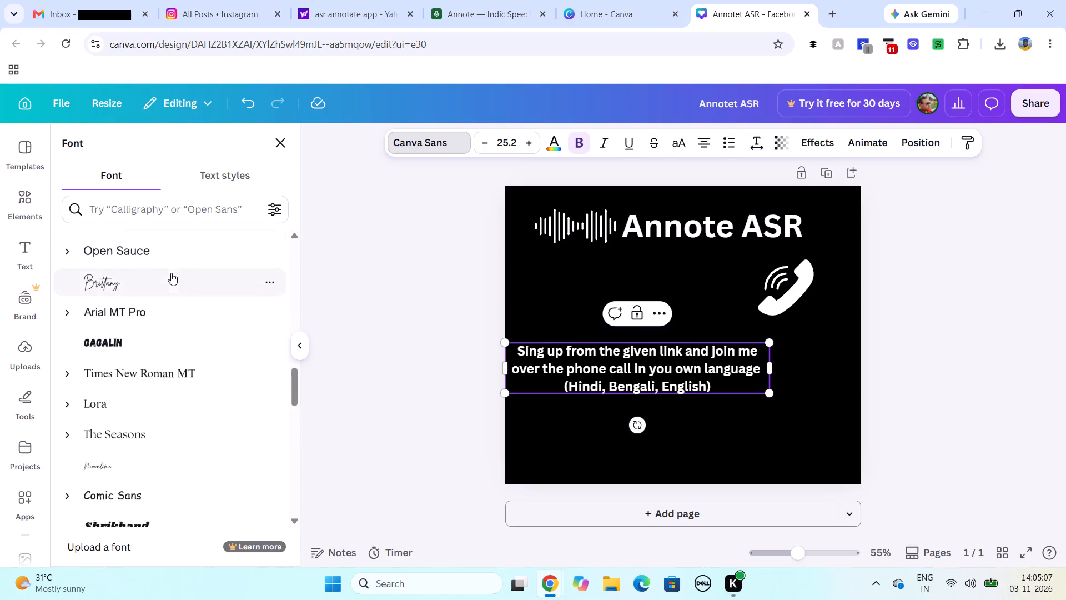
pyautogui.scroll(-1, 171, 273)
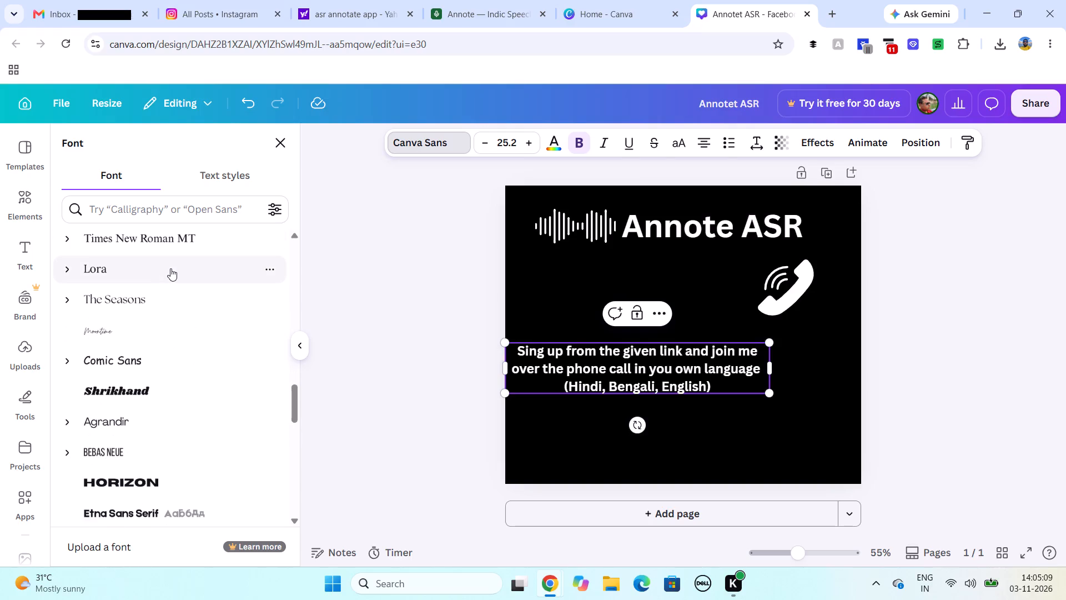
pyautogui.scroll(-6, 170, 268)
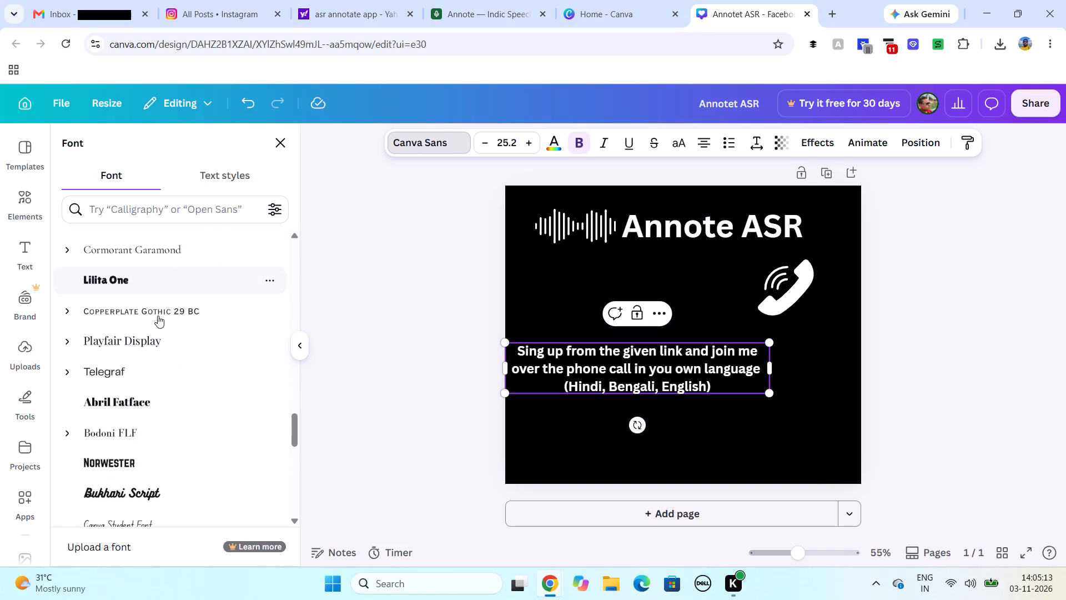
pyautogui.click(143, 342)
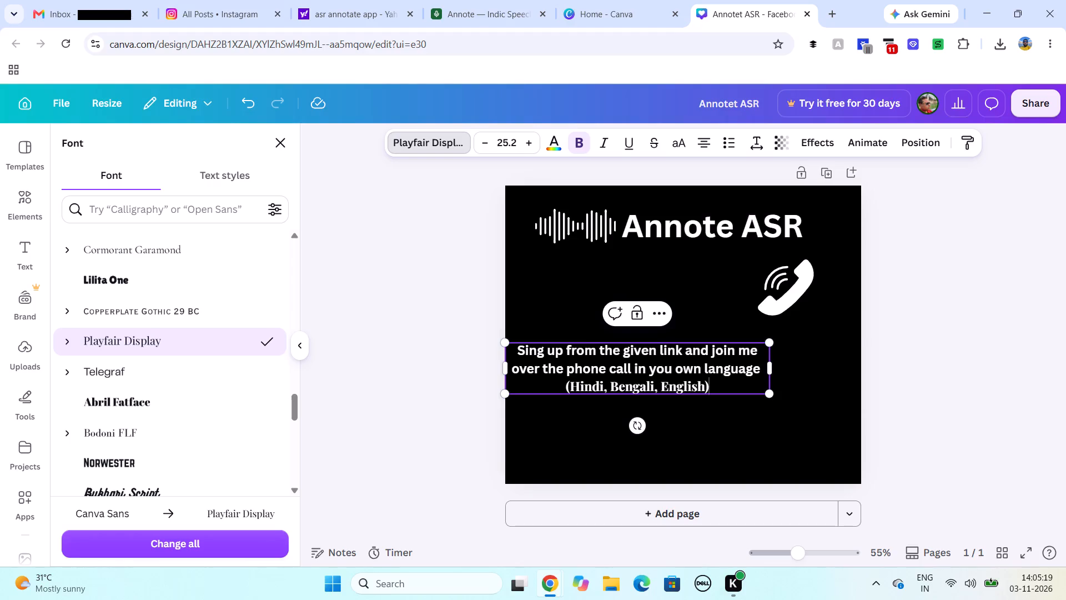
pyautogui.moveTo(740, 389); pyautogui.dragTo(524, 351)
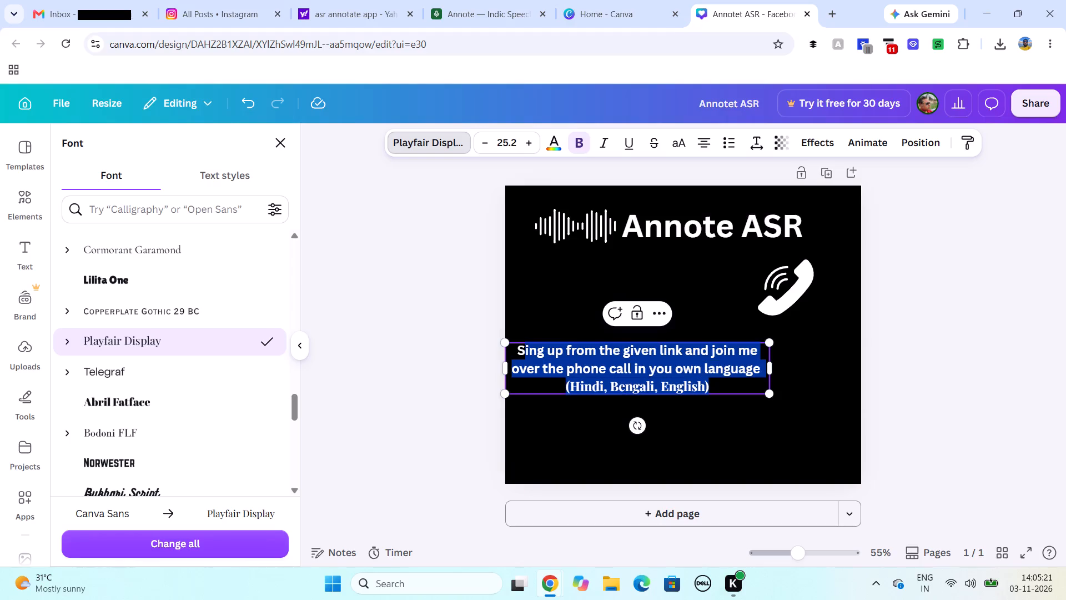
pyautogui.moveTo(524, 351); pyautogui.dragTo(501, 346)
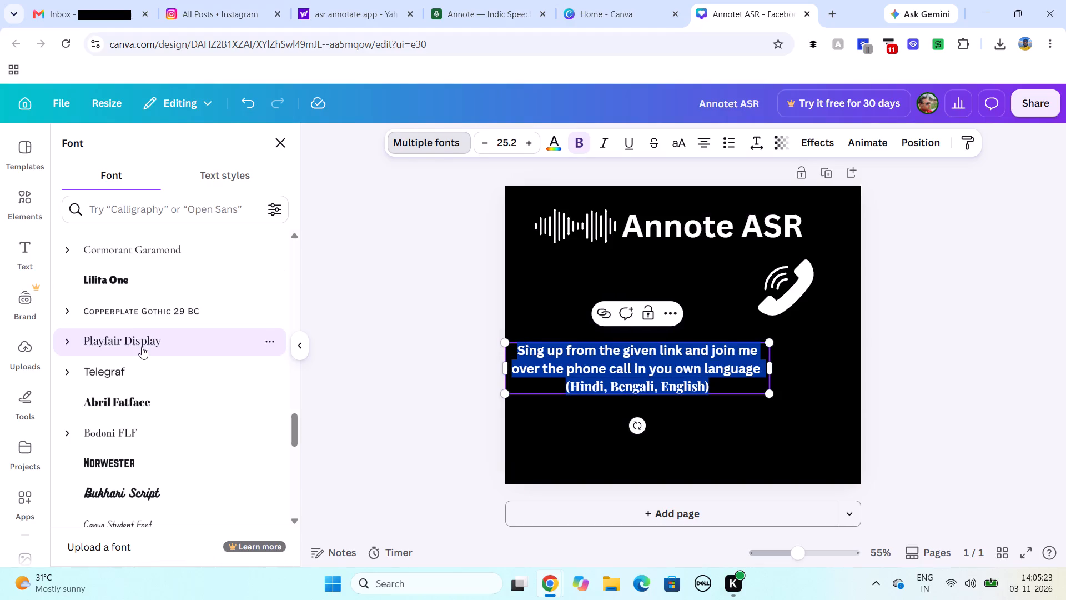
pyautogui.click(143, 346)
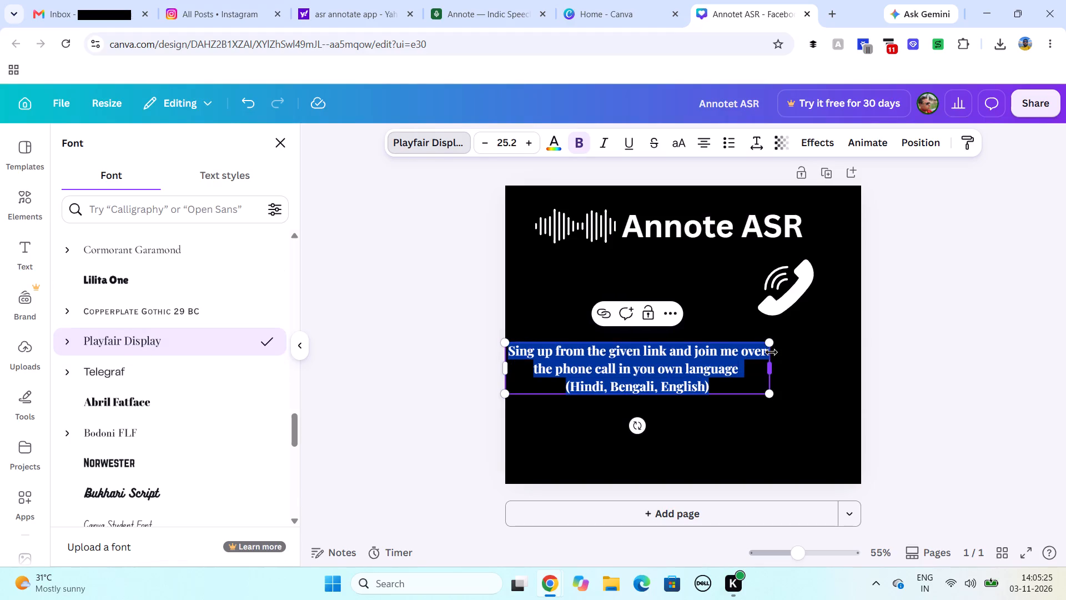
# Scale the Playfair Display subheading down further to a font size of about 22.1.
pyautogui.moveTo(770, 345); pyautogui.dragTo(736, 343)
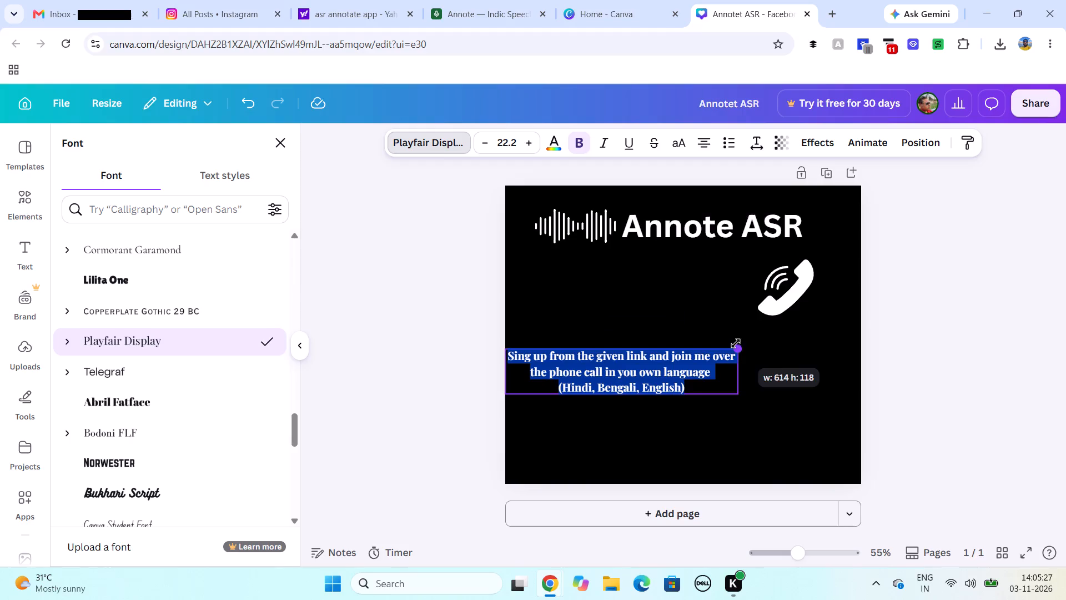
pyautogui.moveTo(736, 343); pyautogui.dragTo(735, 343)
# Move the subheading up to just below the "Annote ASR" heading, beside the handset graphic on its left, and deselect it.
pyautogui.moveTo(601, 365); pyautogui.dragTo(608, 301)
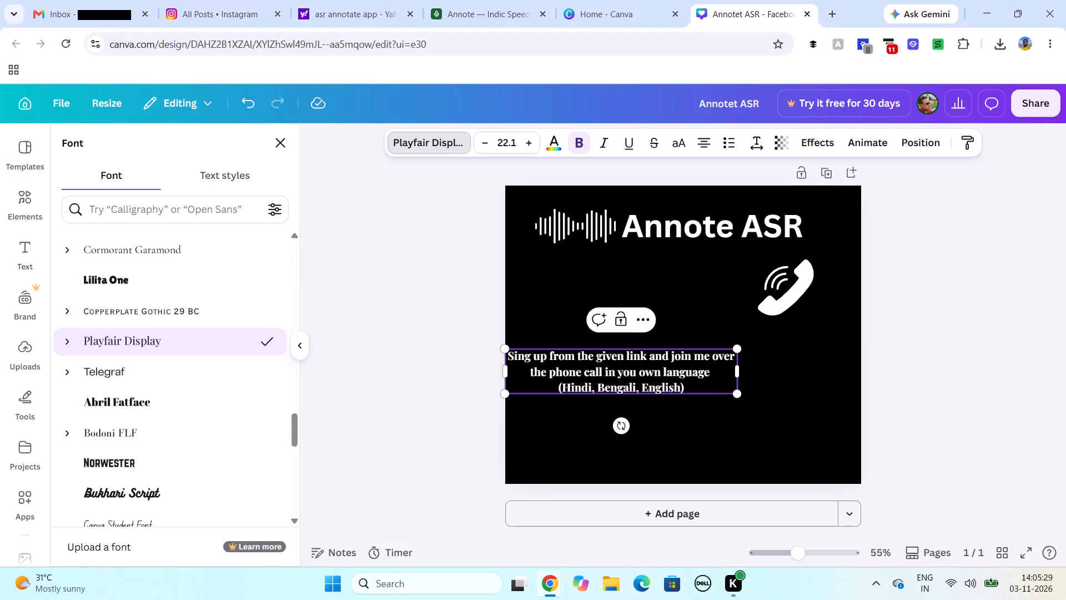
pyautogui.moveTo(635, 376); pyautogui.dragTo(635, 357)
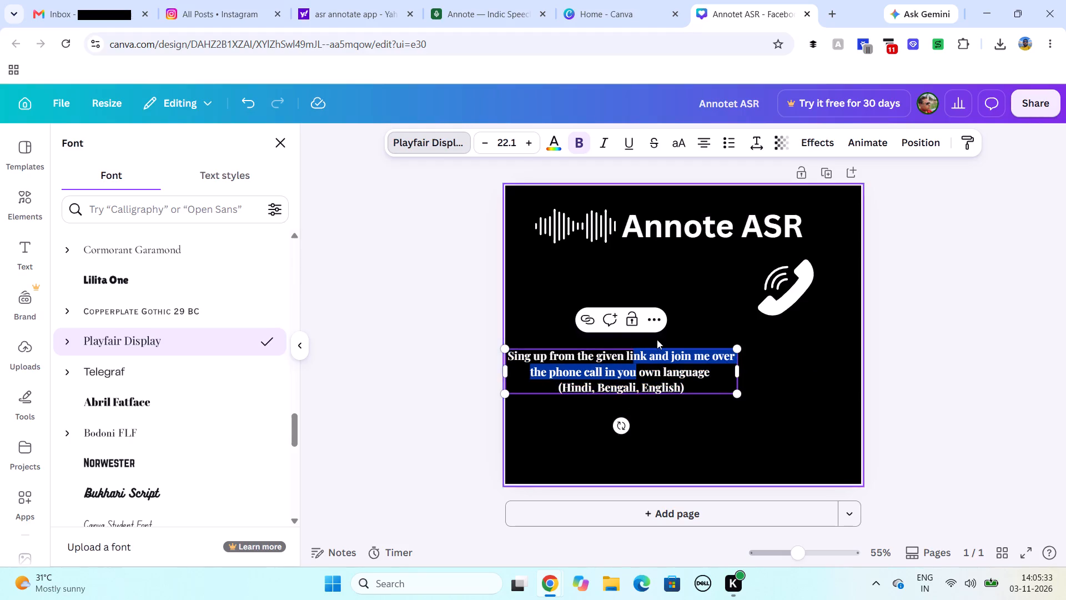
pyautogui.moveTo(672, 384); pyautogui.dragTo(676, 360)
pyautogui.click(799, 360)
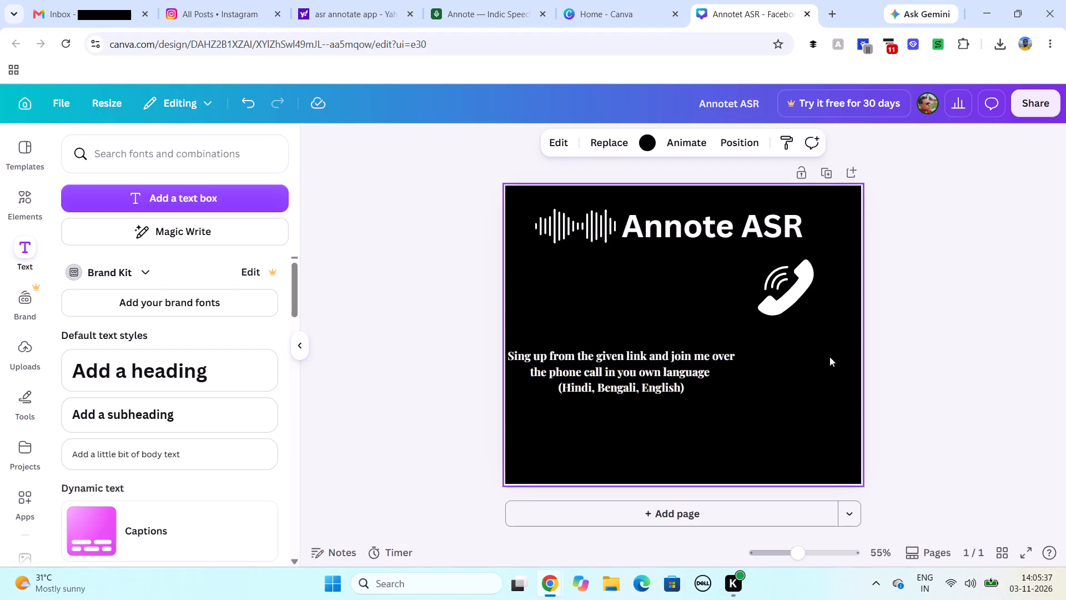
pyautogui.moveTo(673, 391); pyautogui.dragTo(685, 312)
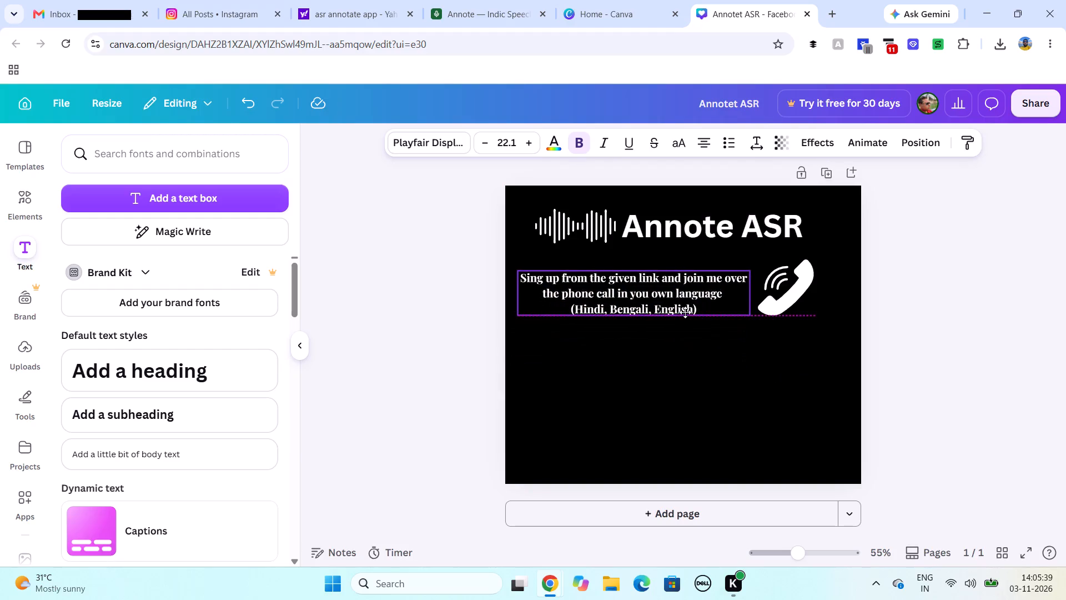
pyautogui.moveTo(685, 312); pyautogui.dragTo(697, 303)
pyautogui.click(762, 366)
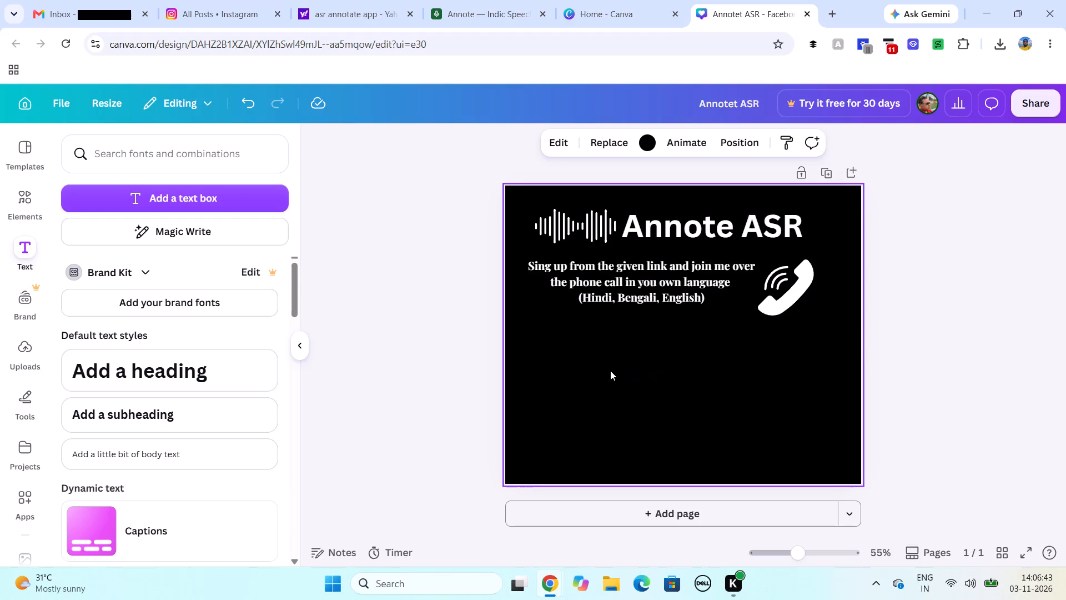
# Add a body text box to the black page below the subheading and clear its placeholder text.
pyautogui.click(143, 457)
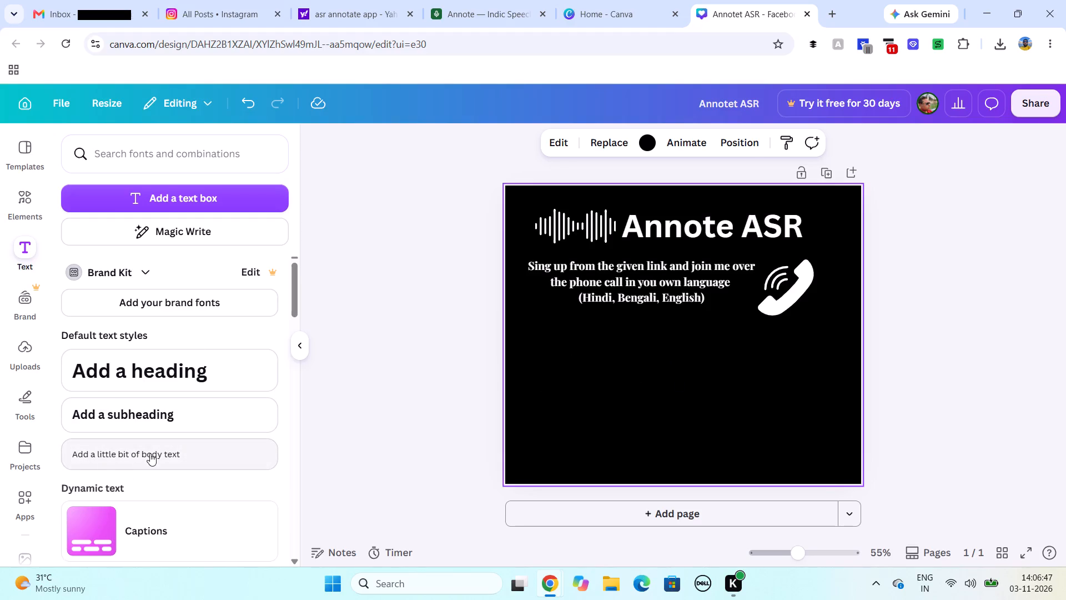
pyautogui.click(150, 453)
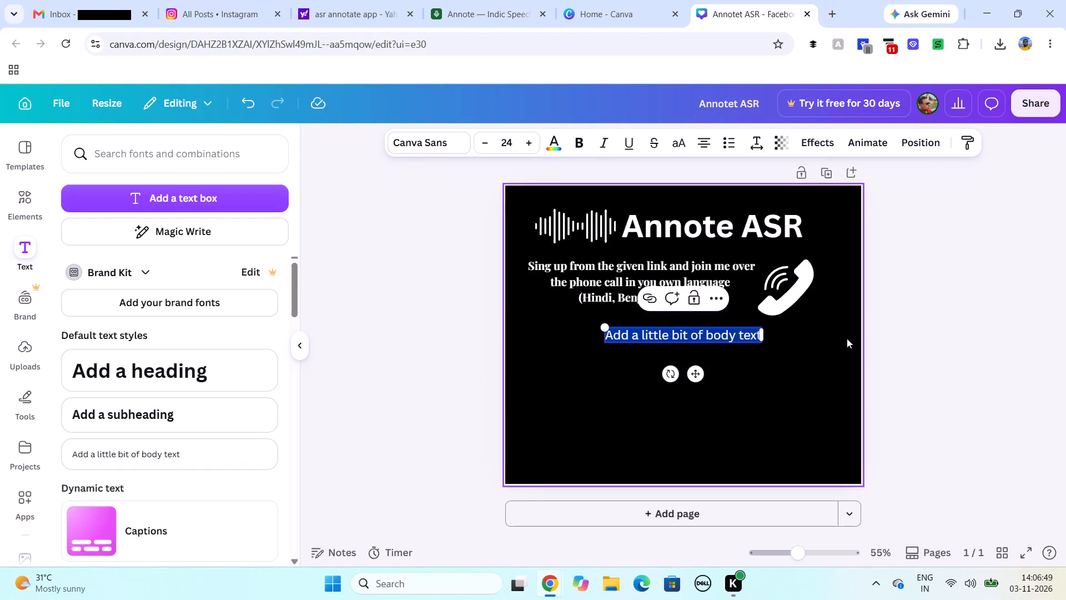
pyautogui.press('BackSpace')
pyautogui.press('BackSpace')
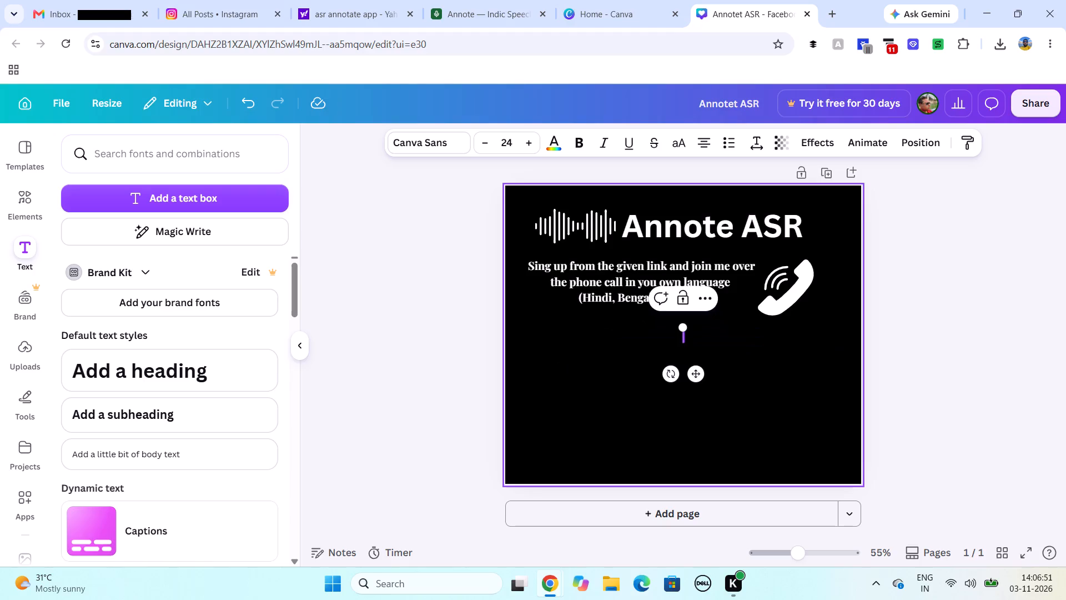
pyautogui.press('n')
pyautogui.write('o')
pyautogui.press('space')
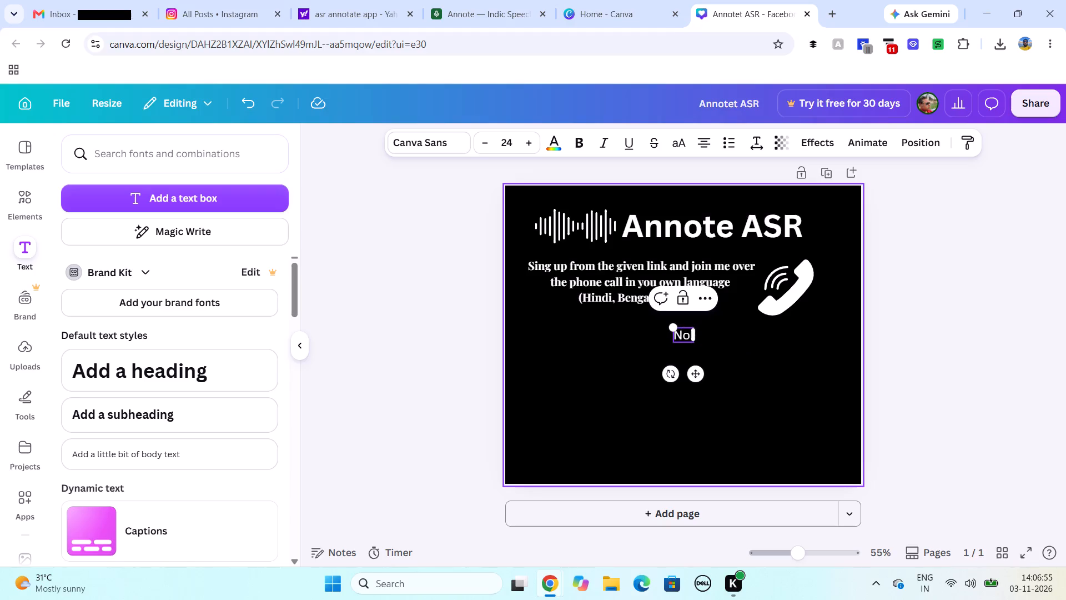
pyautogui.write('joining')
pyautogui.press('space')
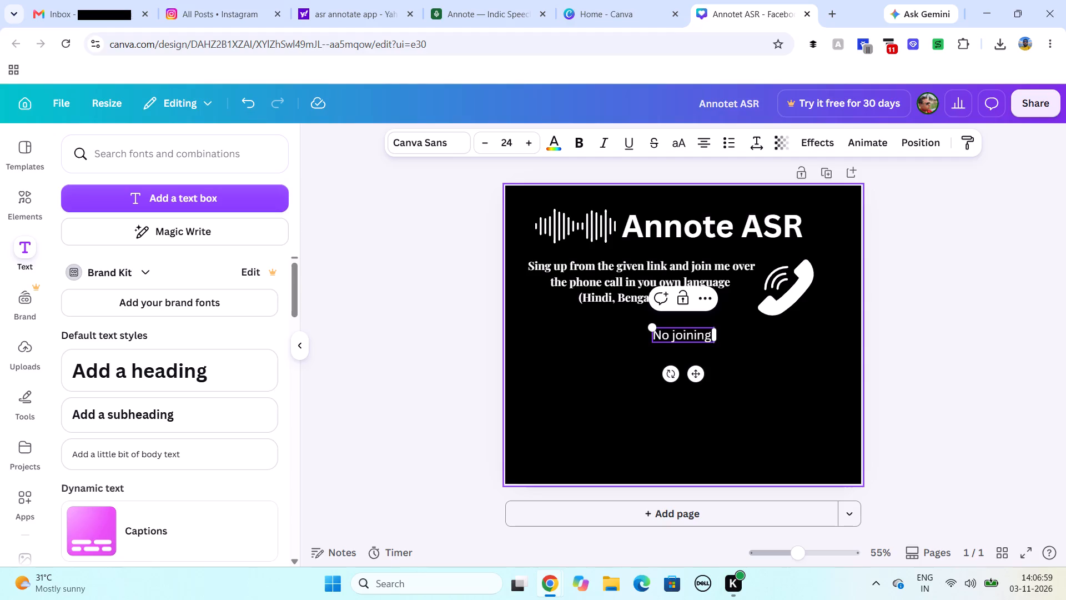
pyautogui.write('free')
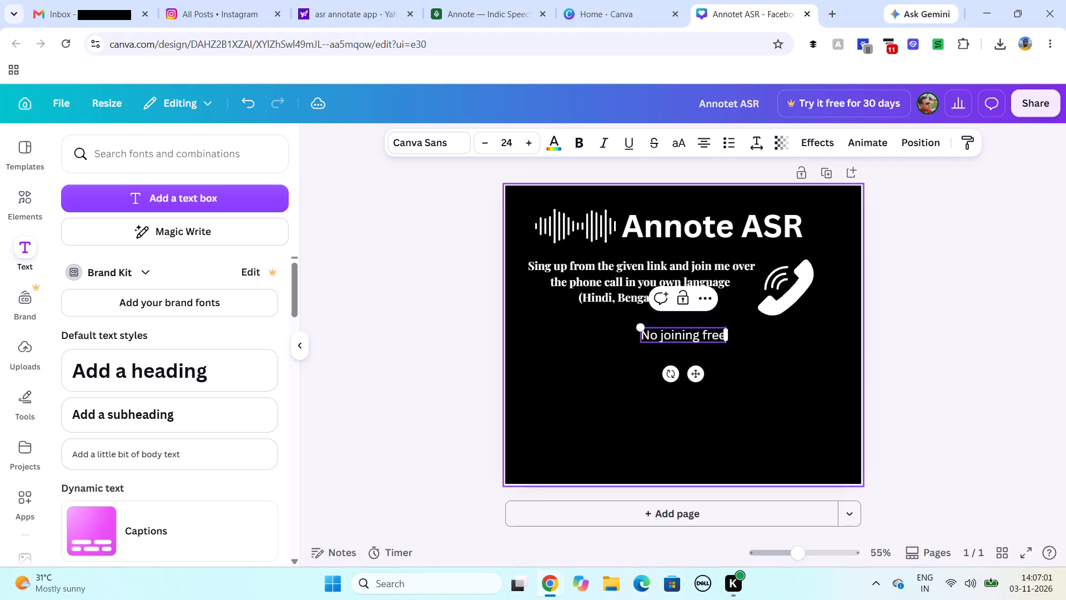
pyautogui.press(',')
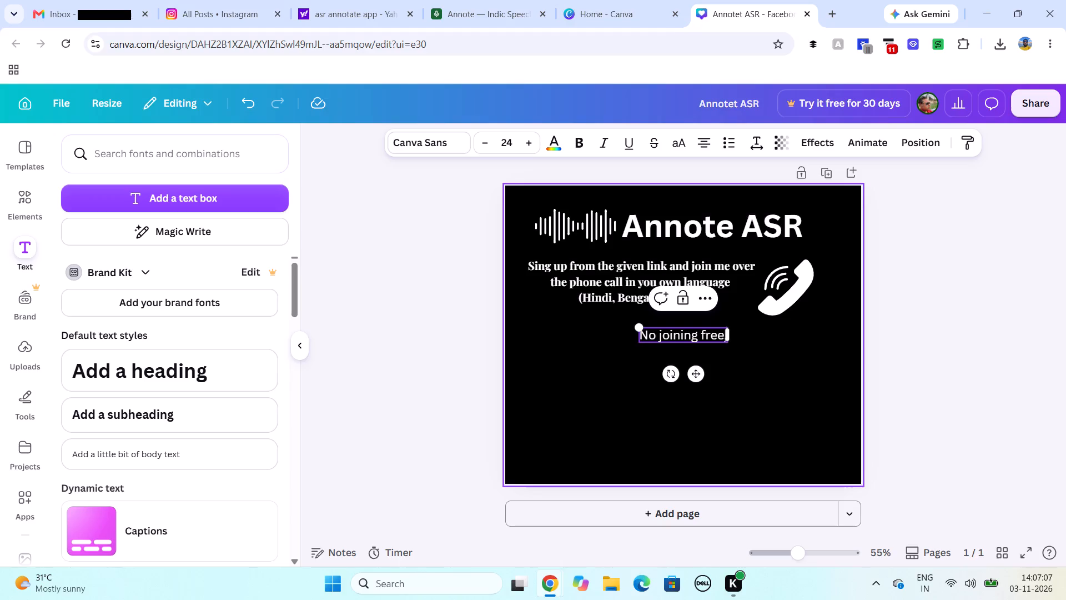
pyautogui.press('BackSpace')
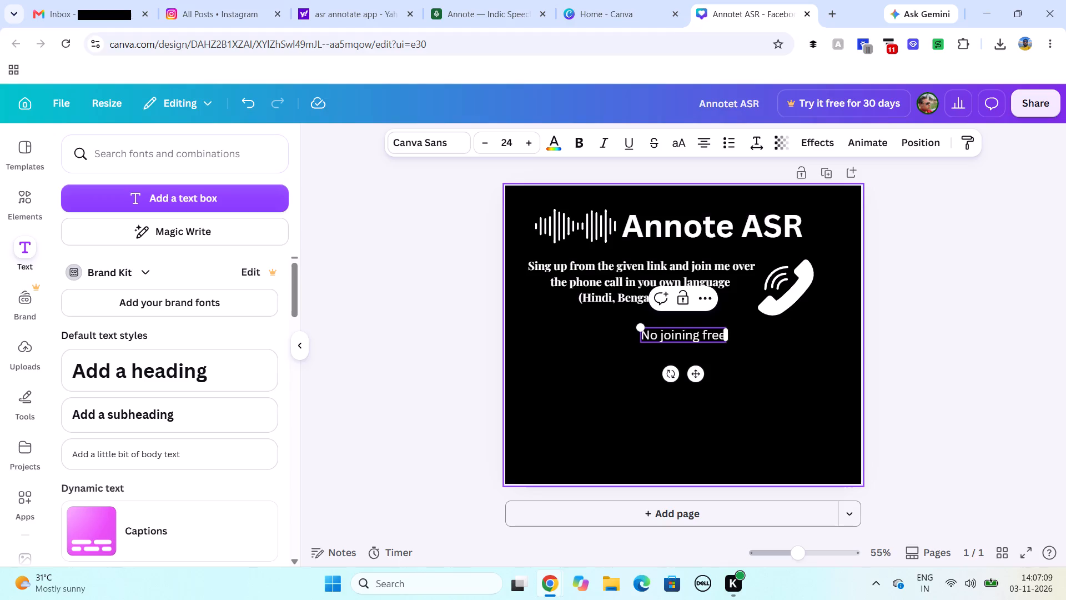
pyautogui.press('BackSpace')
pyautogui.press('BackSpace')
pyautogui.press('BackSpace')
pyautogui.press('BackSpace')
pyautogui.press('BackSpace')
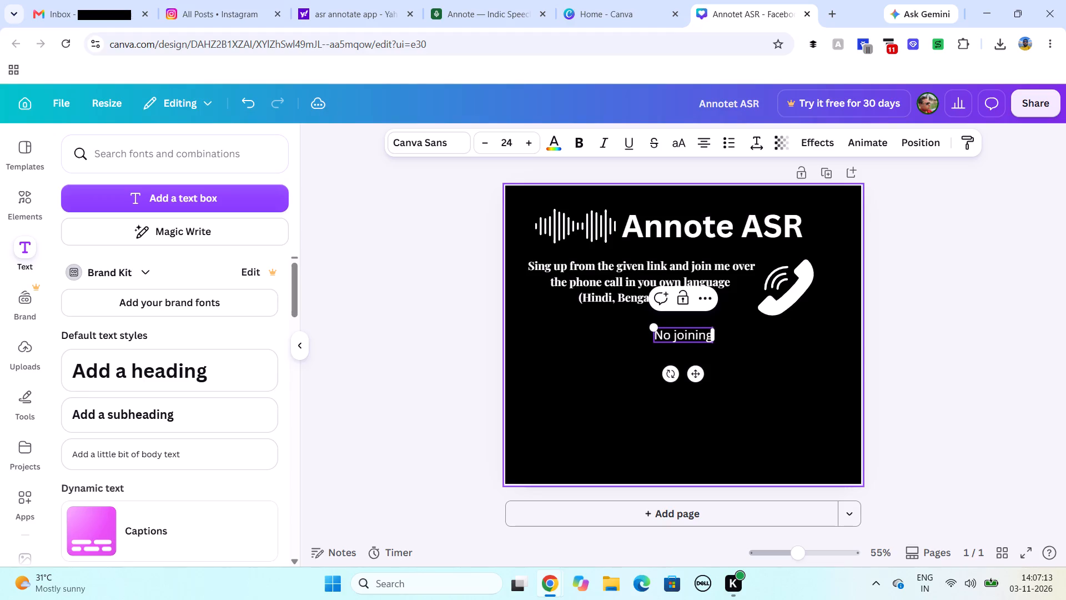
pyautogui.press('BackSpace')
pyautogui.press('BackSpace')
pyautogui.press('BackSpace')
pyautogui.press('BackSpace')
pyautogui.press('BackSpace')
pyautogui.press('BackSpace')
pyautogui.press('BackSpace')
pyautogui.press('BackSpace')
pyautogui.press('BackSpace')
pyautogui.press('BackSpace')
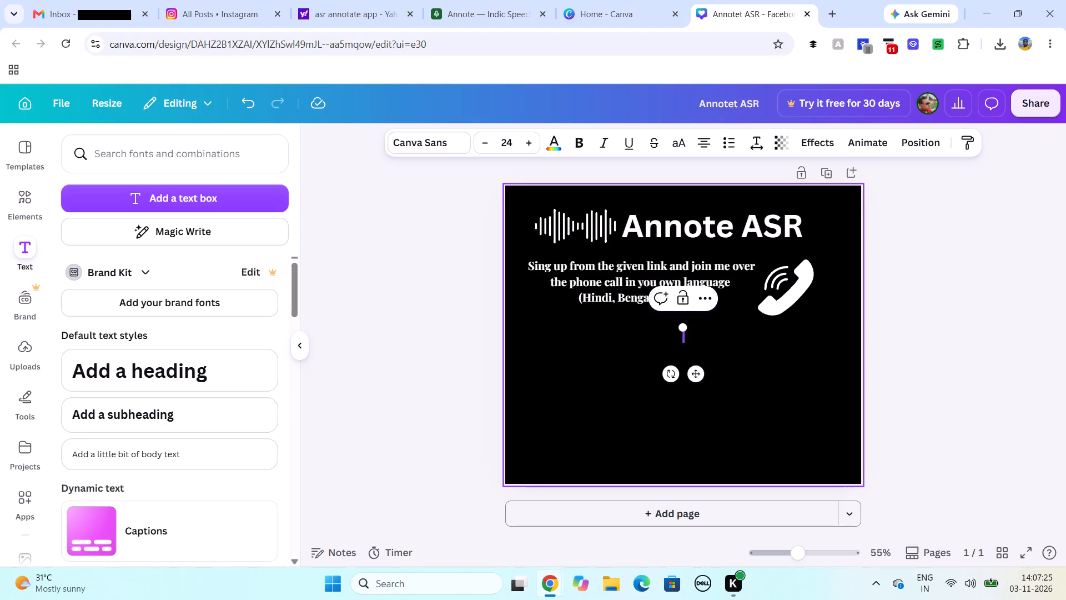
# Enter "Completly free of cost joining," in the empty body text box.
pyautogui.press('o')
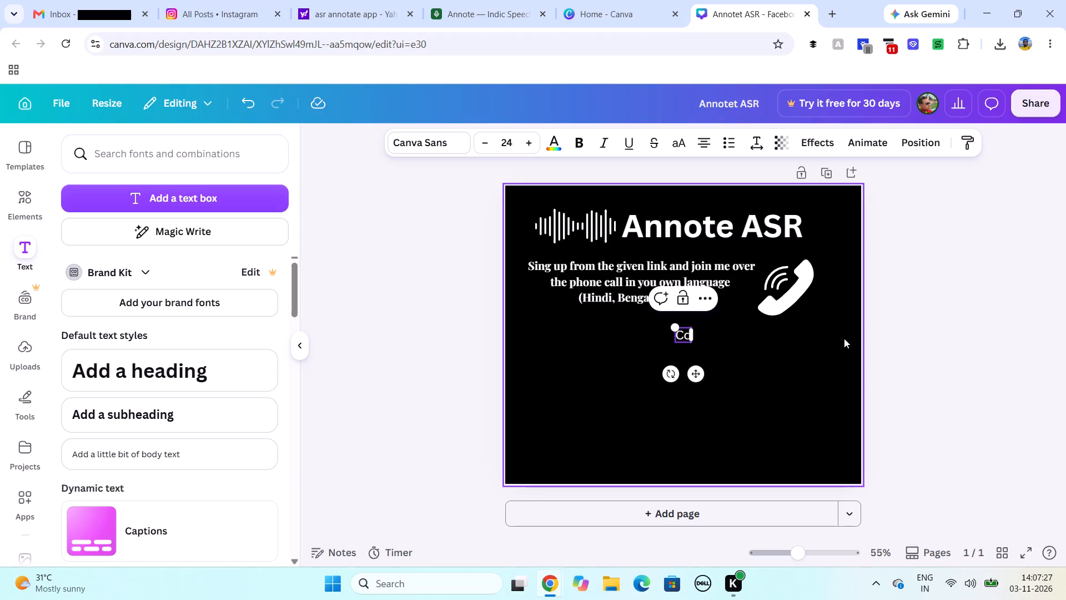
pyautogui.press('m')
pyautogui.write('ple')
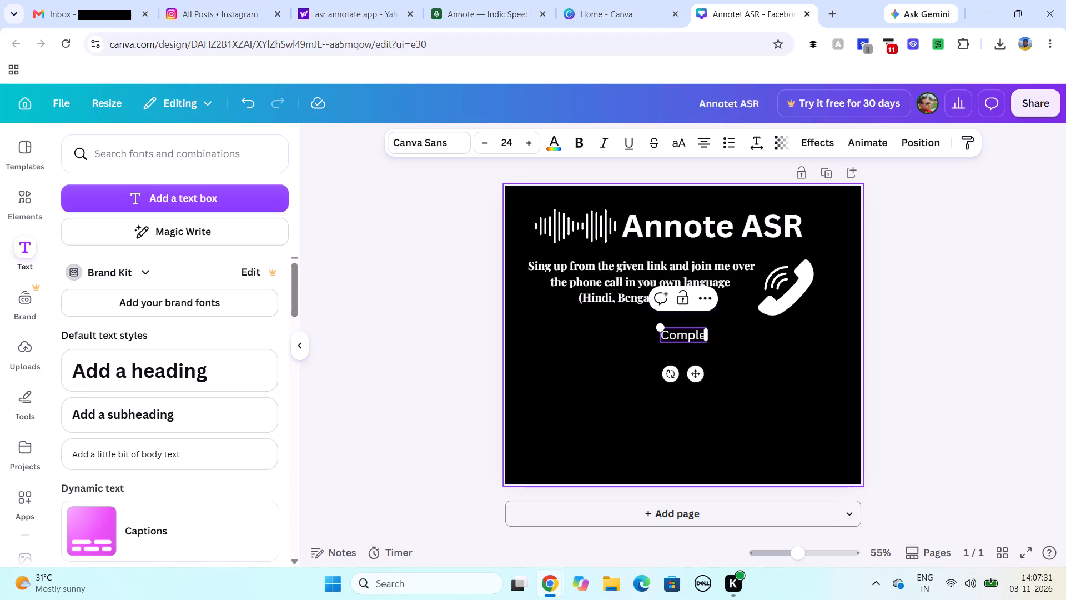
pyautogui.write('tl')
pyautogui.write('y')
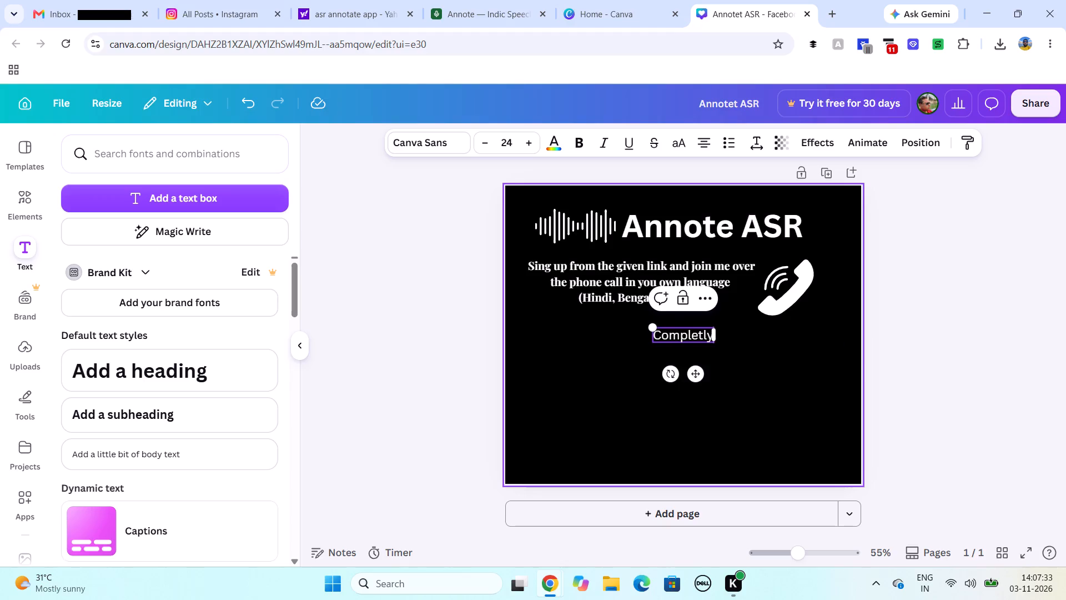
pyautogui.press('space')
pyautogui.write('free')
pyautogui.press('space')
pyautogui.write('of c')
pyautogui.write('pst')
pyautogui.press('space')
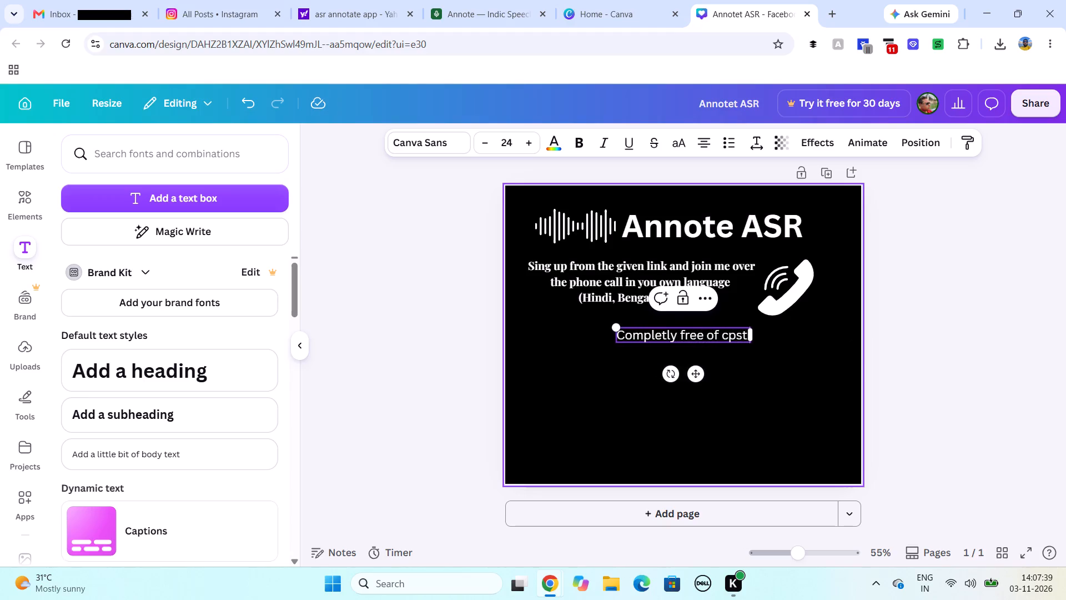
pyautogui.press('BackSpace')
pyautogui.press('BackSpace')
pyautogui.press('BackSpace')
pyautogui.press('BackSpace')
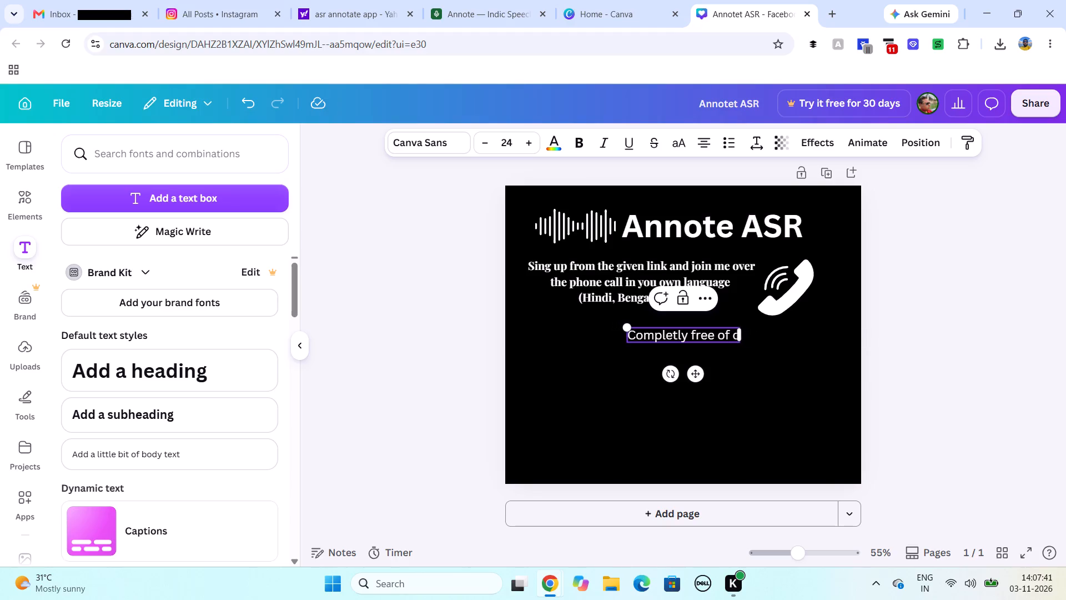
pyautogui.write('os')
pyautogui.write('t')
pyautogui.press('space')
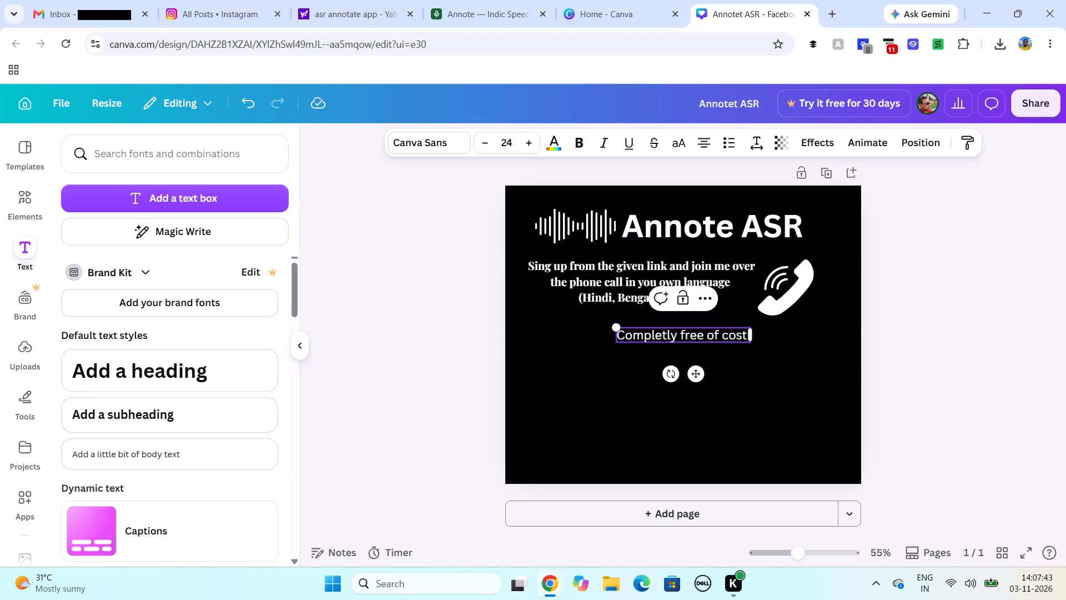
pyautogui.write('join')
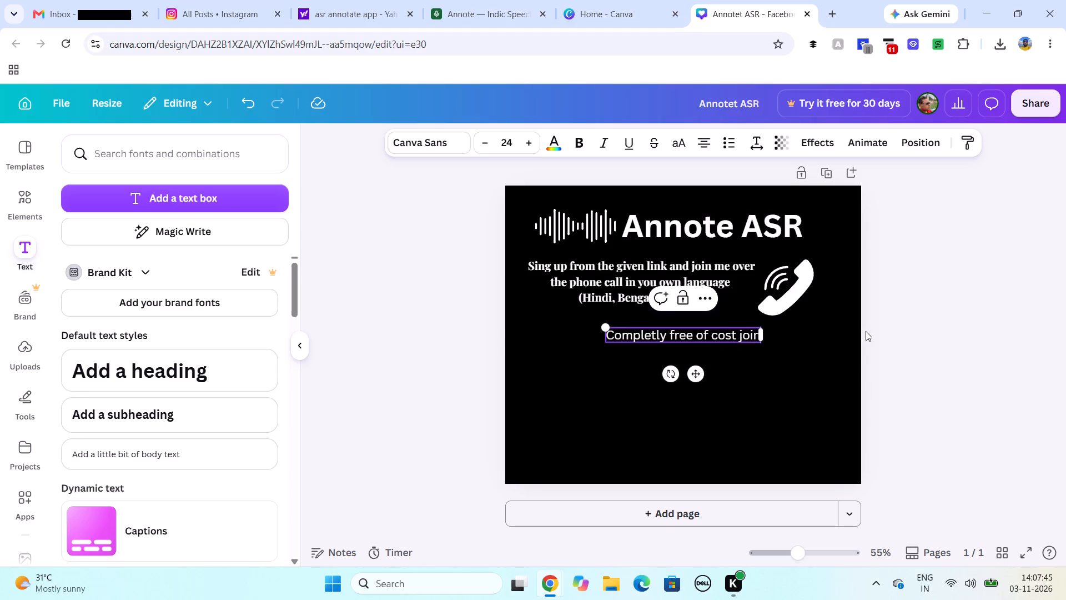
pyautogui.write('ing')
pyautogui.press('space')
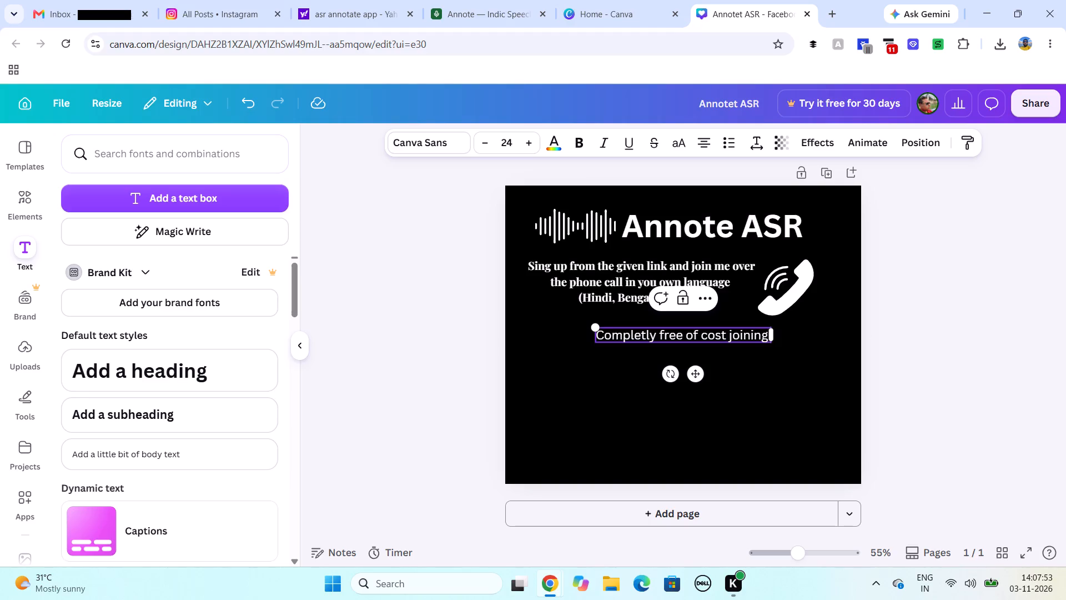
pyautogui.press(',')
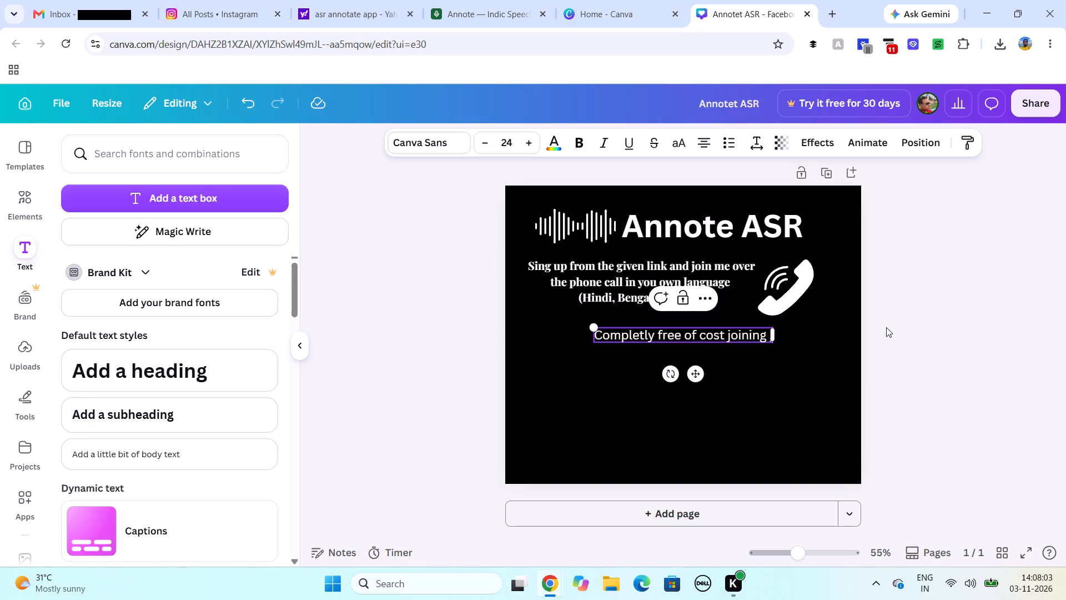
pyautogui.press('BackSpace')
pyautogui.press('BackSpace')
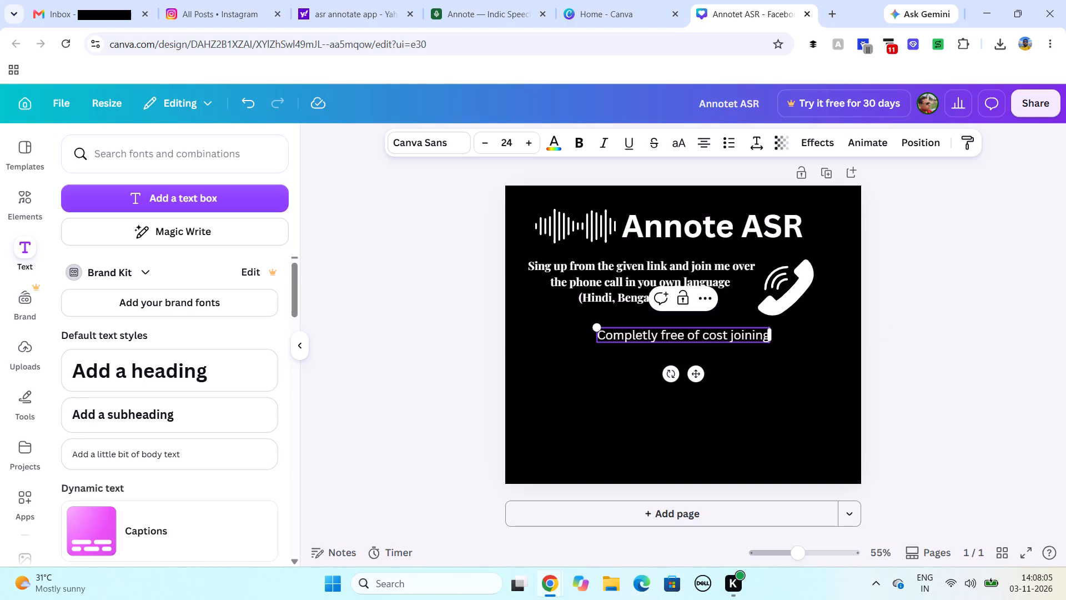
pyautogui.write(',')
pyautogui.press('space')
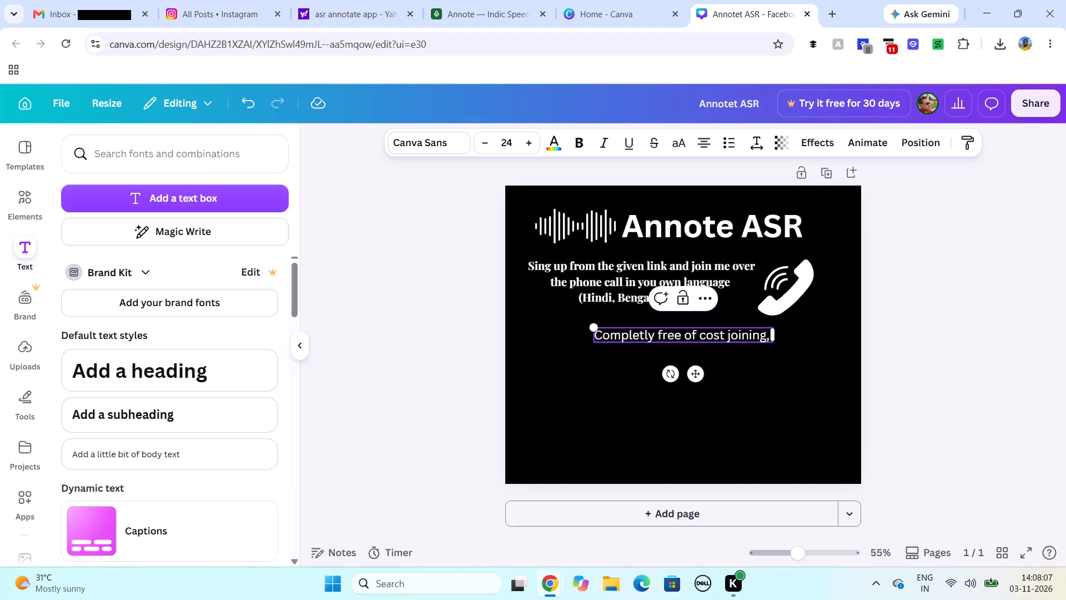
# Continue the body line with "no prior experience needed" after the comma and deselect the text box.
pyautogui.write('no')
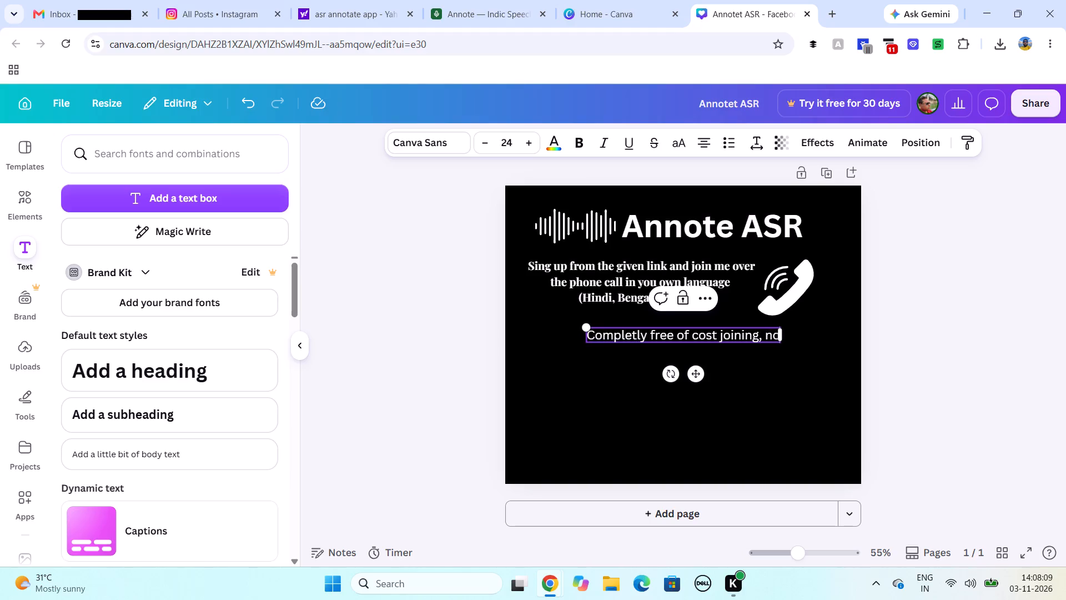
pyautogui.press('space')
pyautogui.write('pro')
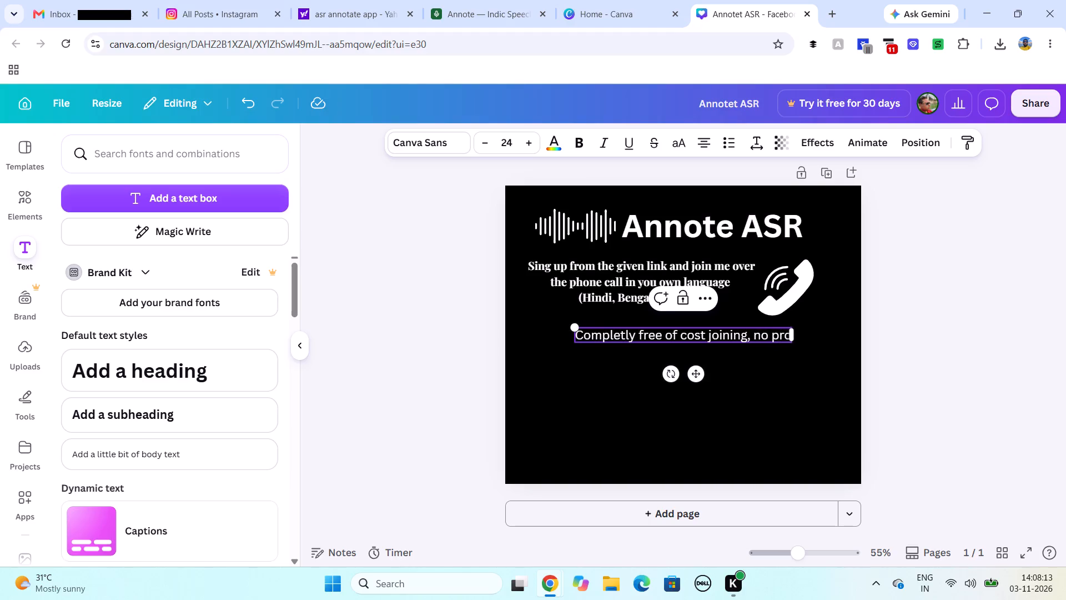
pyautogui.press('BackSpace')
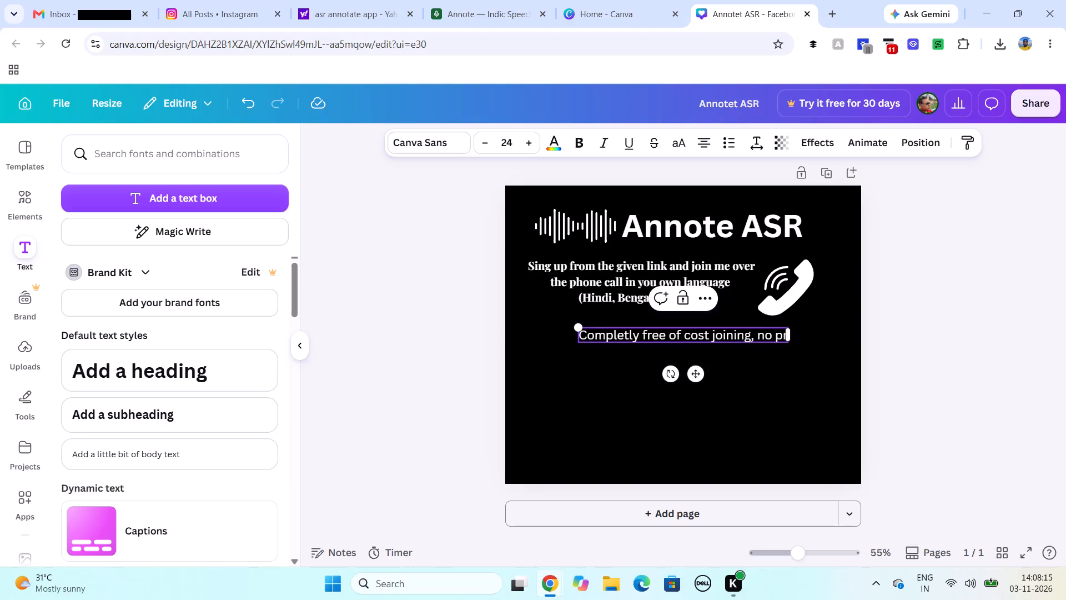
pyautogui.write('ior')
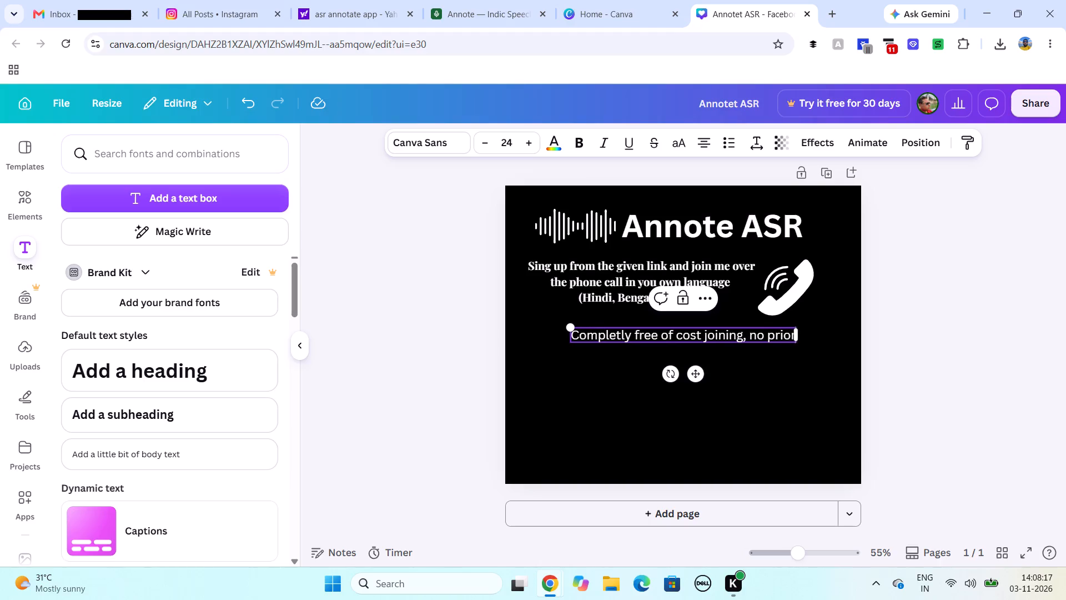
pyautogui.press('space')
pyautogui.press('e')
pyautogui.write('xperience')
pyautogui.press('space')
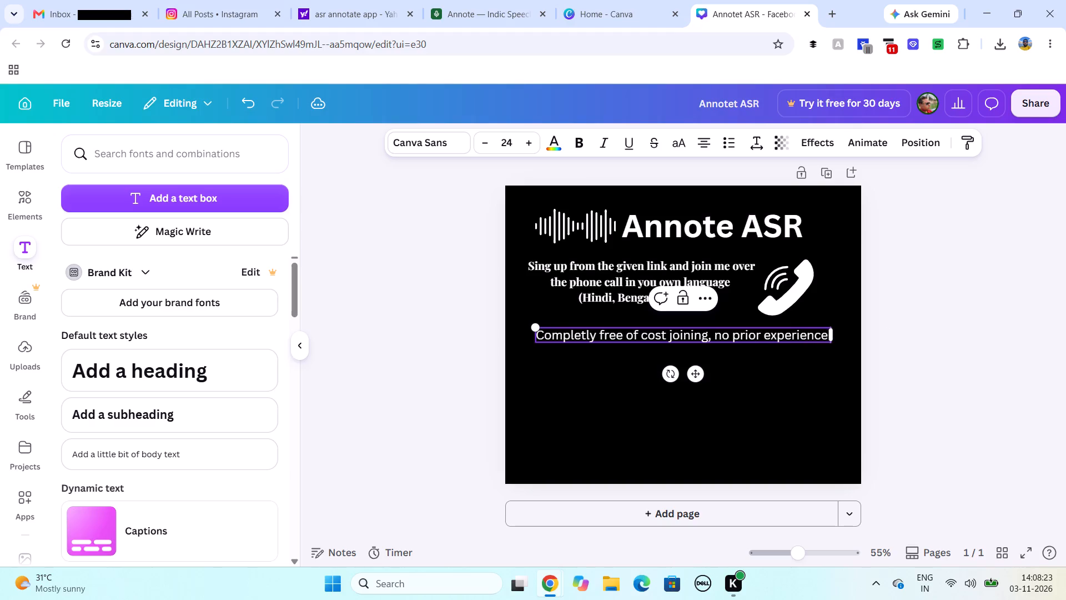
pyautogui.write('needed')
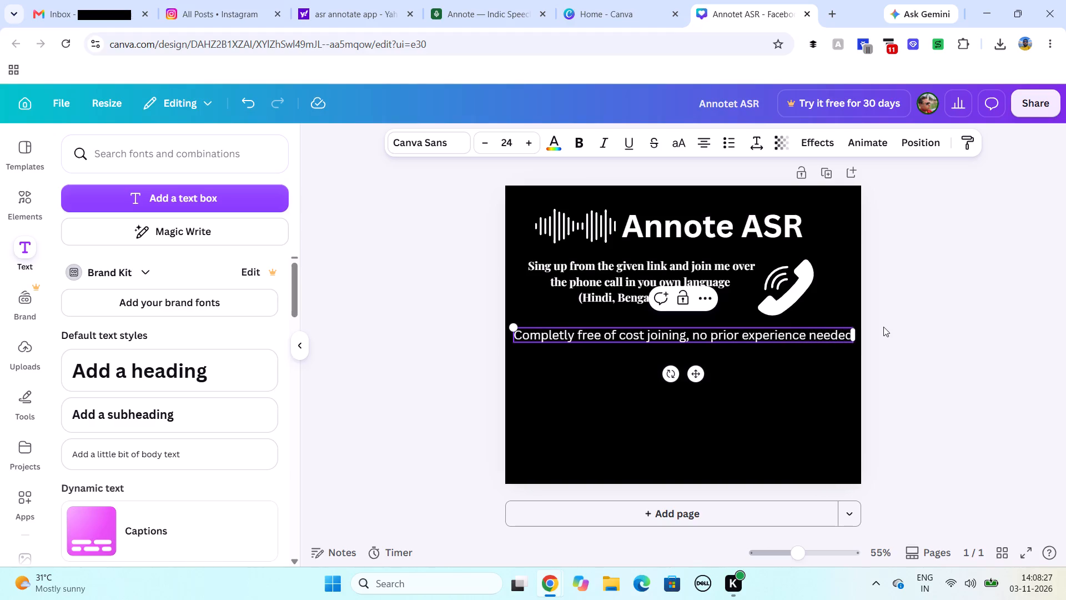
pyautogui.click(916, 302)
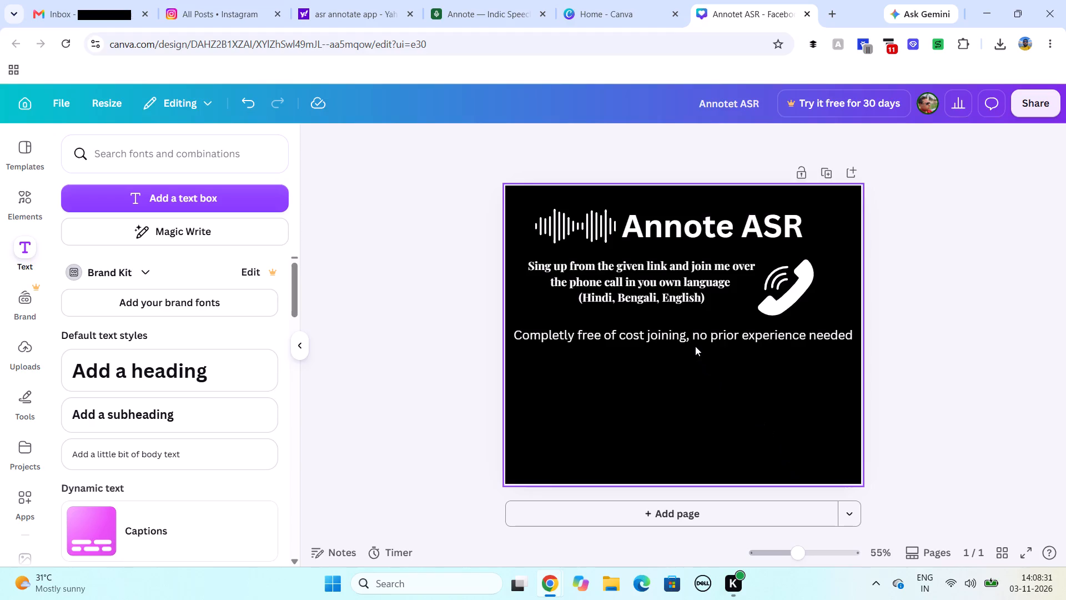
# Move the "Completly free of cost joining" line slightly down, keeping it centred across the page, and deselect it.
pyautogui.moveTo(695, 338); pyautogui.dragTo(699, 350)
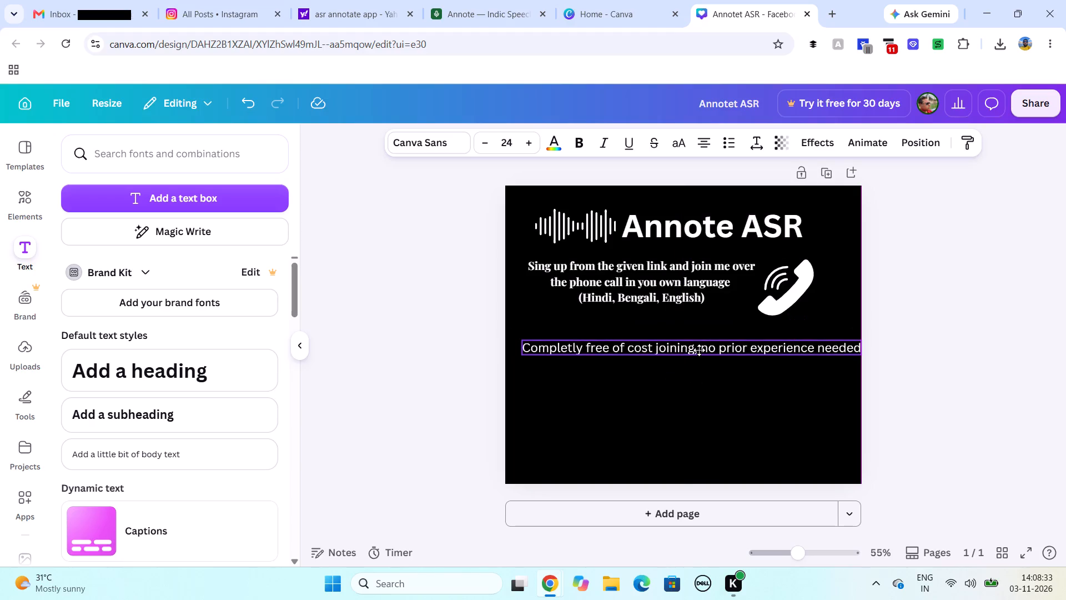
pyautogui.moveTo(699, 350); pyautogui.dragTo(696, 349)
pyautogui.click(913, 288)
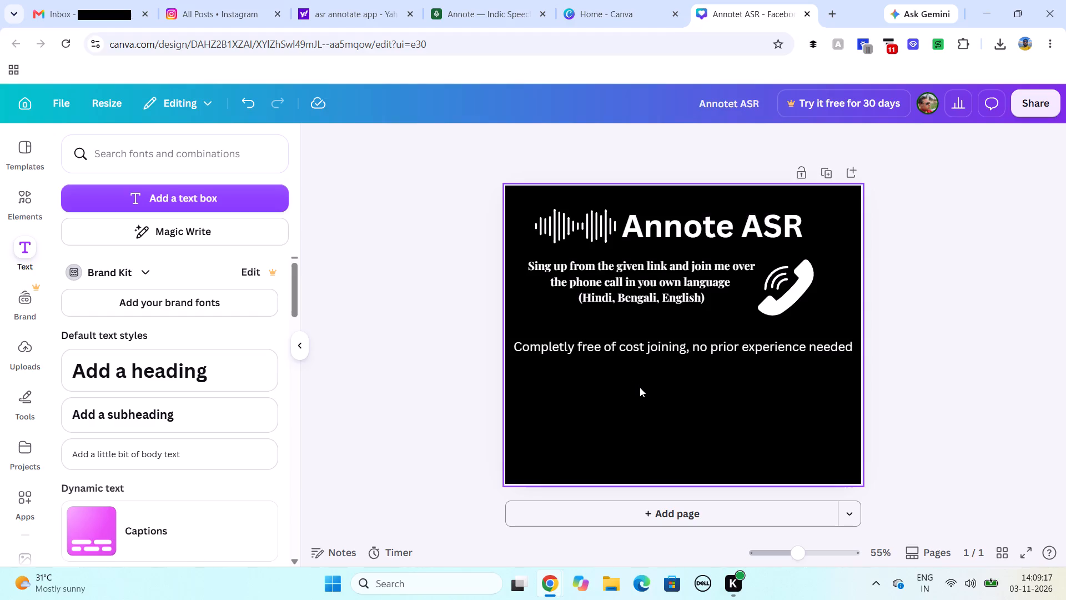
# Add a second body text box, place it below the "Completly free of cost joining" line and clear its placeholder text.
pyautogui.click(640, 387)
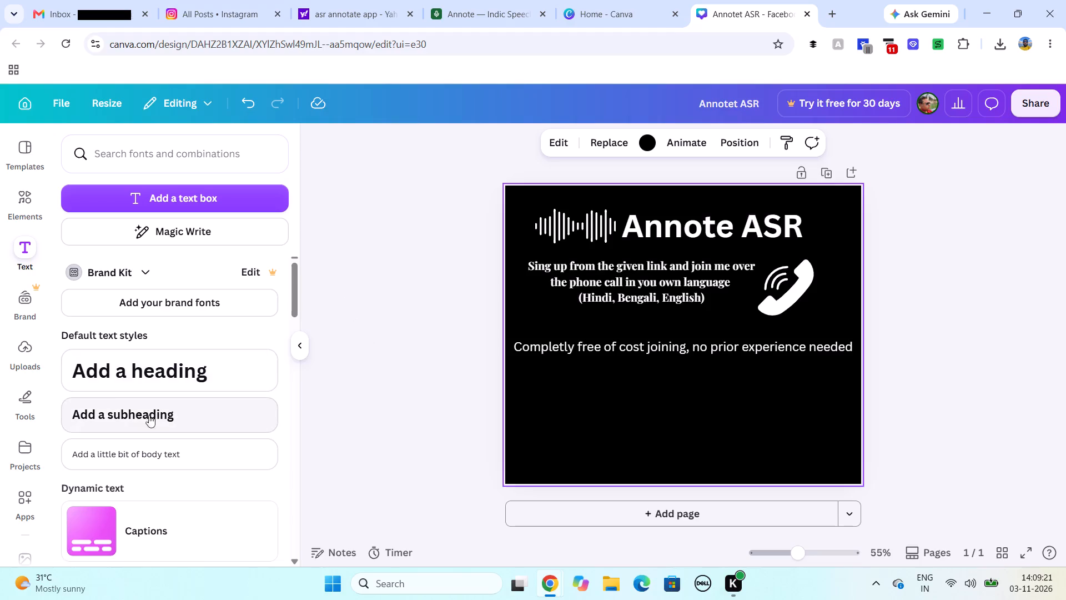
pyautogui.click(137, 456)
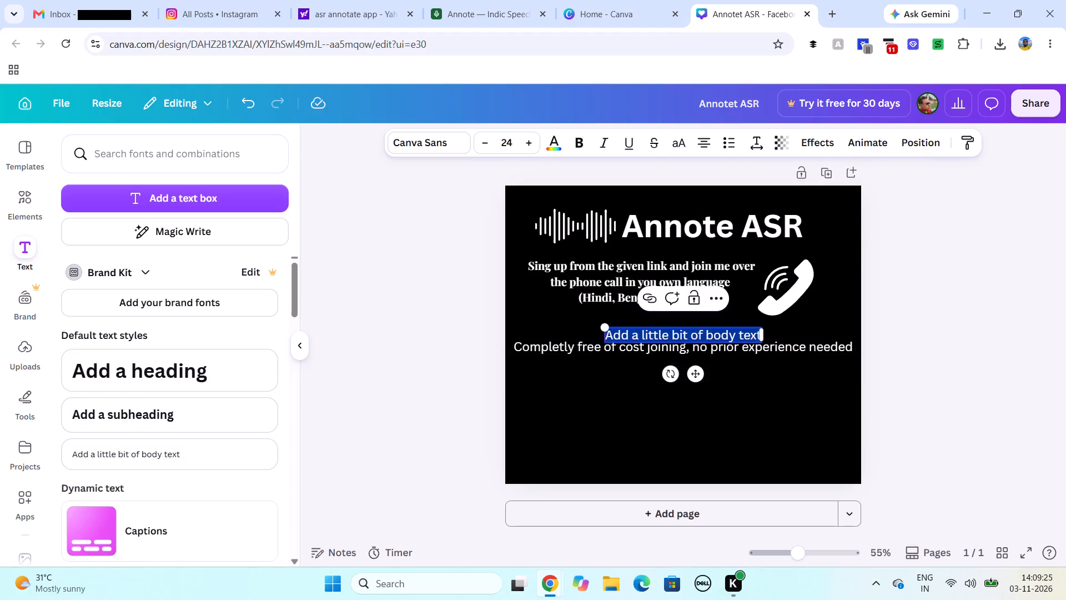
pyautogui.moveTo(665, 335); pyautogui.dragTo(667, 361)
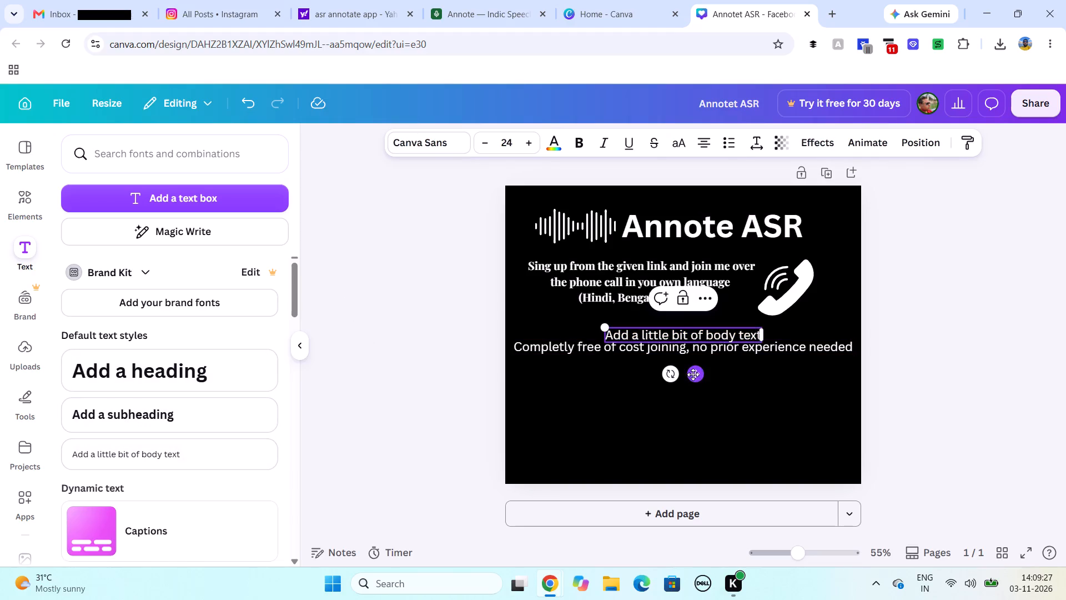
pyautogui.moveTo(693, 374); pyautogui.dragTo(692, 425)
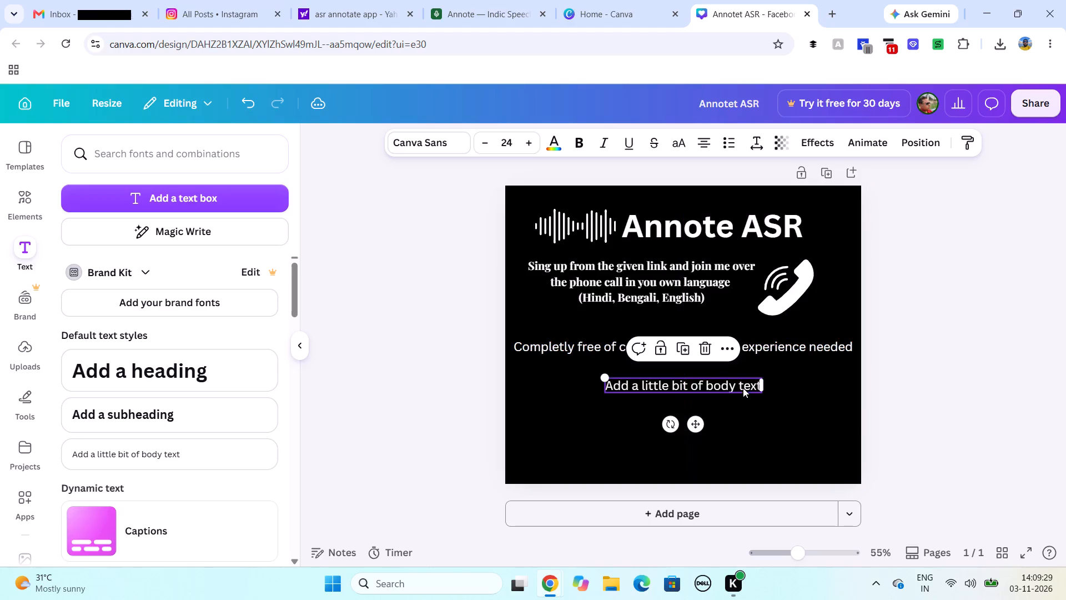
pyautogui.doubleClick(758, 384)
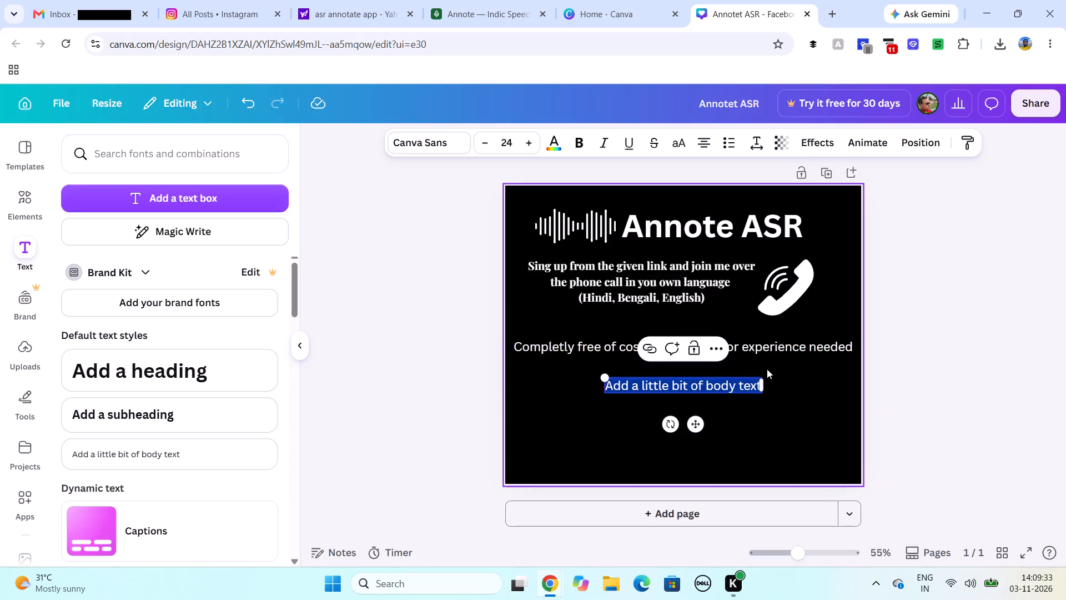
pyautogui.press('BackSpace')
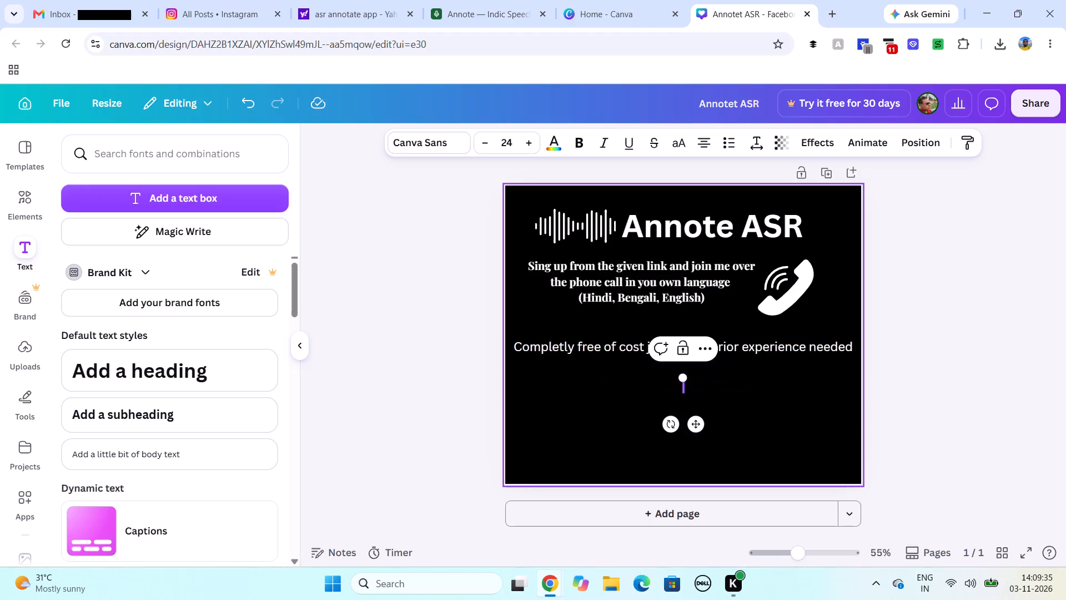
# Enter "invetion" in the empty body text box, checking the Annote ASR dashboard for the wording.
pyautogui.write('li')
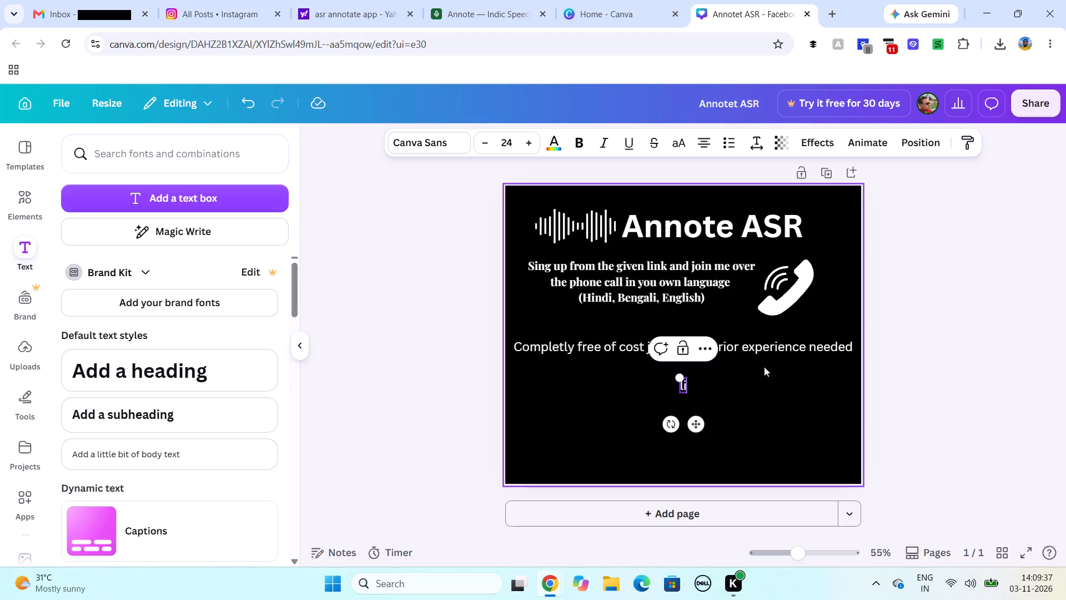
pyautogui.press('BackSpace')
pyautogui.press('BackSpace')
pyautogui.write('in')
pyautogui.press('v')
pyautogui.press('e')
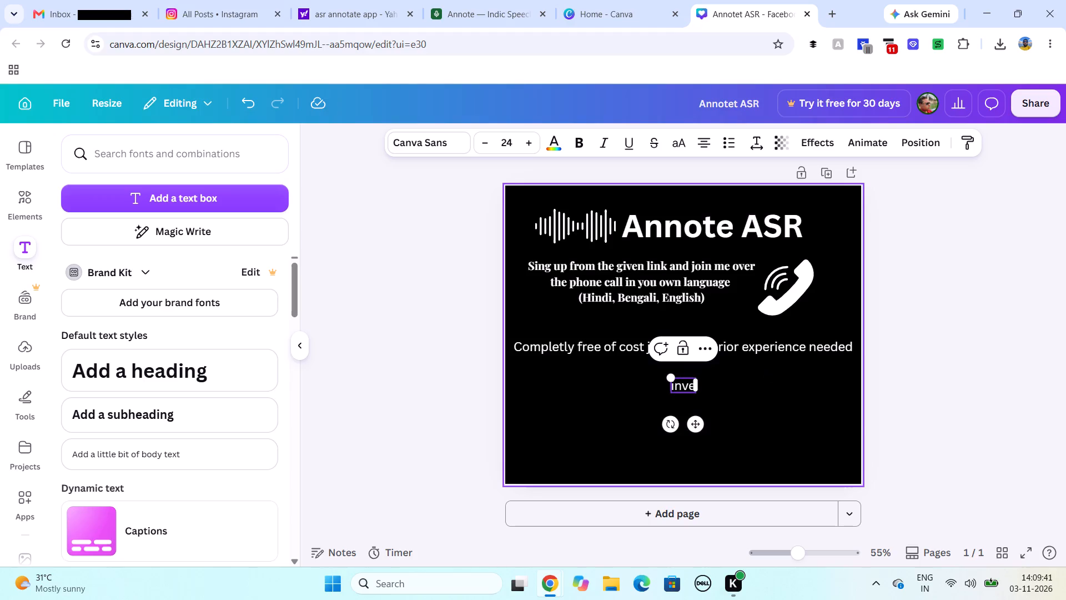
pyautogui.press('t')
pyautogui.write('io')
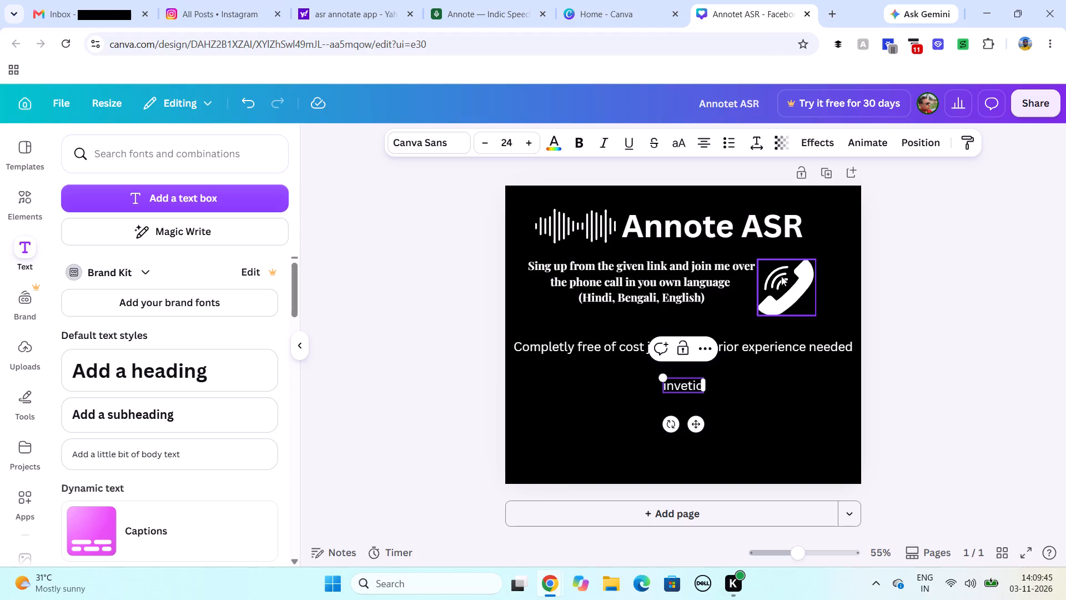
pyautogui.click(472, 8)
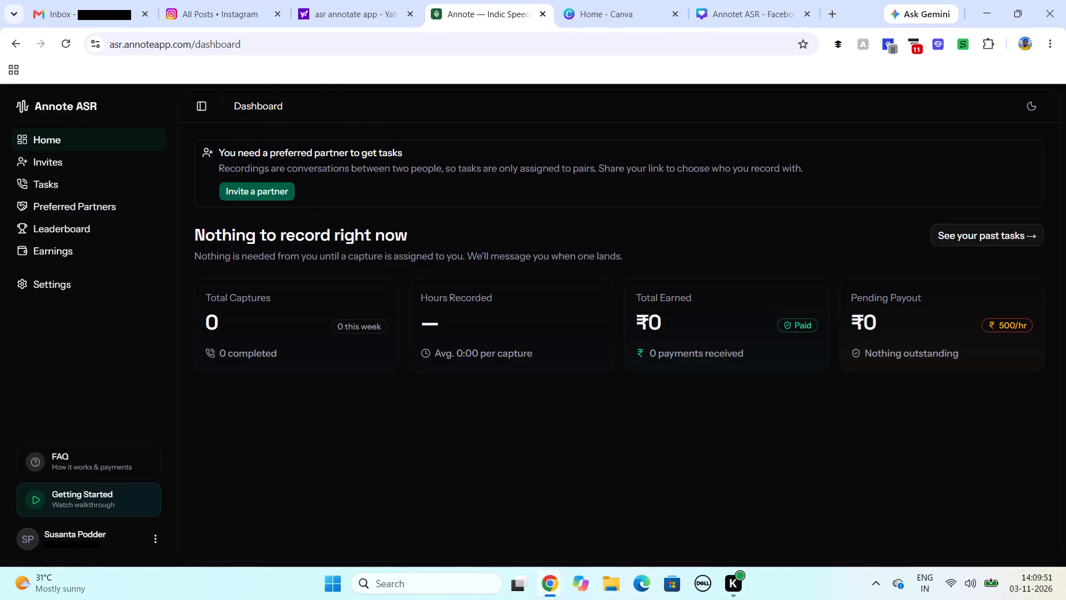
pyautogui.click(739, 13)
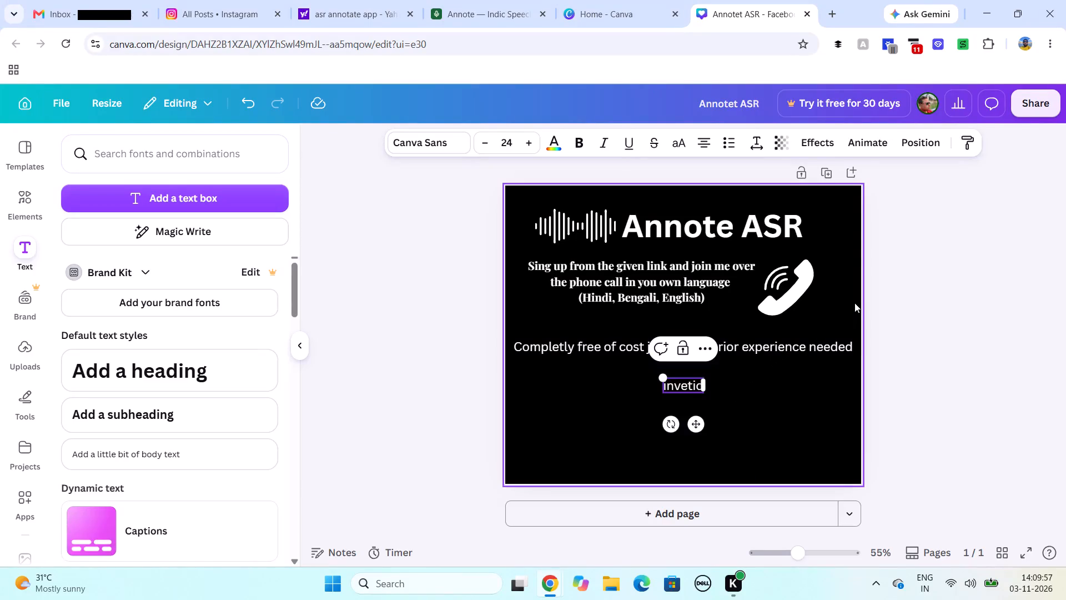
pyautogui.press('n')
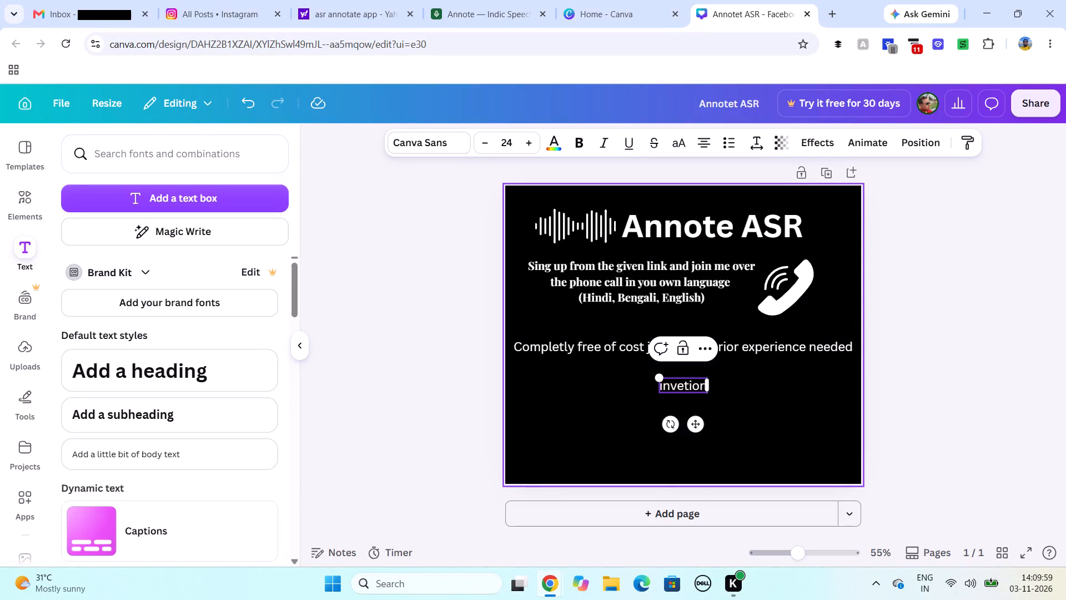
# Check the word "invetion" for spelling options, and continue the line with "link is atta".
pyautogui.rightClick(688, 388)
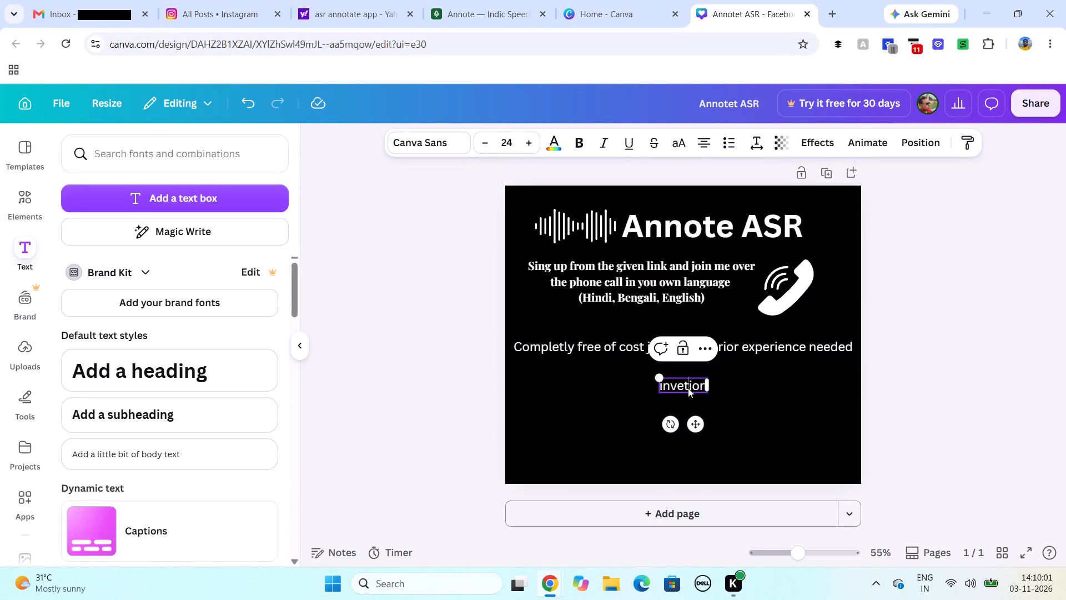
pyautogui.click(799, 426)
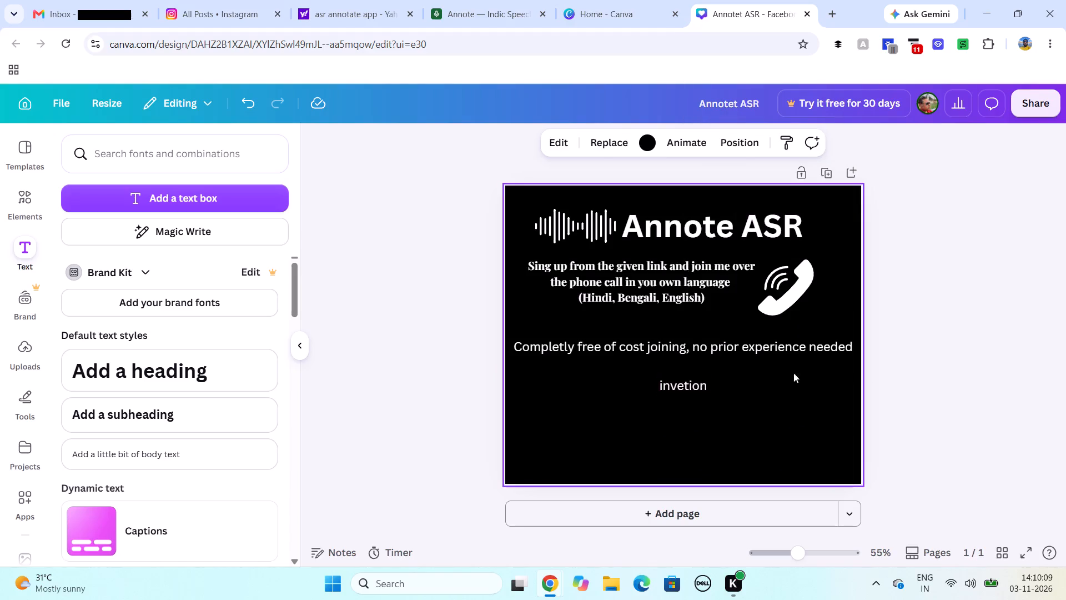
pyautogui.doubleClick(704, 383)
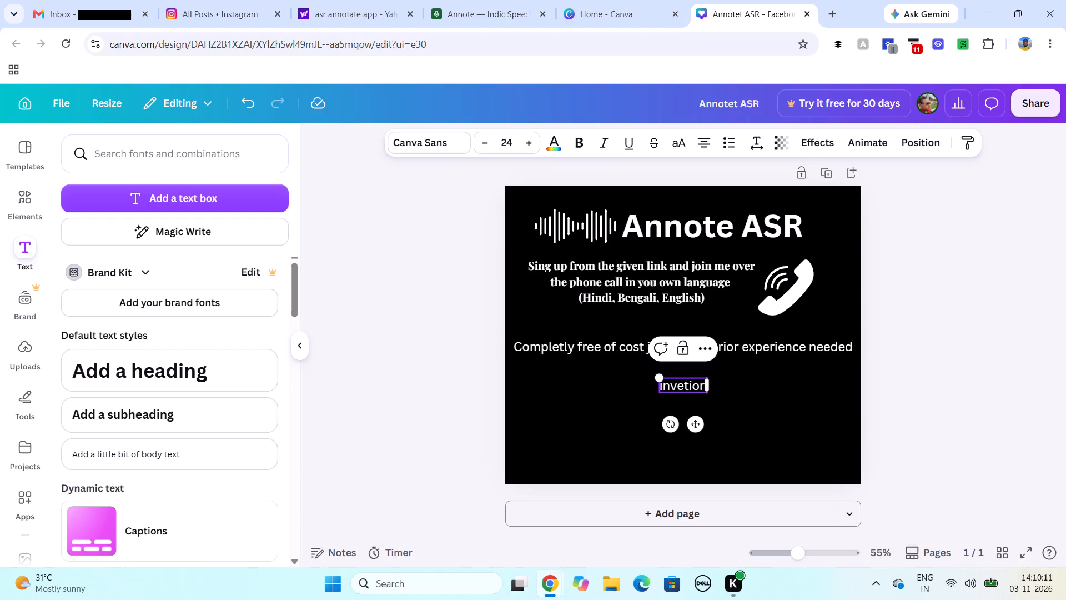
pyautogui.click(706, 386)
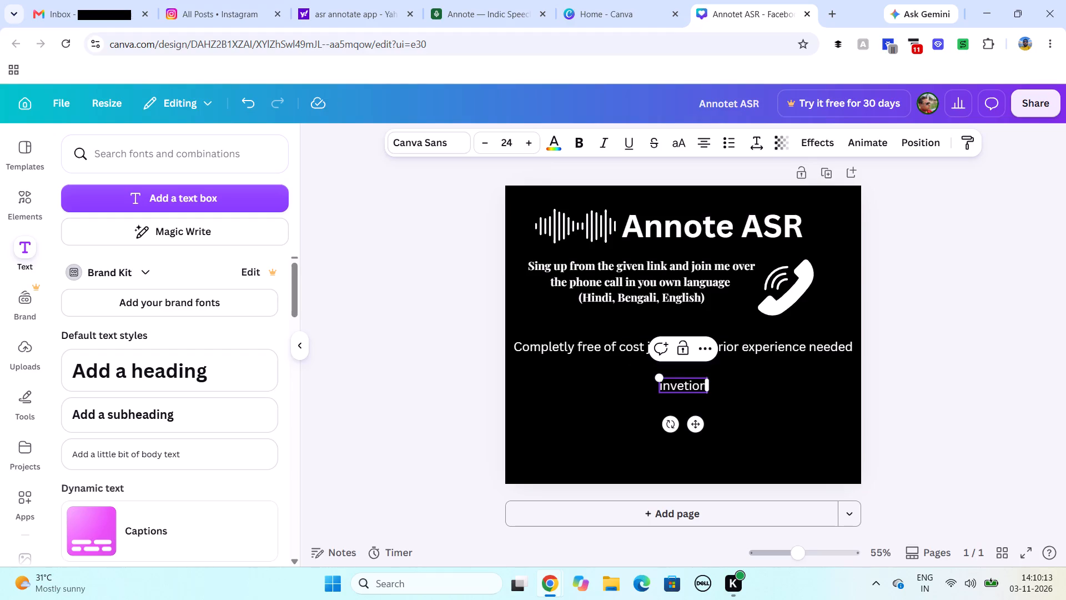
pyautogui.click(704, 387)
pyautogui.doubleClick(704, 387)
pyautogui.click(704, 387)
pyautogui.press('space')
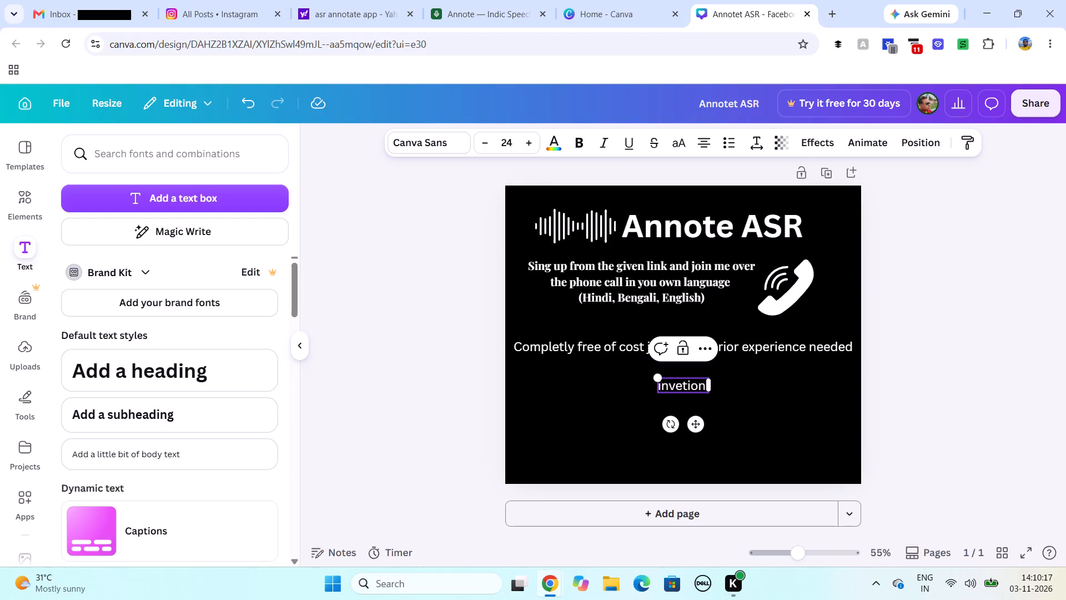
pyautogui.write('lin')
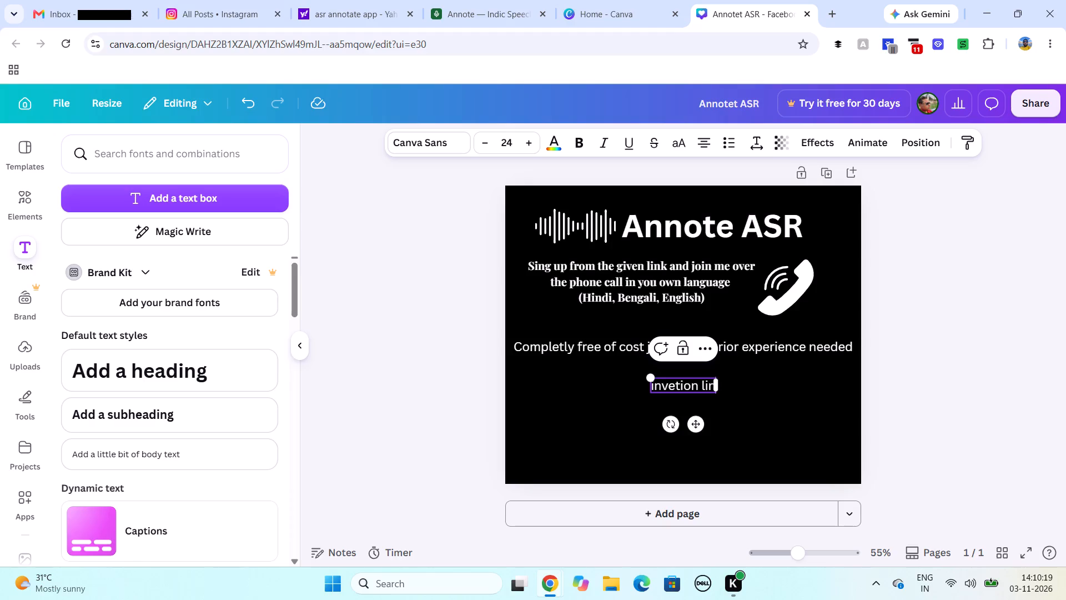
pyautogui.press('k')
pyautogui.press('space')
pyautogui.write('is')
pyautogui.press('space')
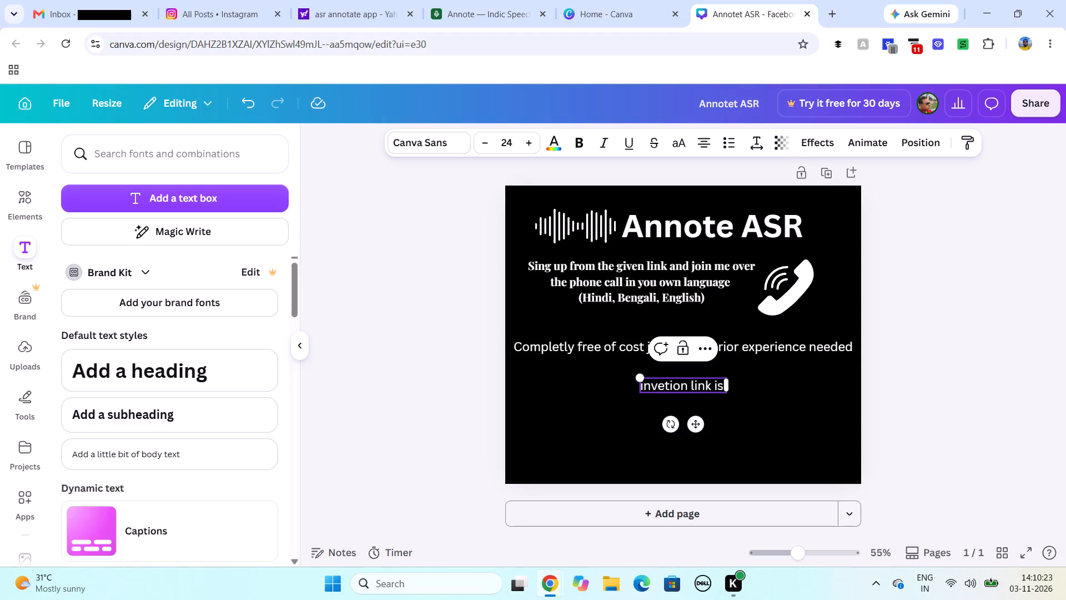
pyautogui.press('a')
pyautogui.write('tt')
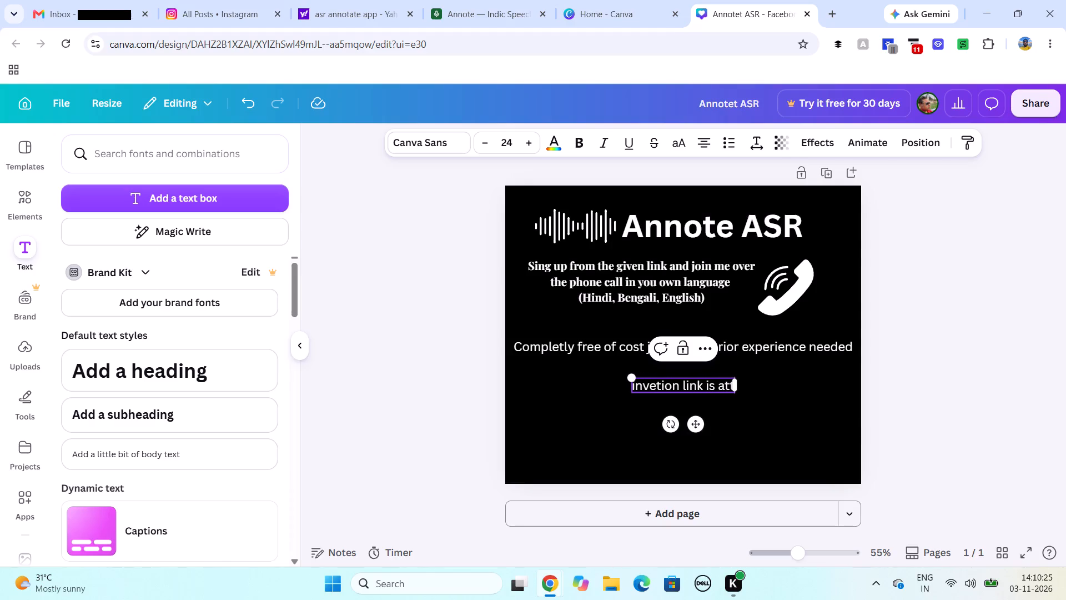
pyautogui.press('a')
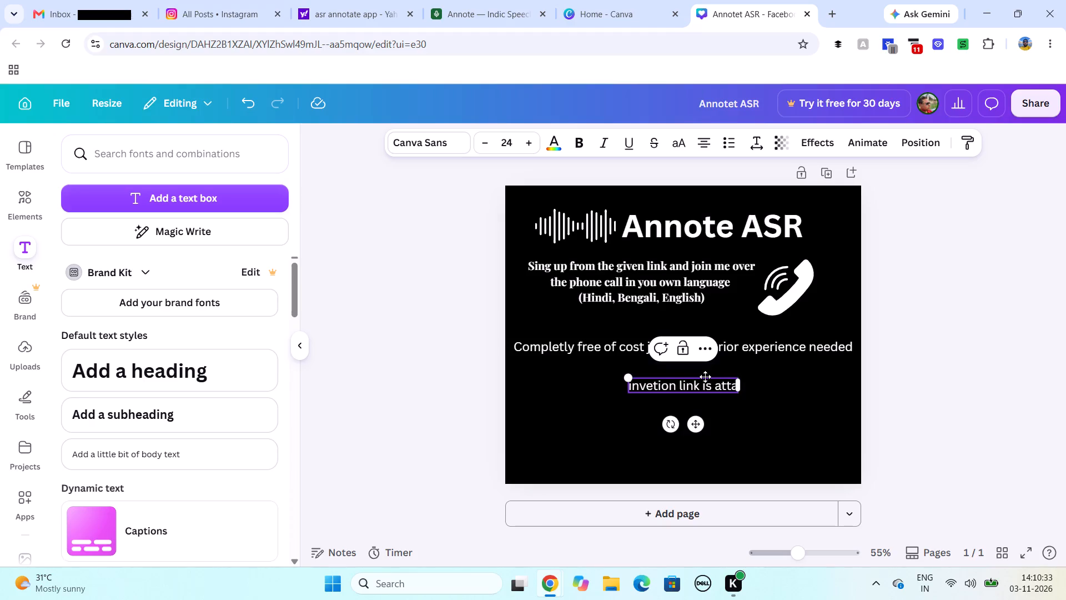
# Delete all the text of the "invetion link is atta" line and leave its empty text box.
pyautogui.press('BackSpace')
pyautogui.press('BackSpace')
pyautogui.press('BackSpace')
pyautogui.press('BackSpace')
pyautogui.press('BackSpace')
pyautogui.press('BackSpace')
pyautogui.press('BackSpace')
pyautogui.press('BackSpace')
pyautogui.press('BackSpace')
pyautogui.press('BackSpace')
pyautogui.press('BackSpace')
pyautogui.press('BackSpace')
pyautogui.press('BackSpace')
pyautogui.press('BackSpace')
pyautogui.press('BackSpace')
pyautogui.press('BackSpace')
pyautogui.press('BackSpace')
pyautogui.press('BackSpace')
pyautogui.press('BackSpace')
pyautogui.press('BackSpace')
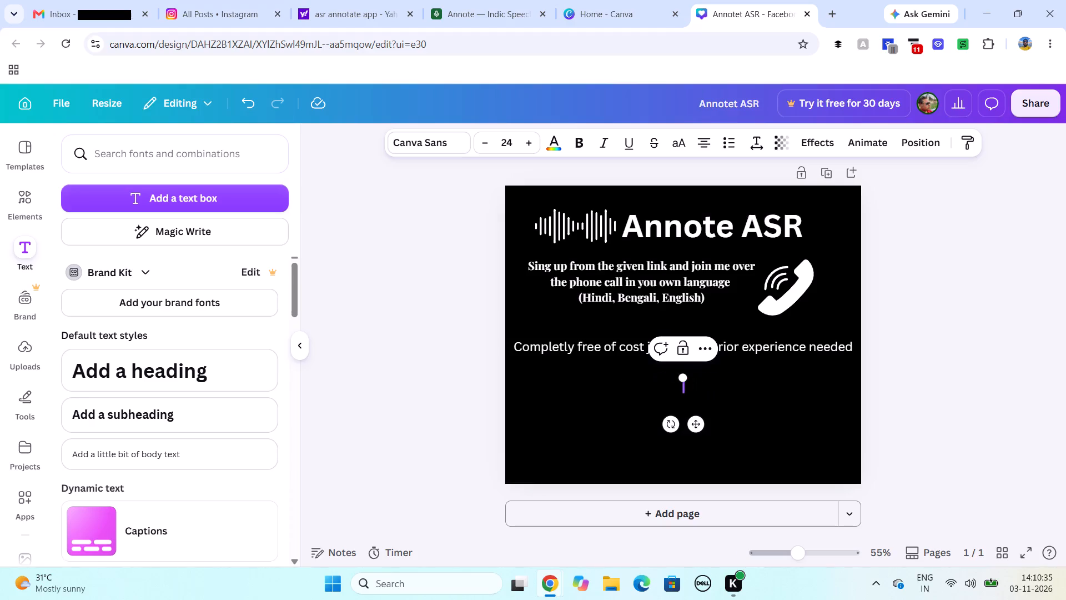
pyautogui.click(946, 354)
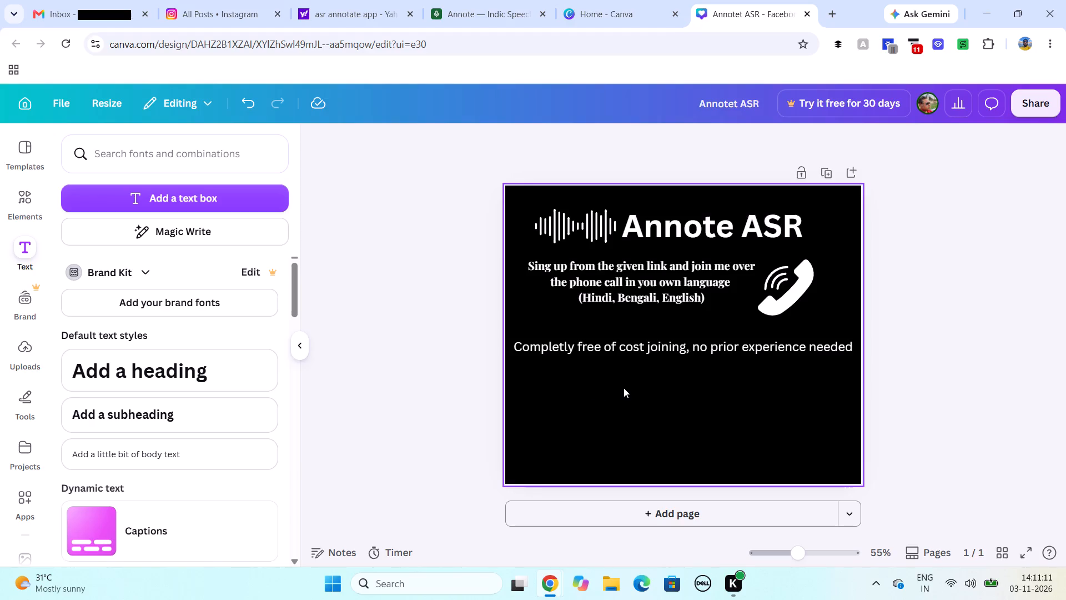
# Add a heading text box, place it below the "Completly free of cost joining" line and clear its placeholder text.
pyautogui.click(623, 388)
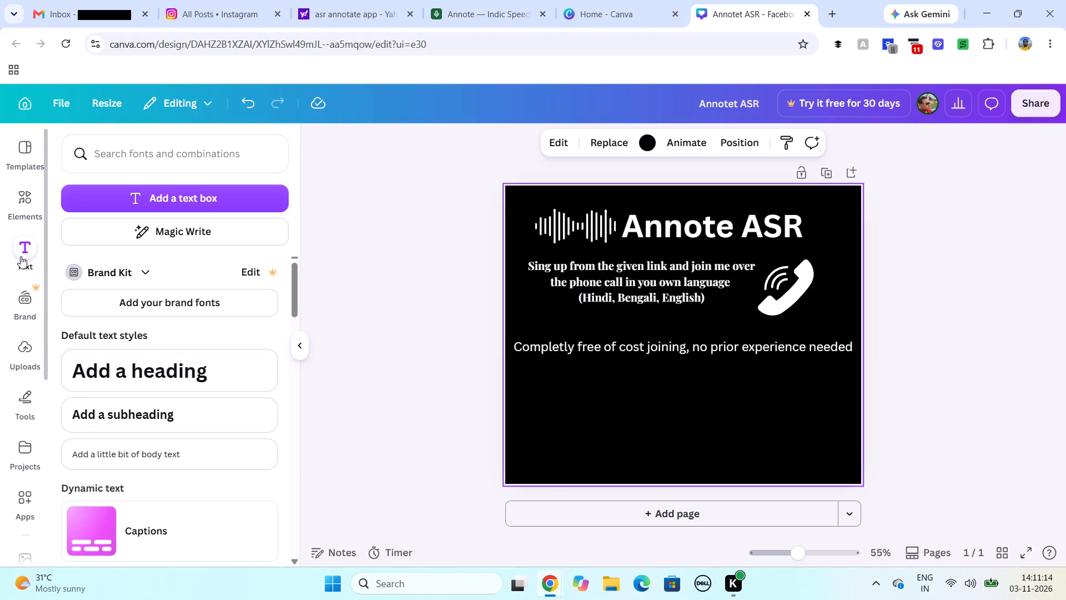
pyautogui.click(23, 242)
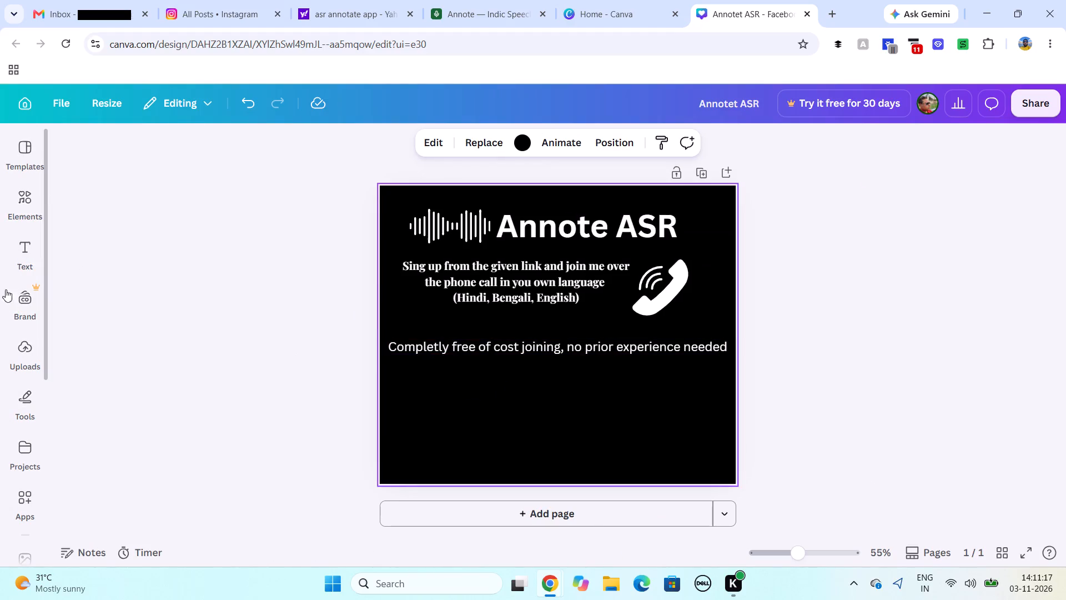
pyautogui.click(22, 247)
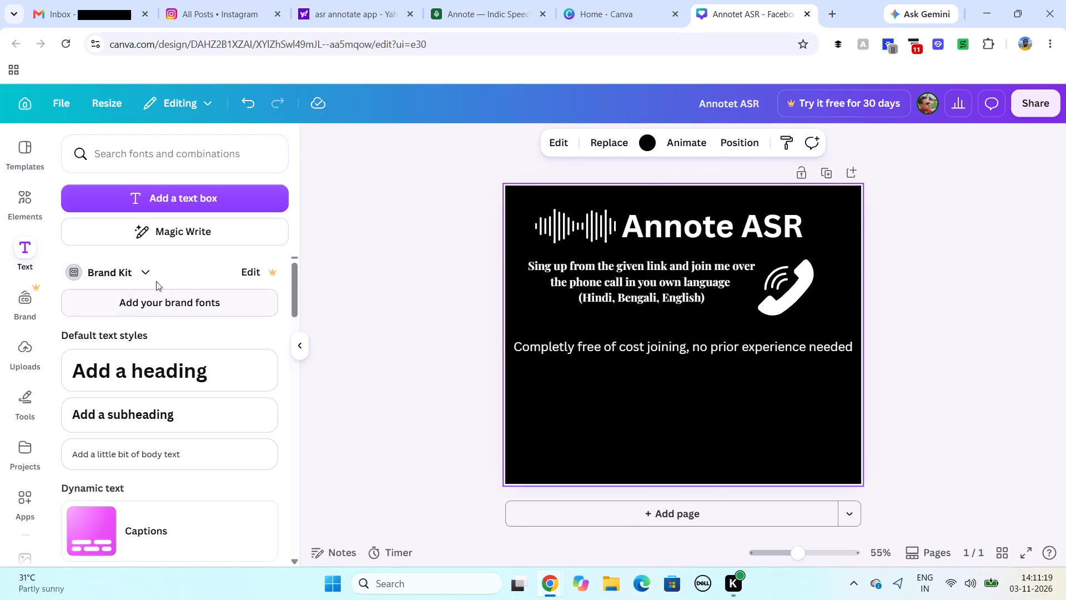
pyautogui.click(152, 378)
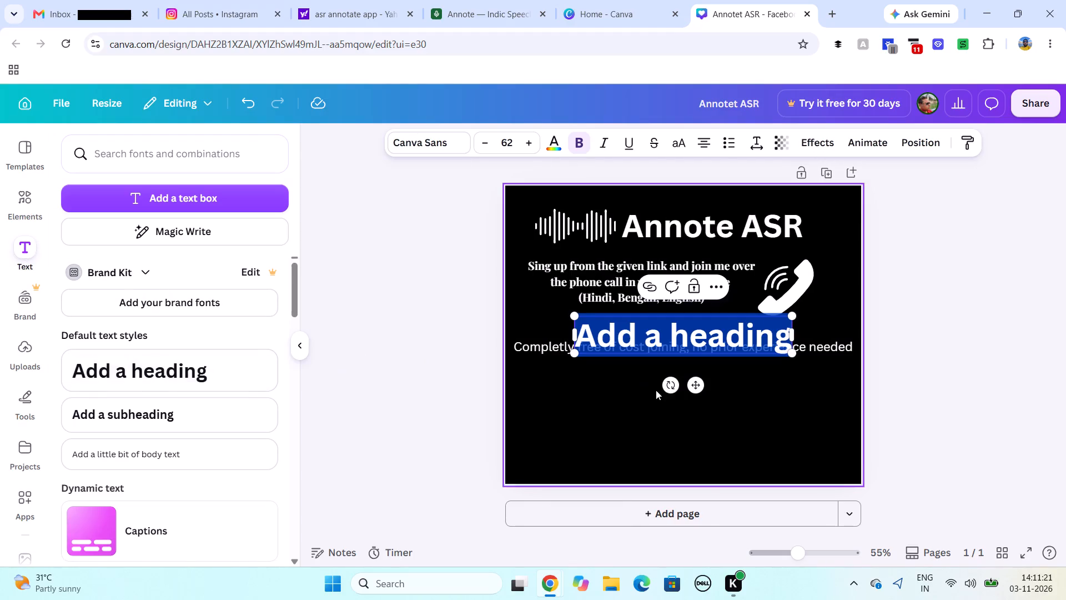
pyautogui.moveTo(700, 387); pyautogui.dragTo(665, 448)
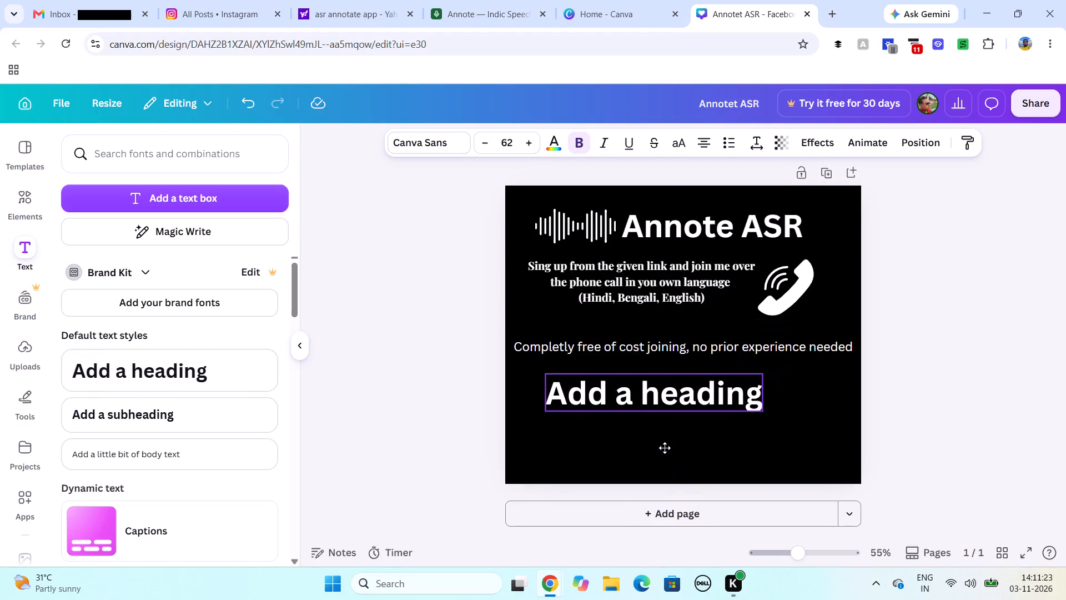
pyautogui.moveTo(665, 448); pyautogui.dragTo(665, 447)
pyautogui.doubleClick(755, 396)
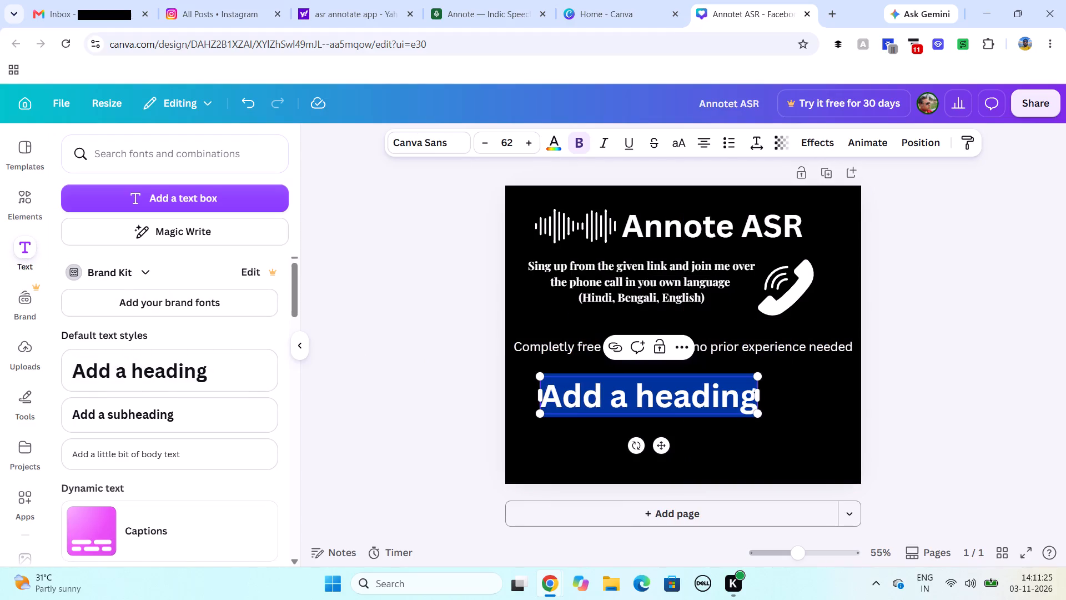
pyautogui.click(754, 397)
pyautogui.press('BackSpace')
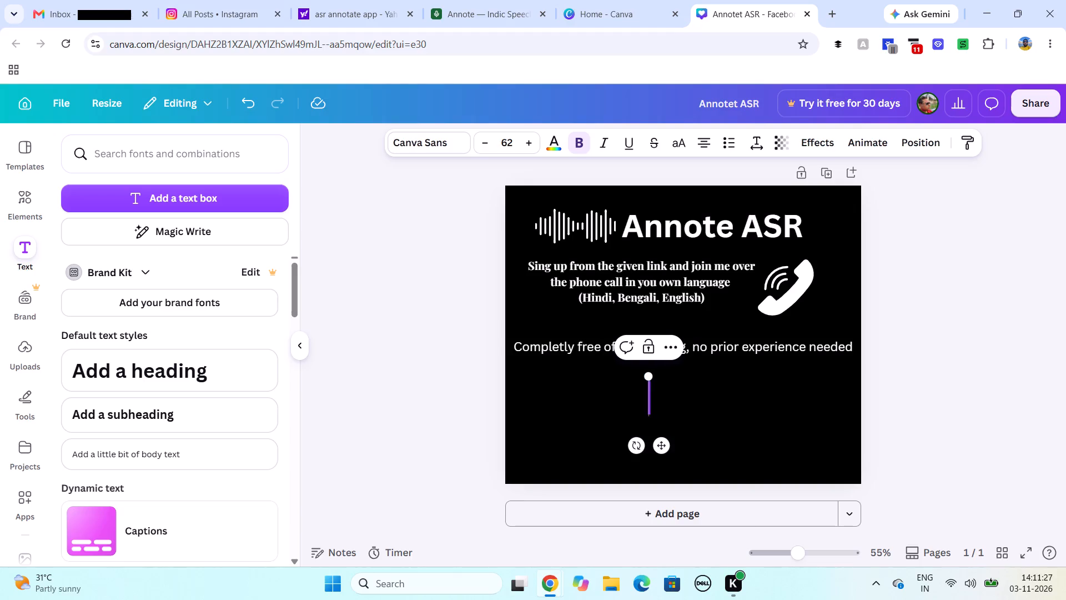
# Enter "follow" in the empty heading text box and select the box as a whole.
pyautogui.press('f')
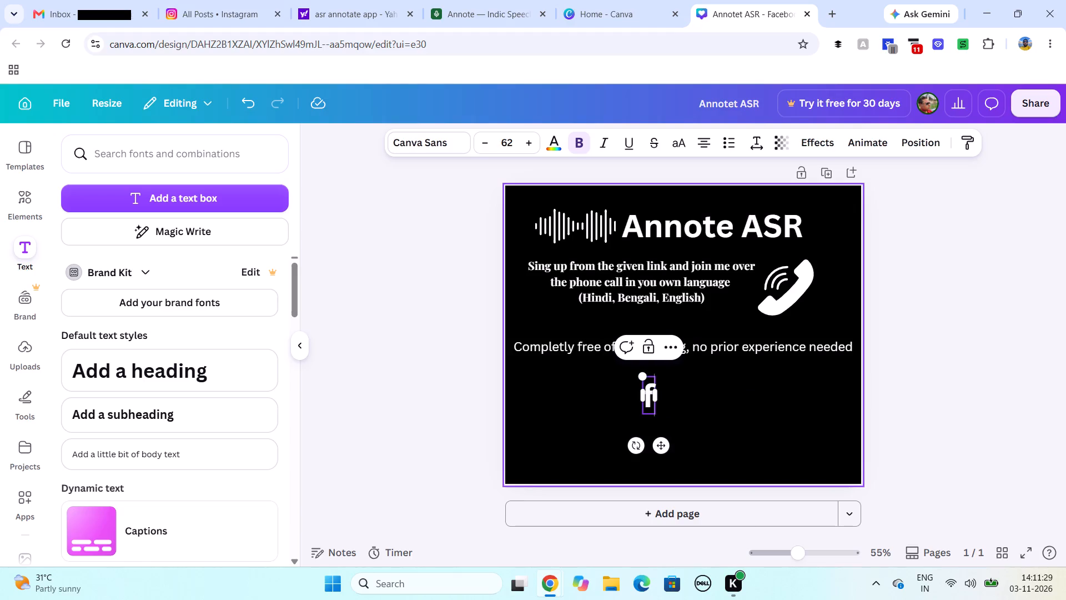
pyautogui.press('o')
pyautogui.write('llo')
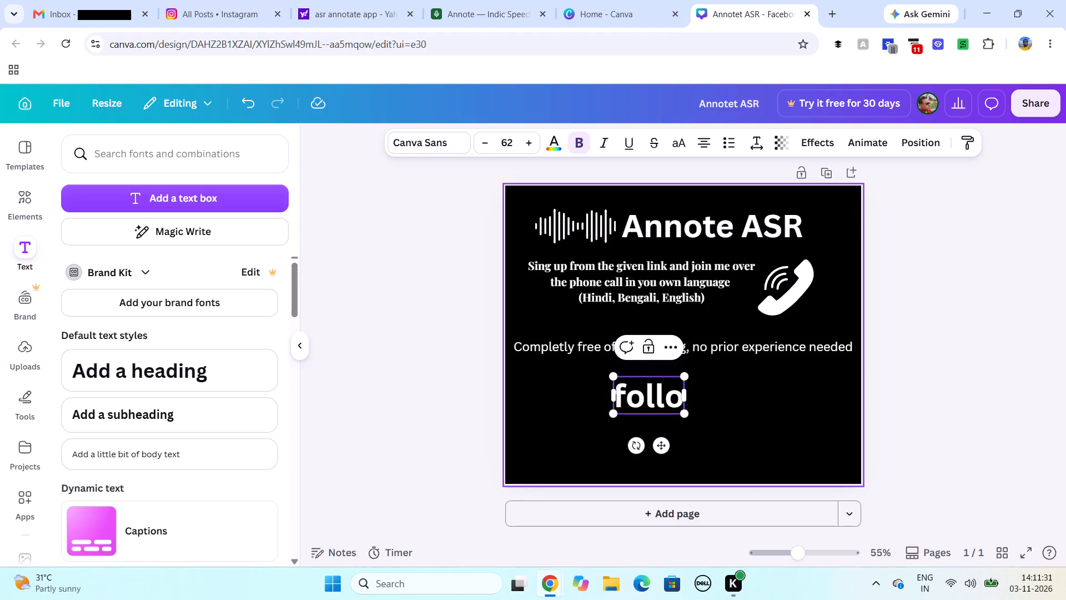
pyautogui.press('w')
pyautogui.press('space')
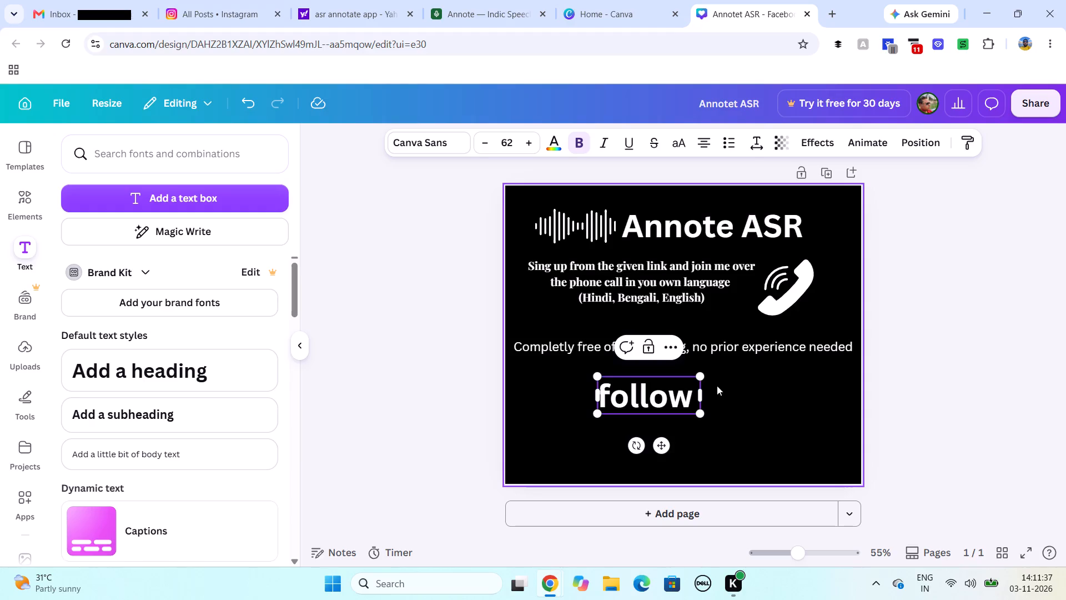
pyautogui.click(751, 385)
pyautogui.click(671, 403)
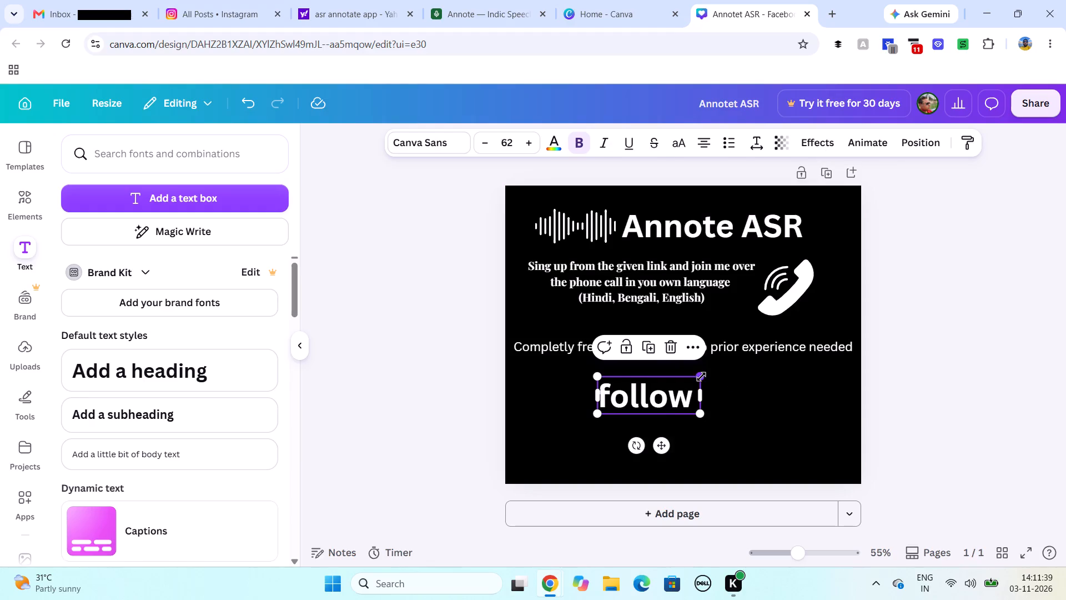
# Shrink the "follow" heading and place it under the start of the "Completly free of cost joining" line.
pyautogui.moveTo(701, 378); pyautogui.dragTo(682, 394)
pyautogui.moveTo(646, 404); pyautogui.dragTo(614, 404)
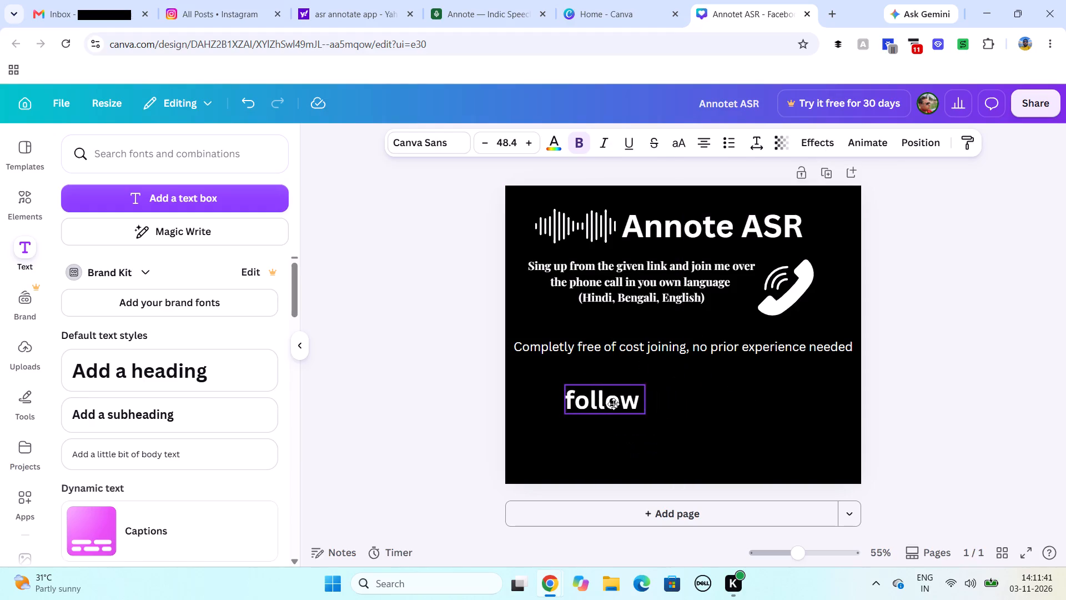
pyautogui.moveTo(614, 404); pyautogui.dragTo(573, 383)
pyautogui.moveTo(607, 362); pyautogui.dragTo(595, 369)
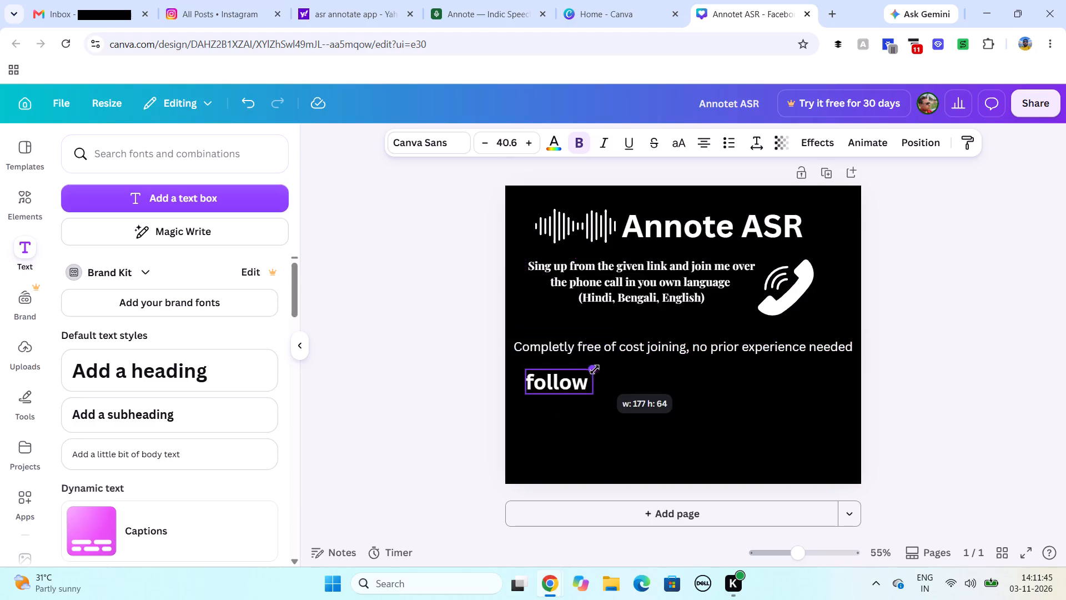
pyautogui.moveTo(595, 369); pyautogui.dragTo(585, 374)
pyautogui.moveTo(562, 385); pyautogui.dragTo(554, 381)
pyautogui.click(591, 402)
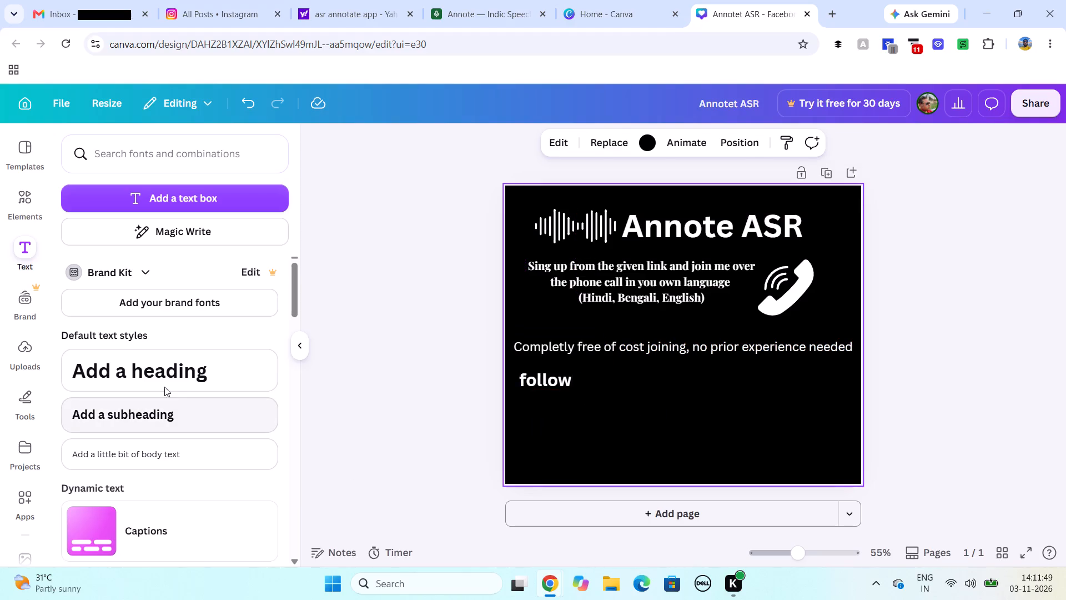
# Browse the "phone" element search results, first across all categories and again among the graphics.
pyautogui.click(28, 197)
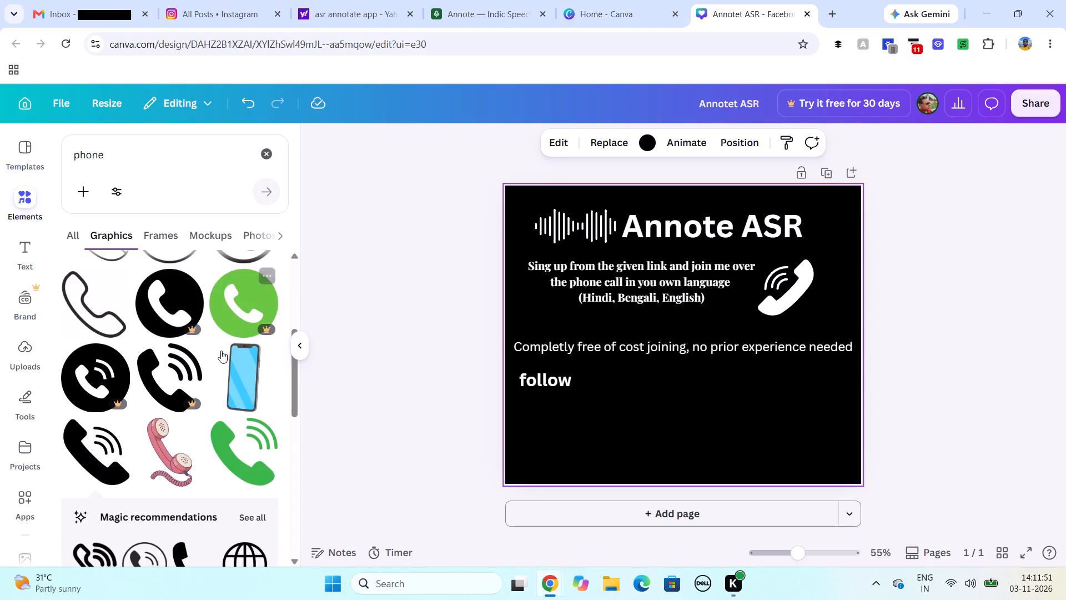
pyautogui.scroll(7, 221, 351)
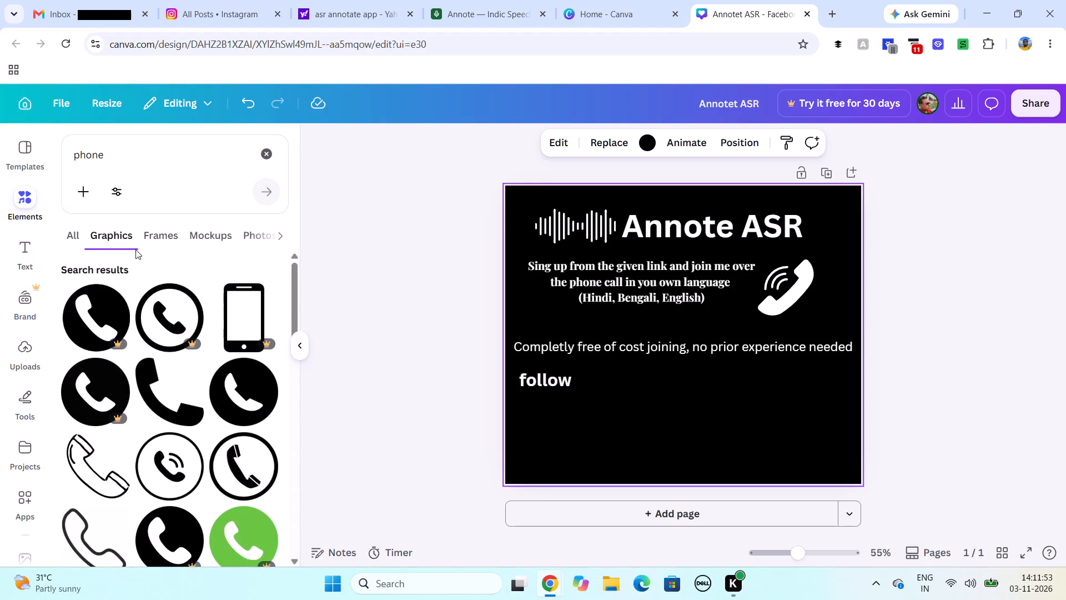
pyautogui.click(75, 239)
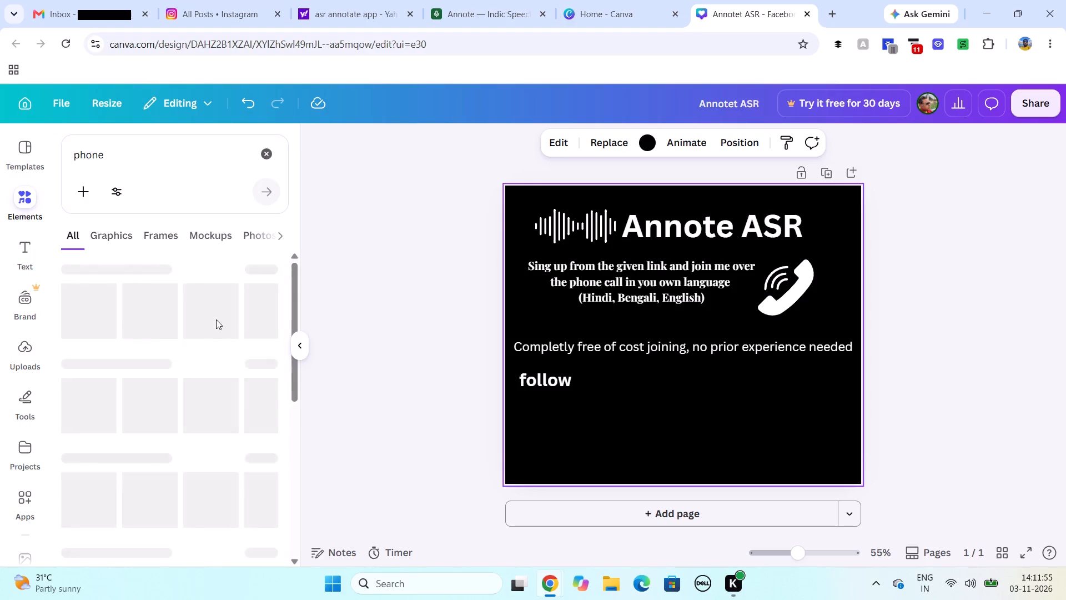
pyautogui.scroll(-7, 216, 317)
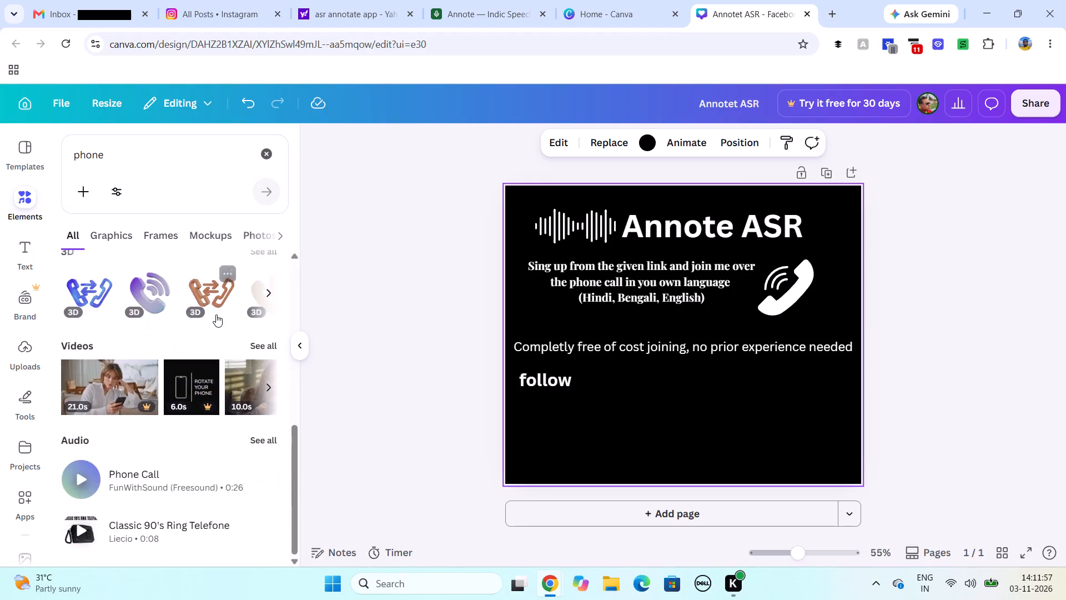
pyautogui.scroll(9, 216, 314)
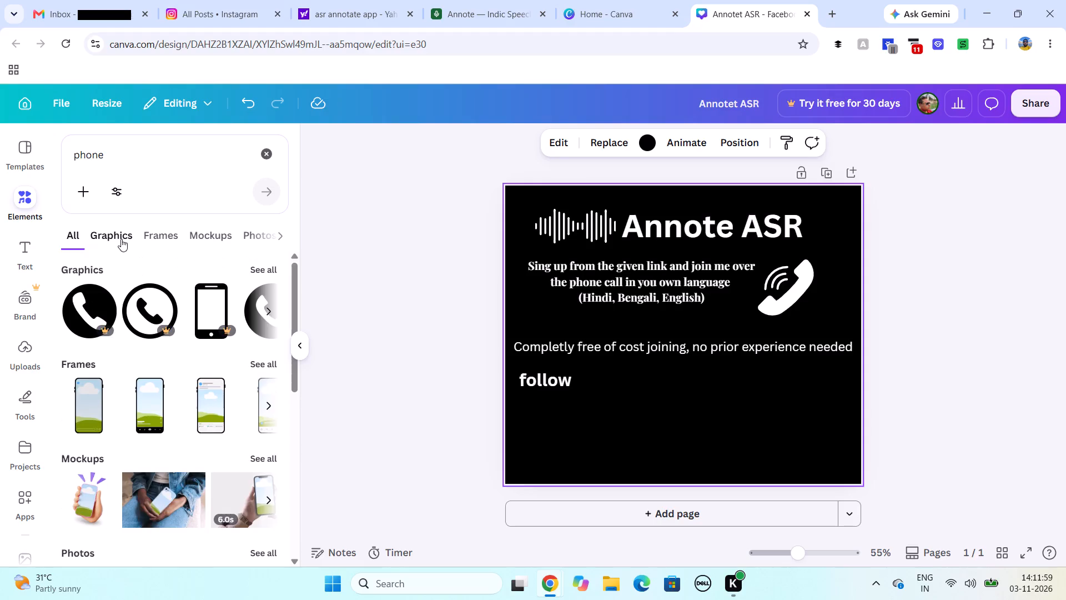
pyautogui.click(121, 239)
pyautogui.scroll(-4, 204, 296)
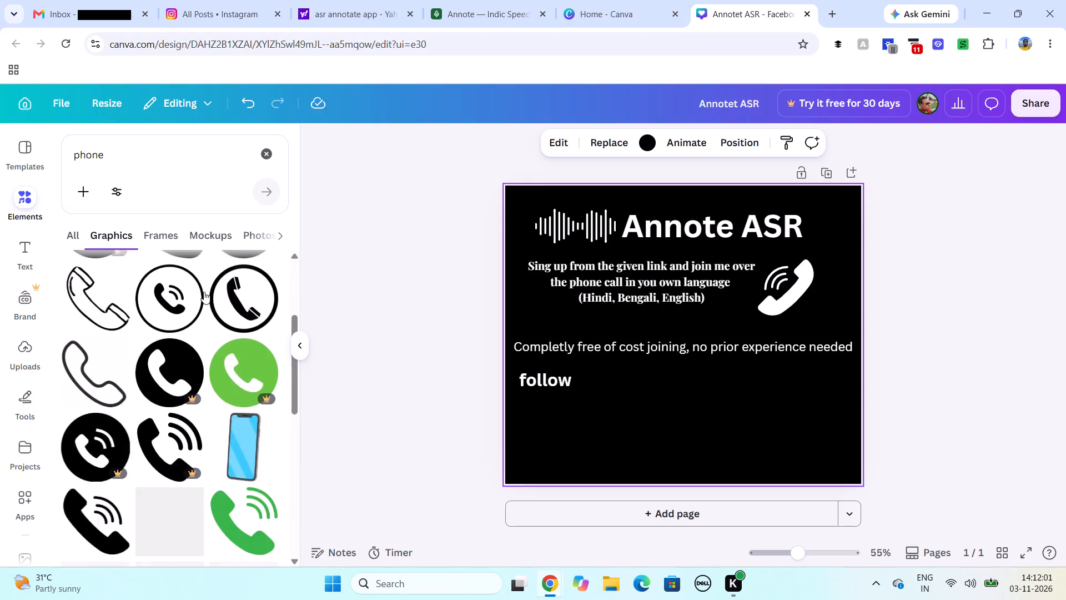
pyautogui.scroll(-9, 204, 292)
pyautogui.scroll(2, 203, 287)
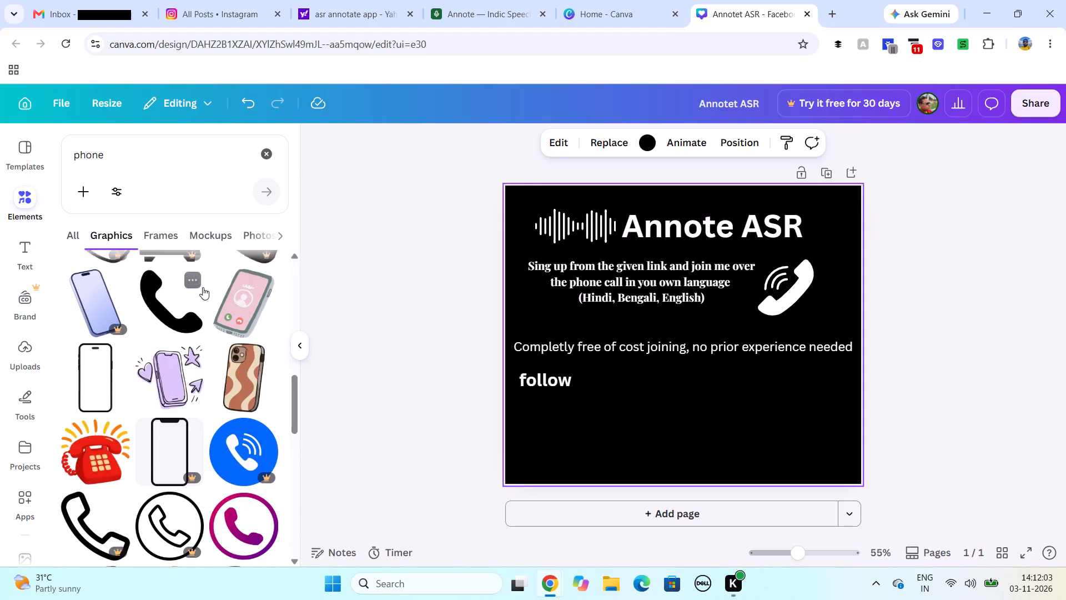
pyautogui.scroll(13, 203, 287)
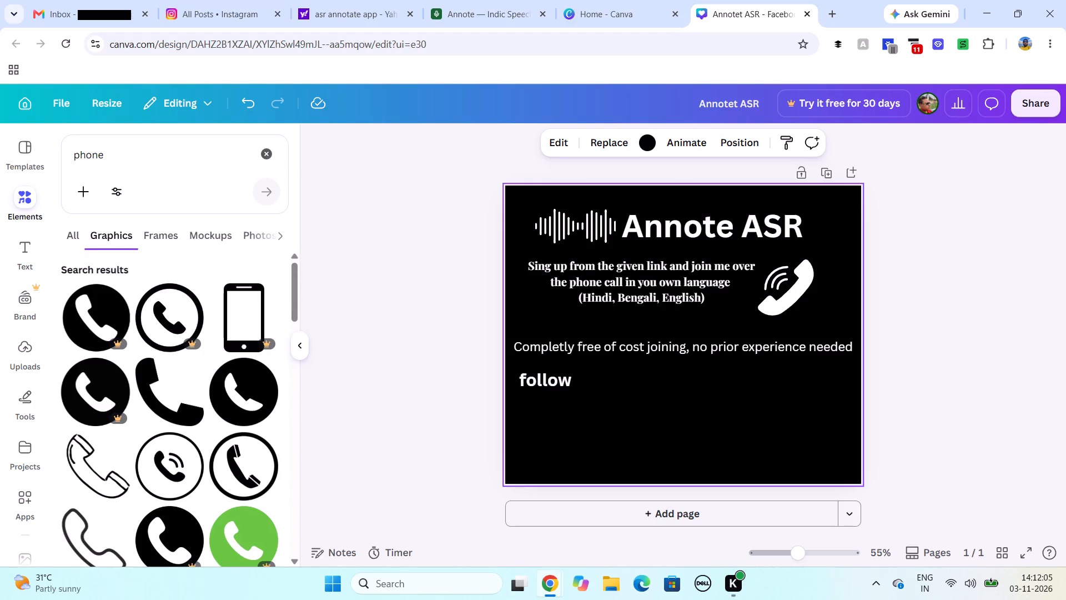
# Clear the "phone" element search and enter "social" as the new search term.
pyautogui.click(265, 152)
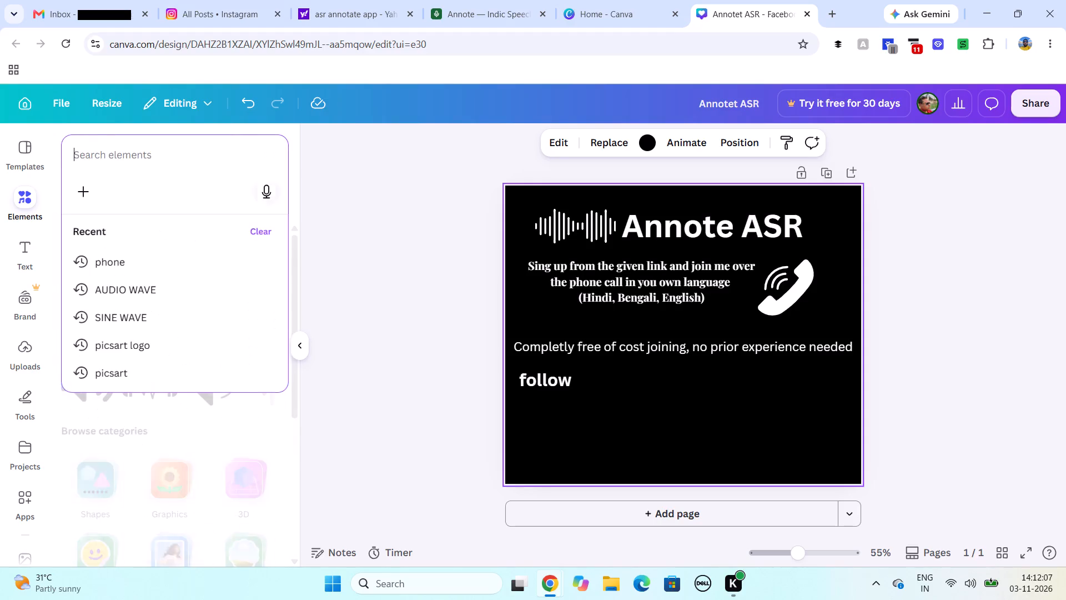
pyautogui.scroll(-1, 183, 254)
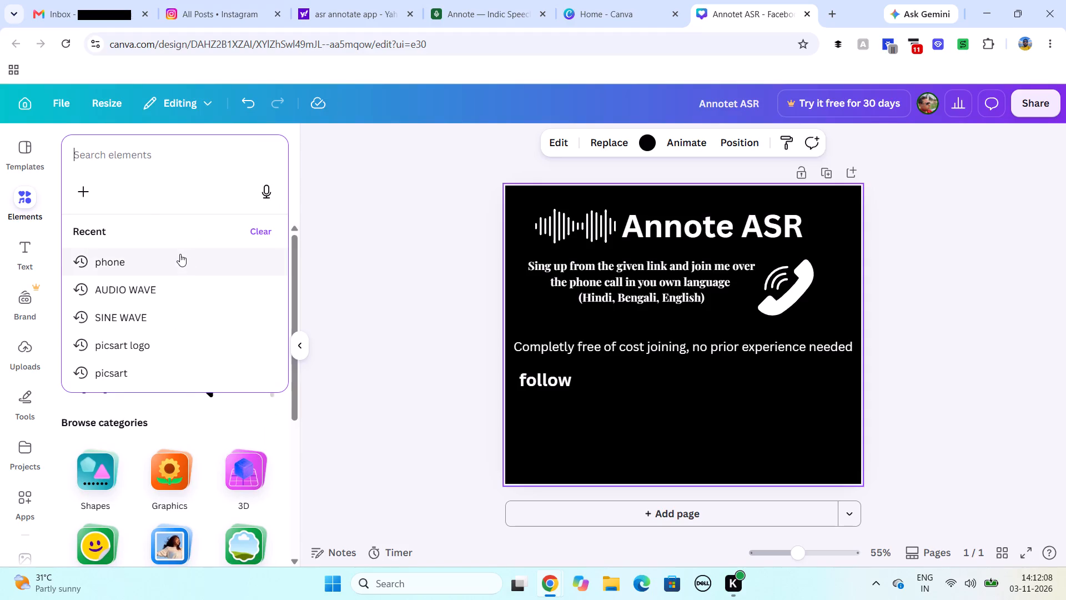
pyautogui.click(147, 159)
pyautogui.press('s')
pyautogui.press('o')
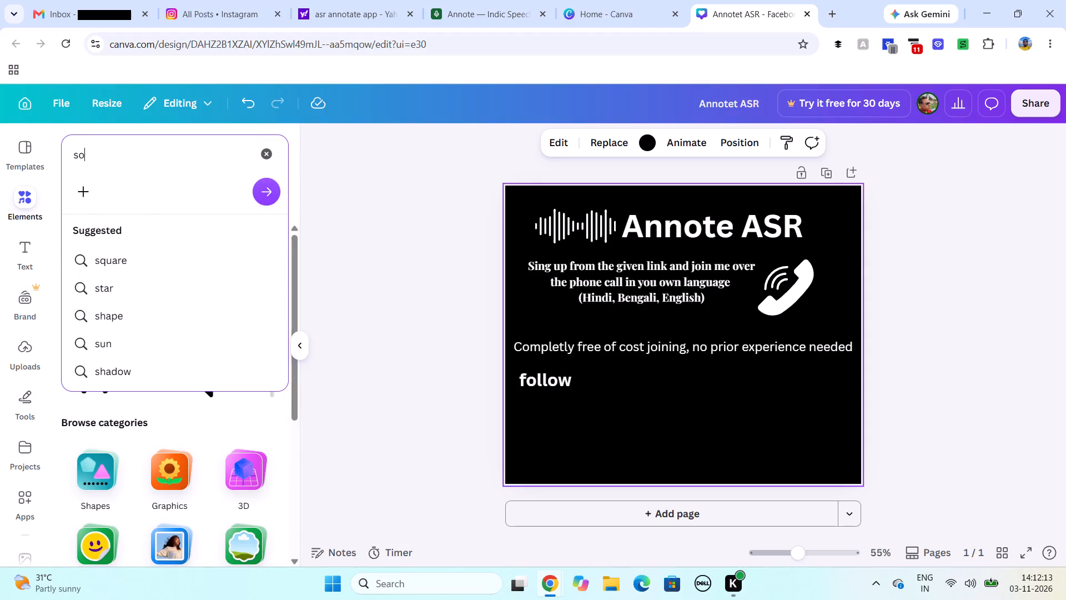
pyautogui.write('cial')
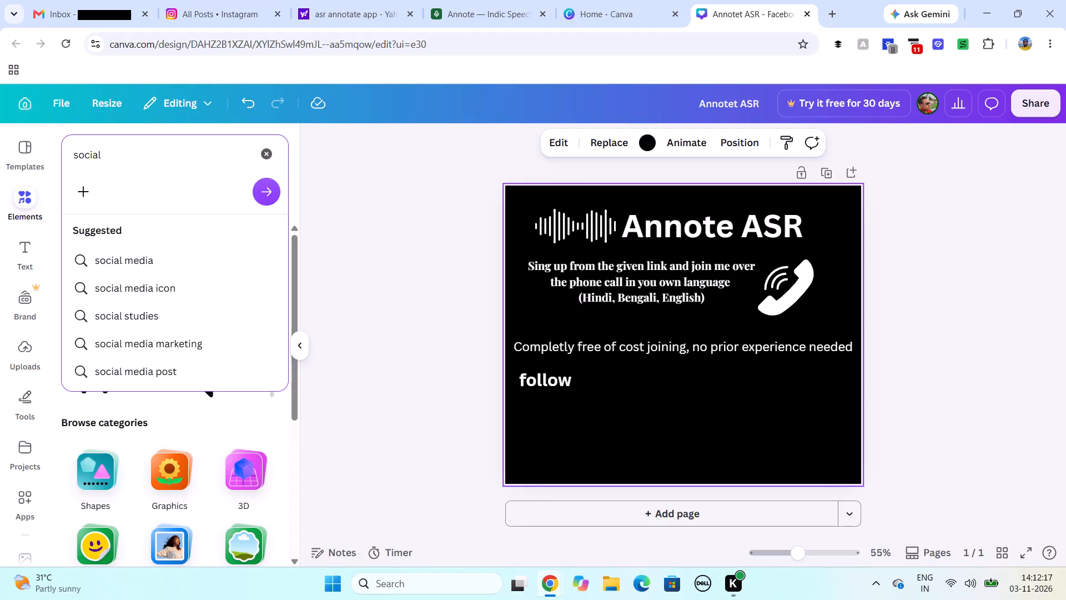
# Search the elements for "social media icon" and add the gradient-outline Instagram graphic to the page.
pyautogui.click(162, 287)
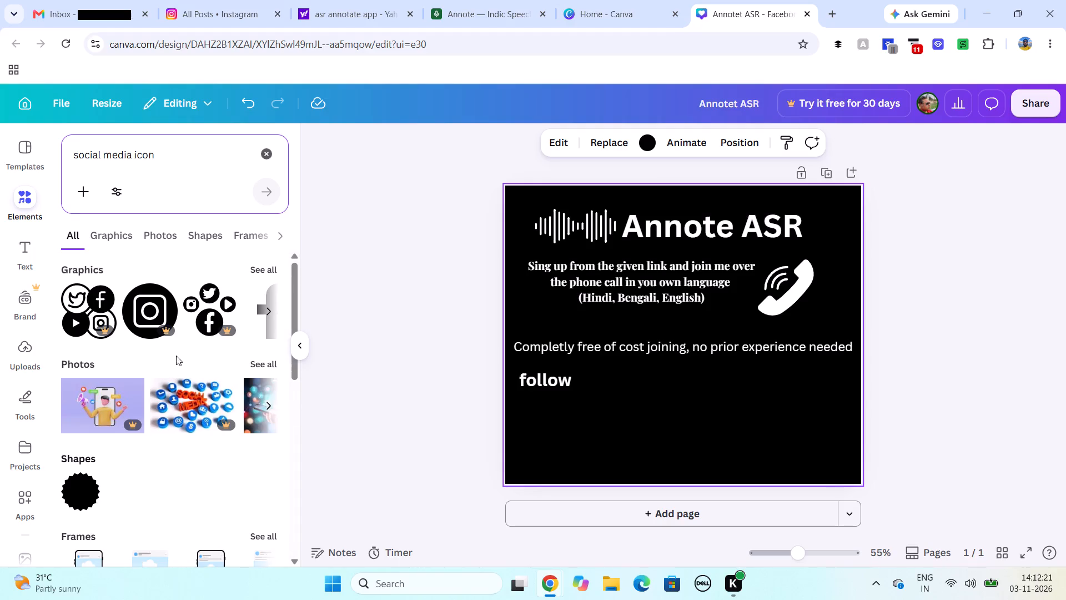
pyautogui.click(265, 272)
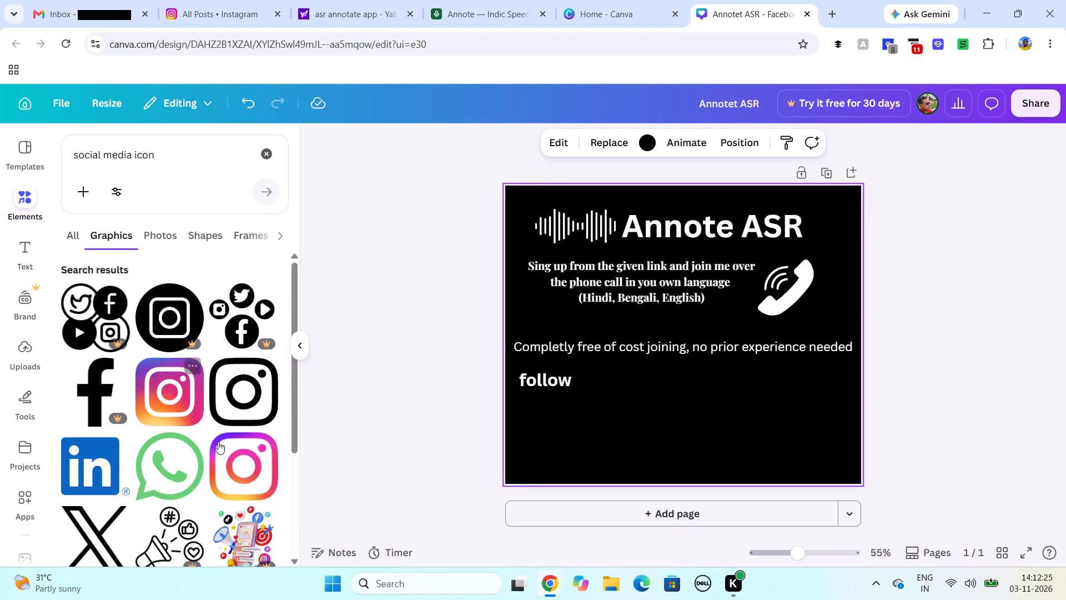
pyautogui.click(234, 458)
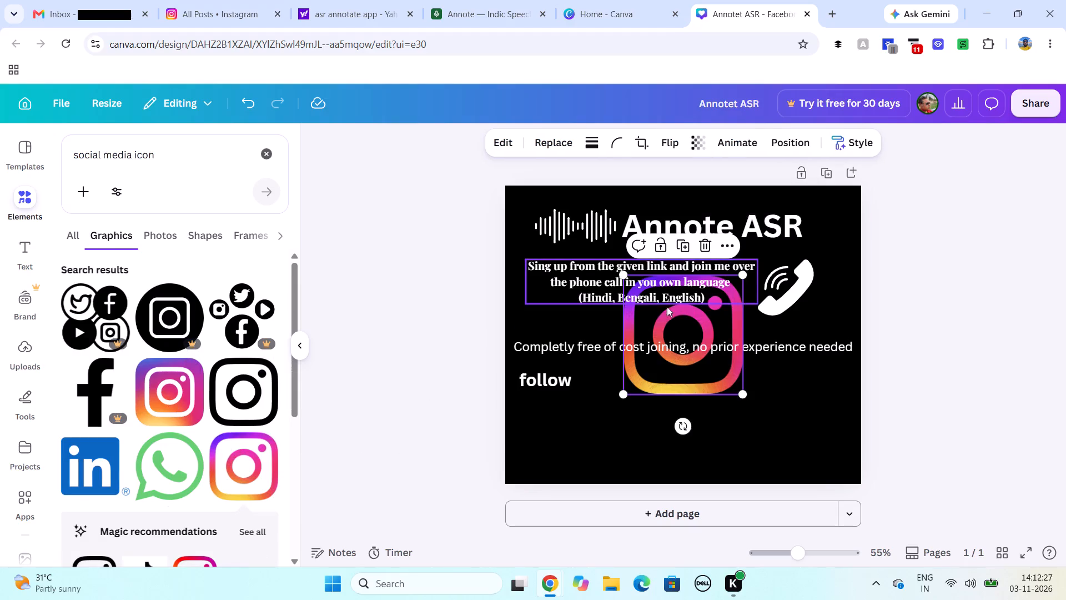
# Shrink the Instagram icon to a small size and place it directly under the start of the "follow" heading.
pyautogui.moveTo(742, 275); pyautogui.dragTo(699, 346)
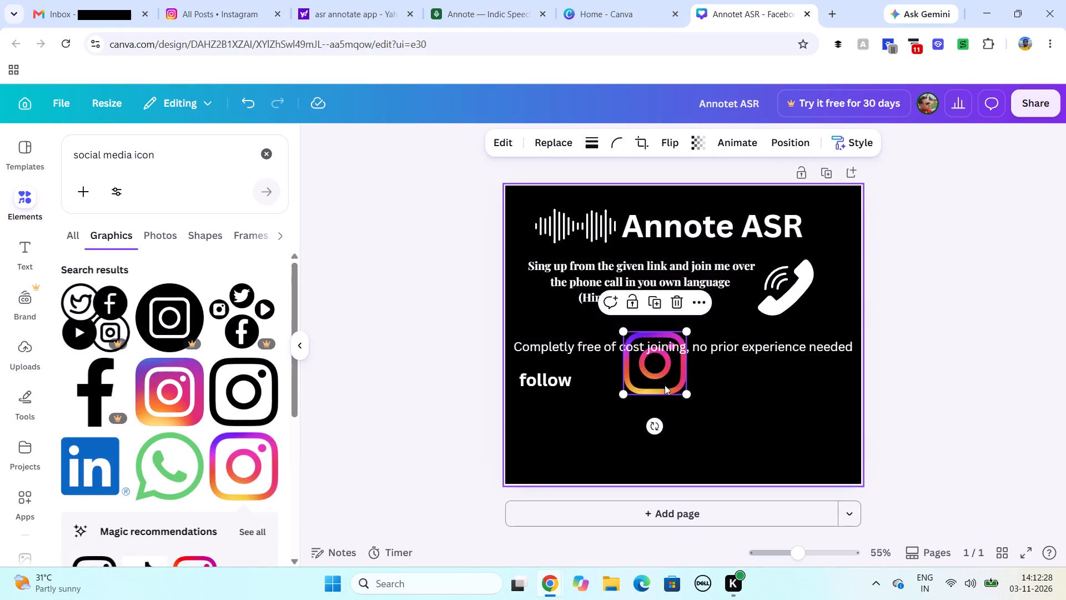
pyautogui.moveTo(661, 364); pyautogui.dragTo(554, 429)
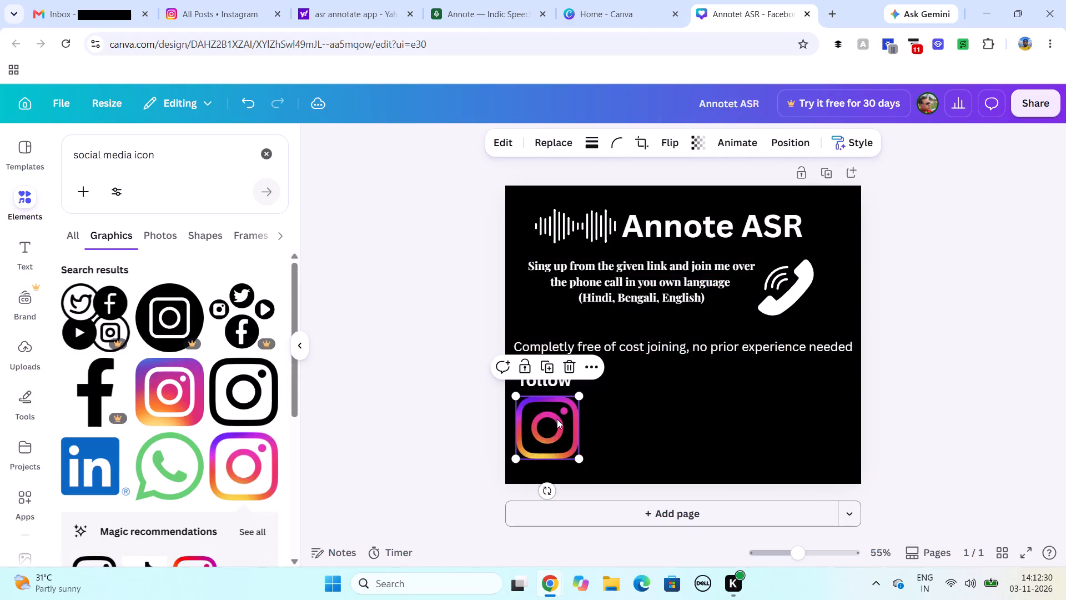
pyautogui.moveTo(581, 396); pyautogui.dragTo(561, 427)
pyautogui.moveTo(540, 443); pyautogui.dragTo(545, 422)
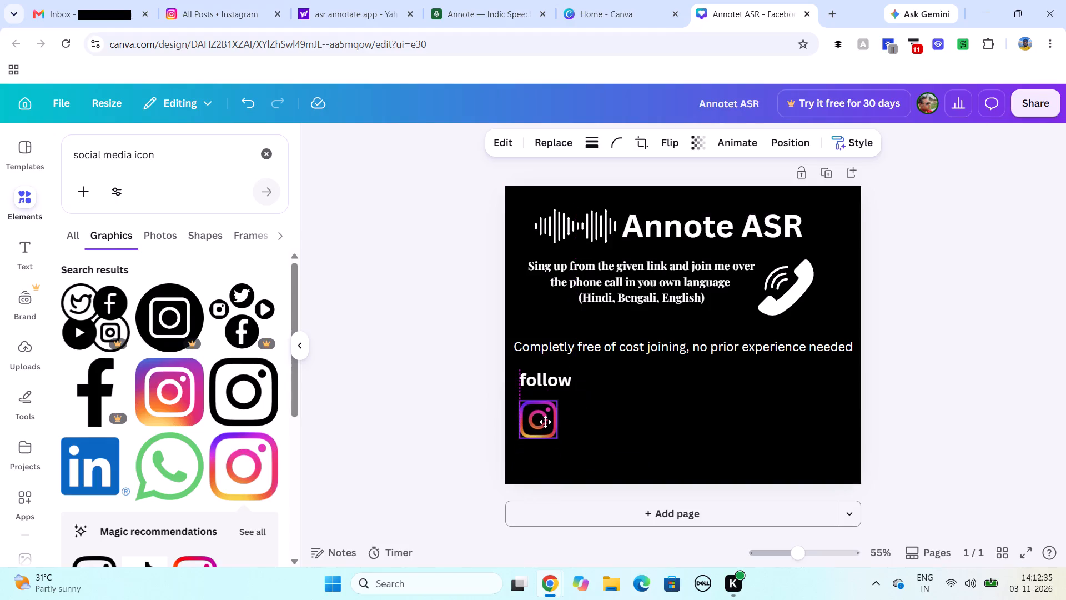
pyautogui.moveTo(545, 422); pyautogui.dragTo(546, 421)
pyautogui.moveTo(565, 401); pyautogui.dragTo(558, 406)
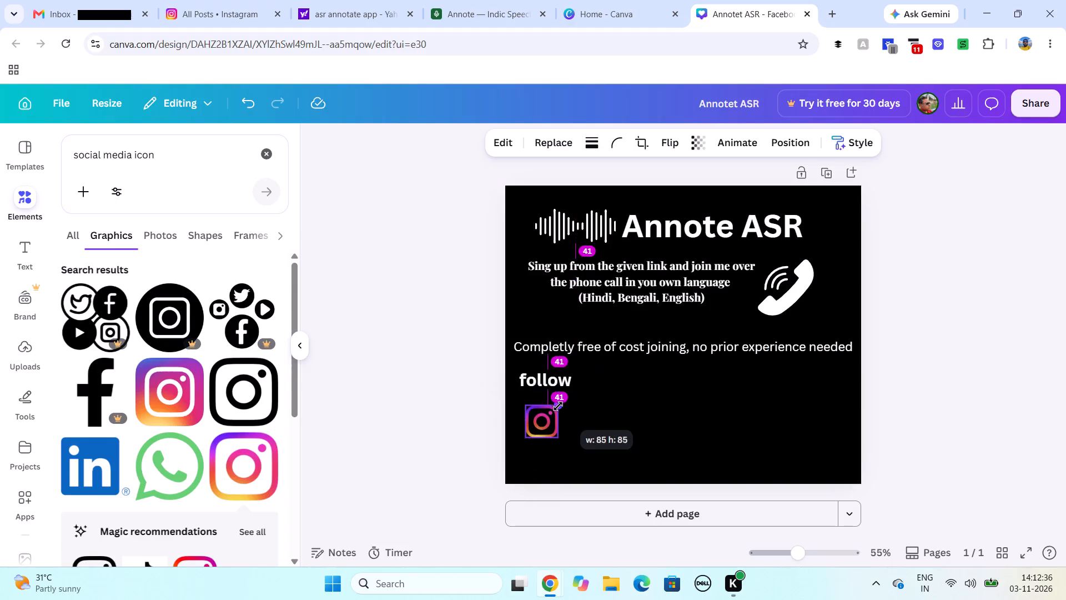
pyautogui.moveTo(558, 406); pyautogui.dragTo(557, 407)
pyautogui.moveTo(549, 422); pyautogui.dragTo(545, 415)
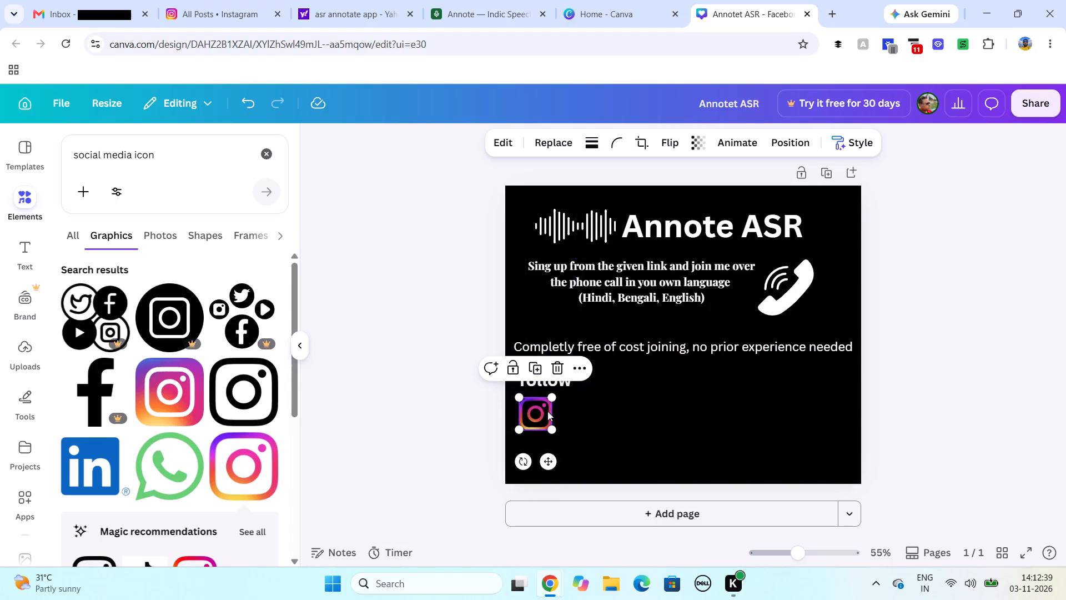
pyautogui.moveTo(552, 399); pyautogui.dragTo(548, 406)
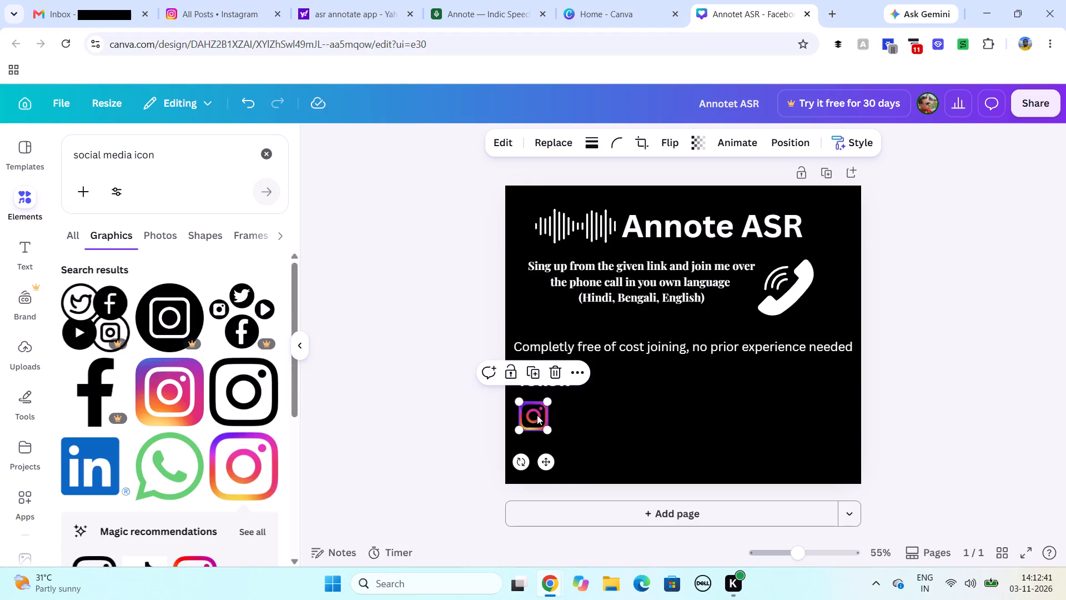
pyautogui.moveTo(537, 415); pyautogui.dragTo(539, 408)
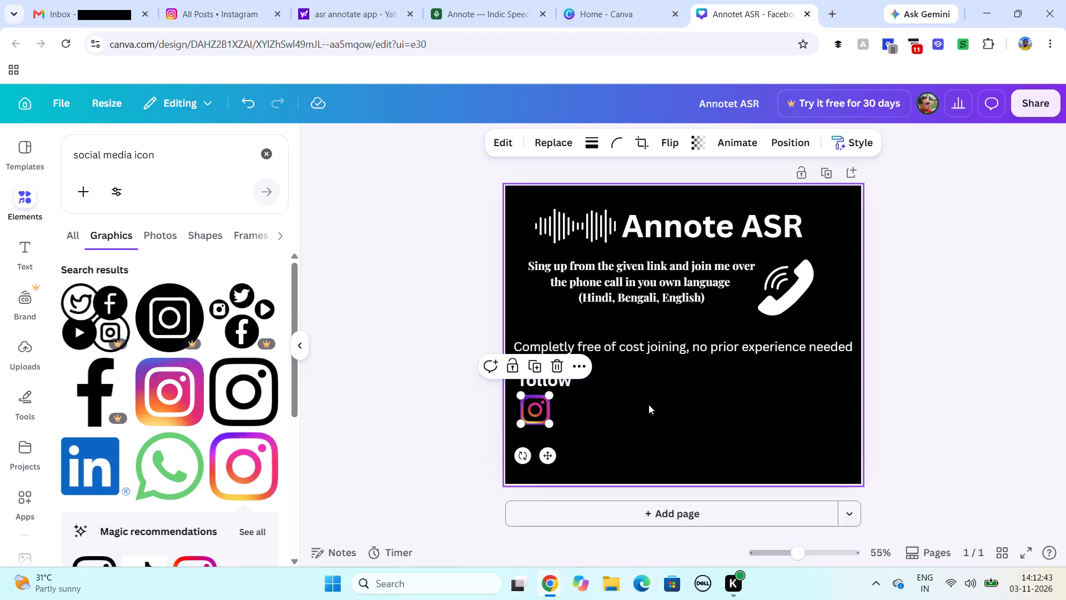
pyautogui.click(1025, 304)
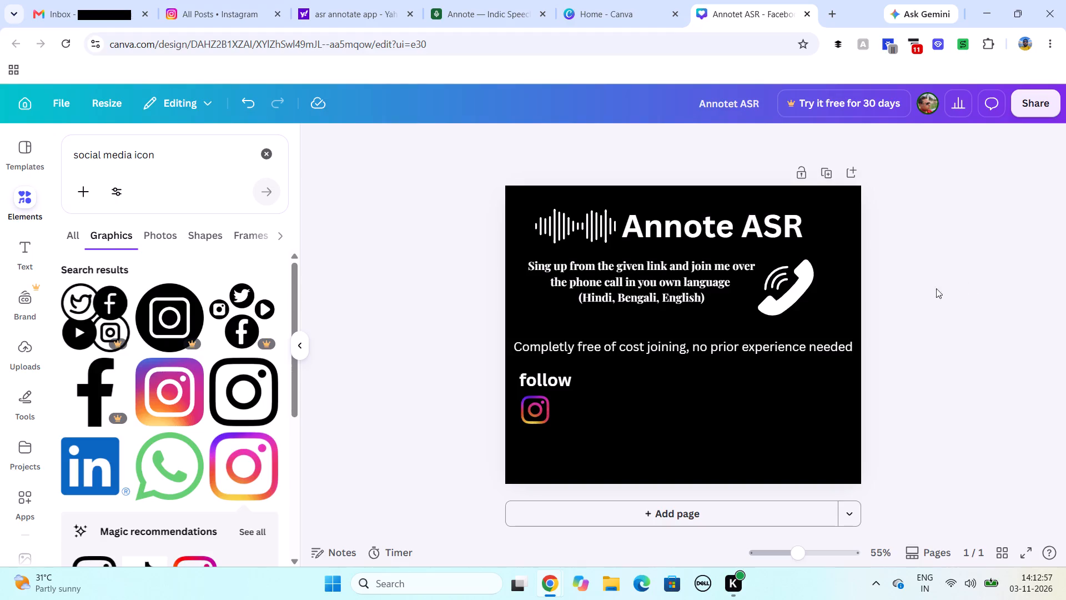
# Move the "Completly free of cost joining" line, the "follow" heading and the Instagram icon slightly upward on the page.
pyautogui.moveTo(727, 349); pyautogui.dragTo(729, 344)
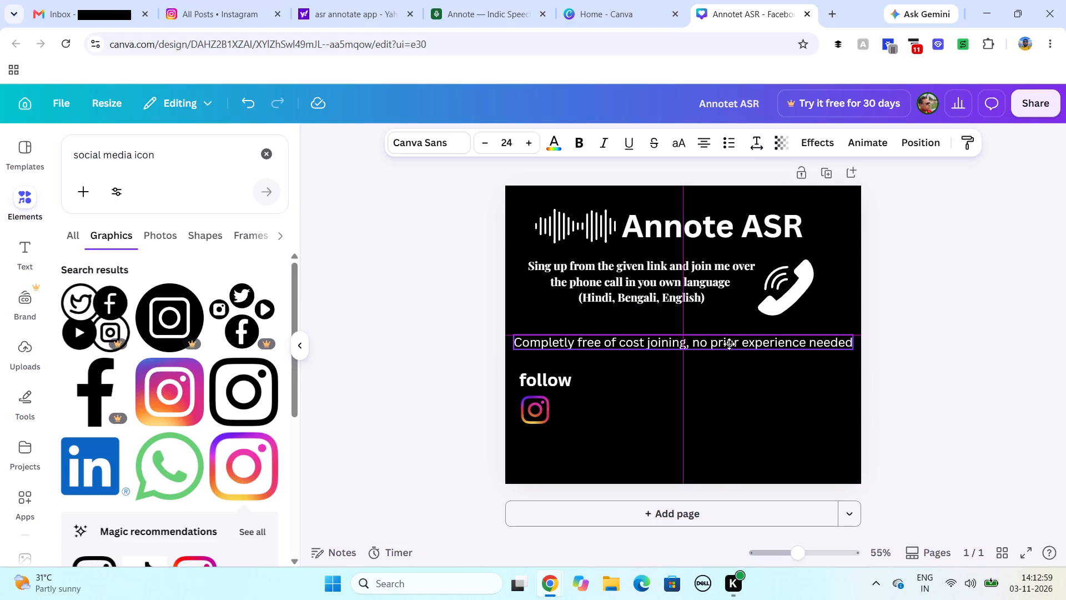
pyautogui.moveTo(729, 344); pyautogui.dragTo(731, 335)
pyautogui.moveTo(562, 383); pyautogui.dragTo(565, 370)
pyautogui.click(682, 413)
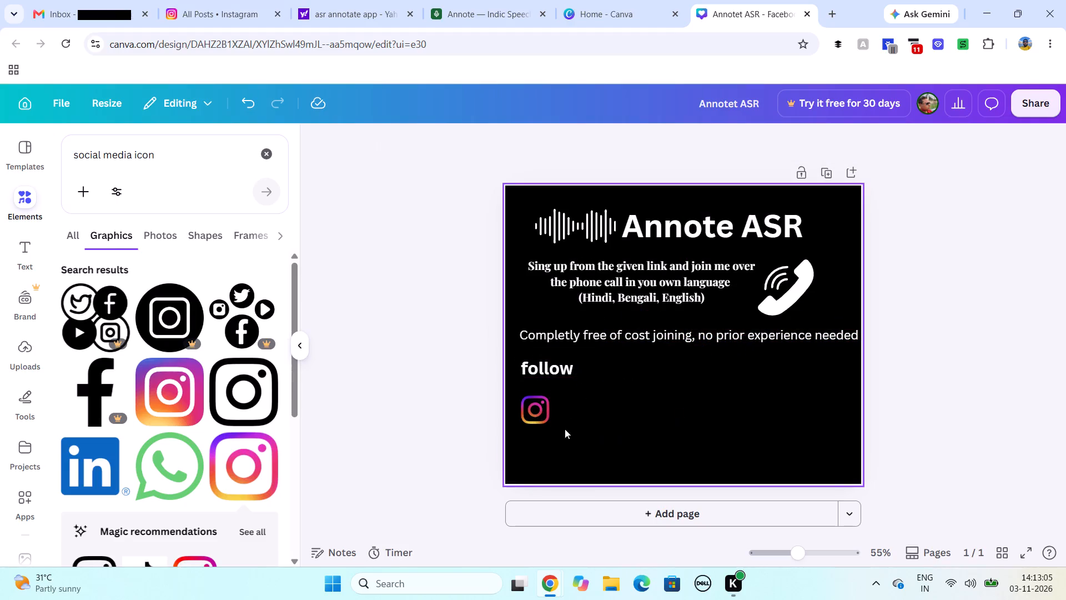
pyautogui.moveTo(543, 420); pyautogui.dragTo(541, 411)
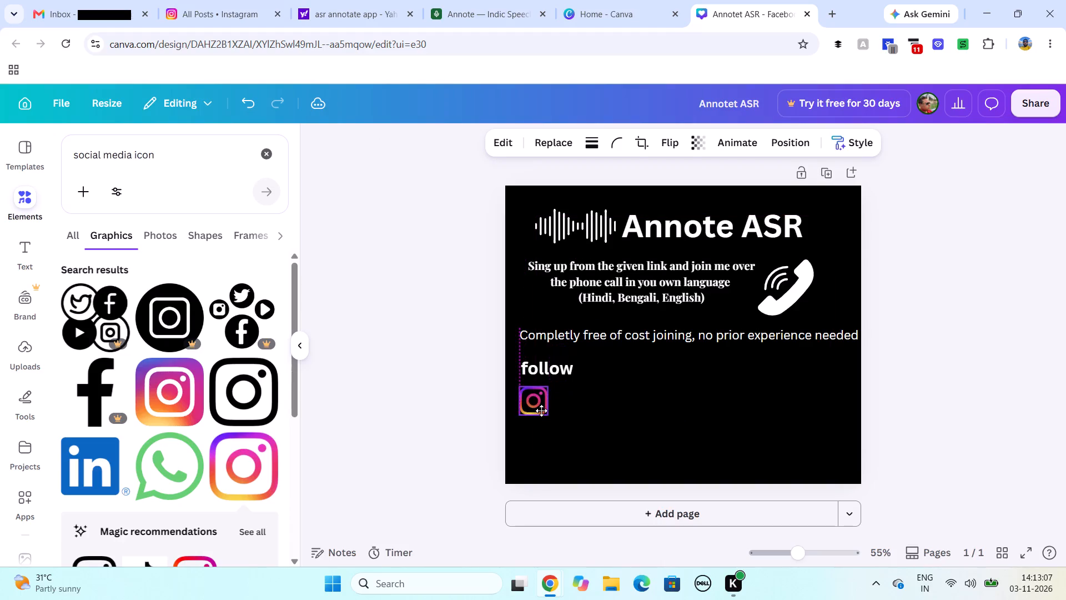
pyautogui.moveTo(541, 411); pyautogui.dragTo(542, 408)
pyautogui.click(675, 394)
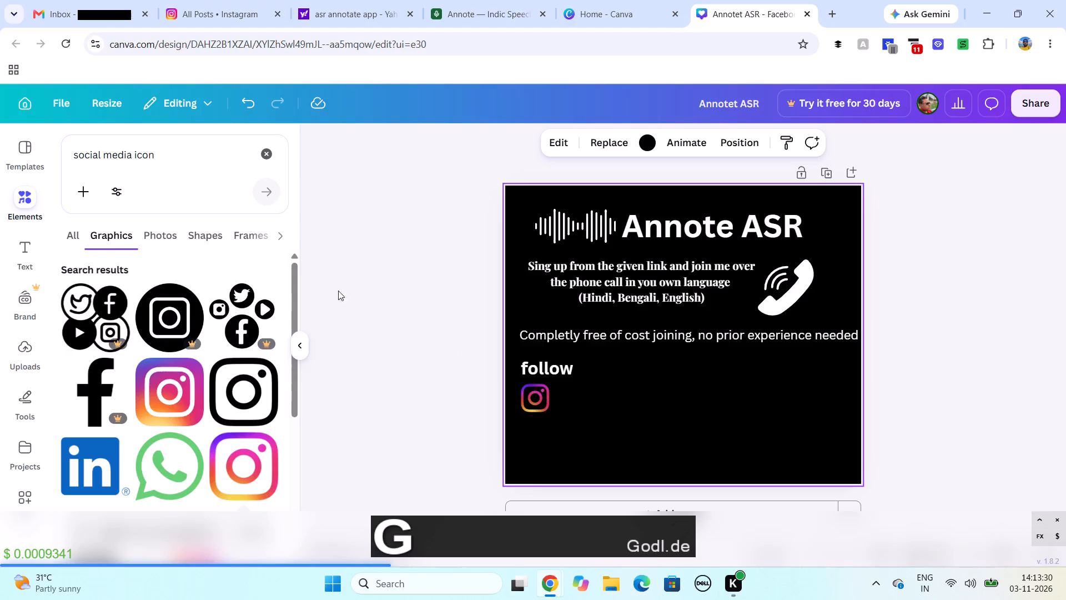
# Open the account's own Instagram profile in a new browser tab and copy its username.
pyautogui.click(833, 14)
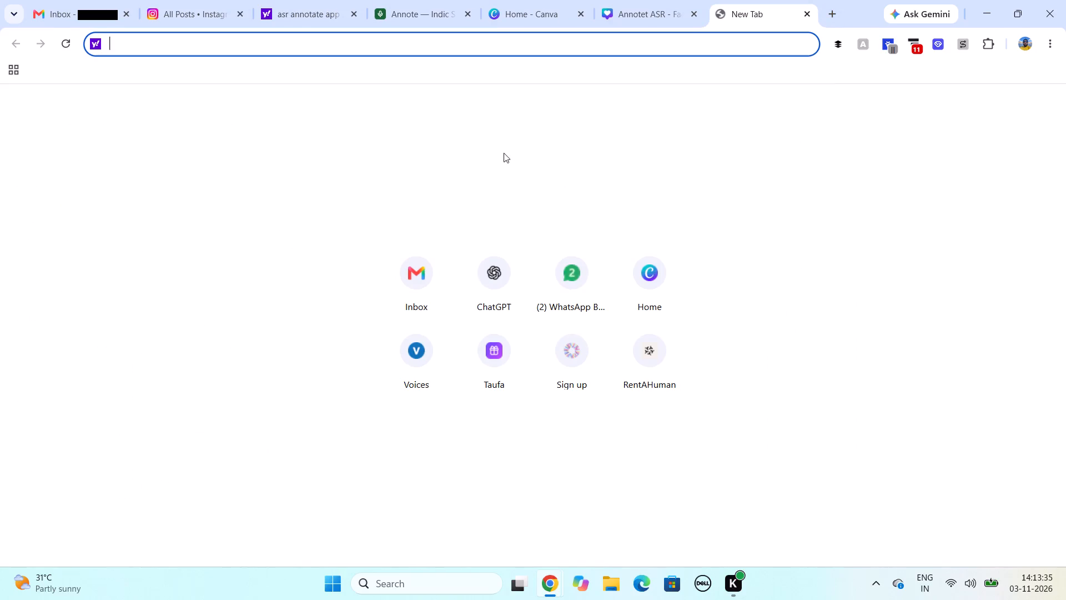
pyautogui.click(486, 44)
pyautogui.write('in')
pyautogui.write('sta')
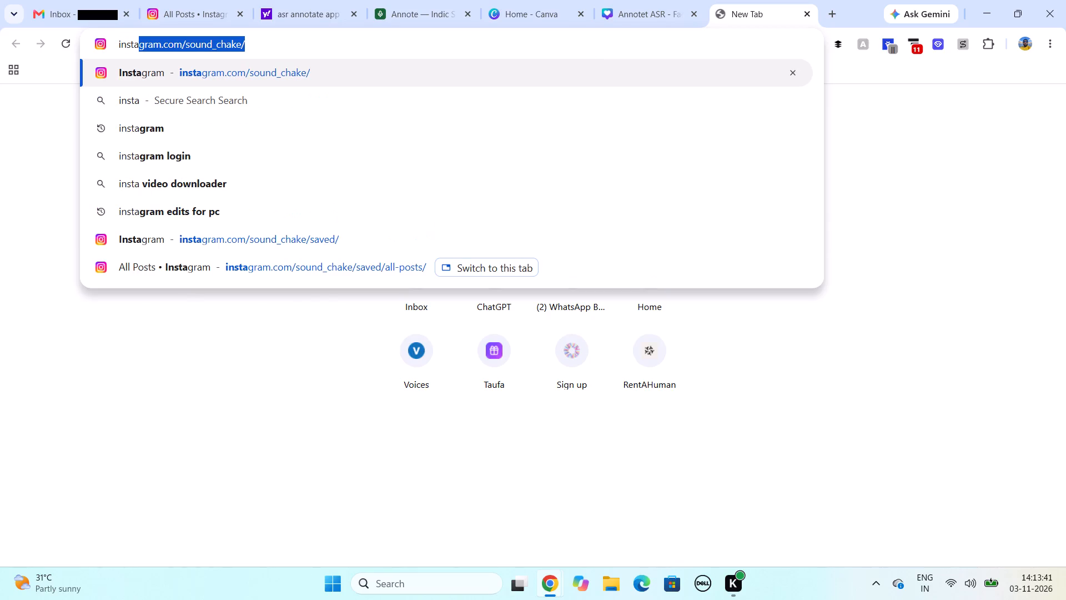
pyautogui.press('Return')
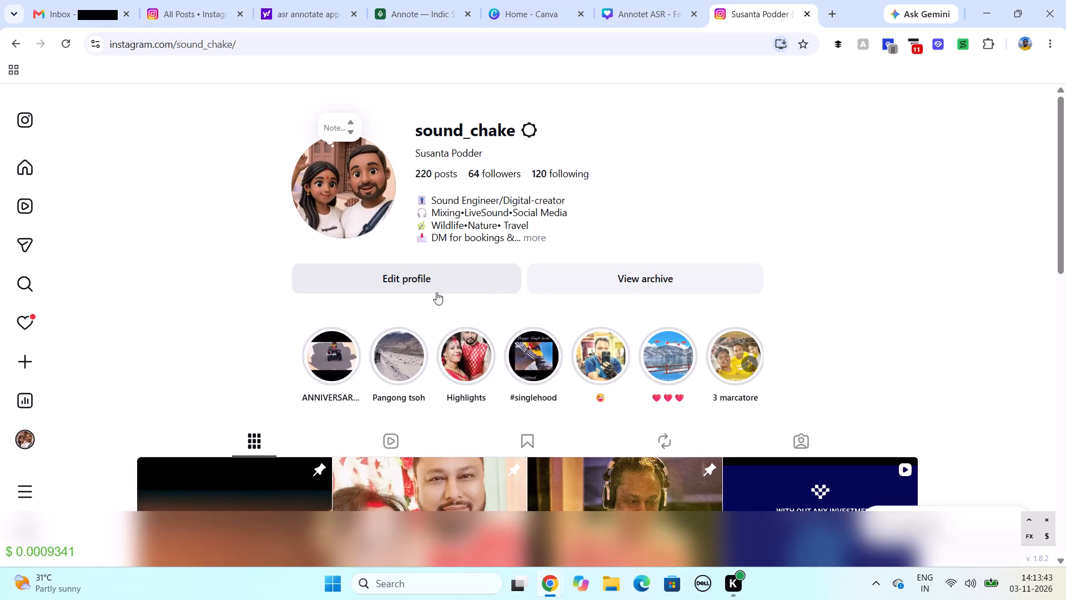
pyautogui.moveTo(408, 126); pyautogui.dragTo(426, 126)
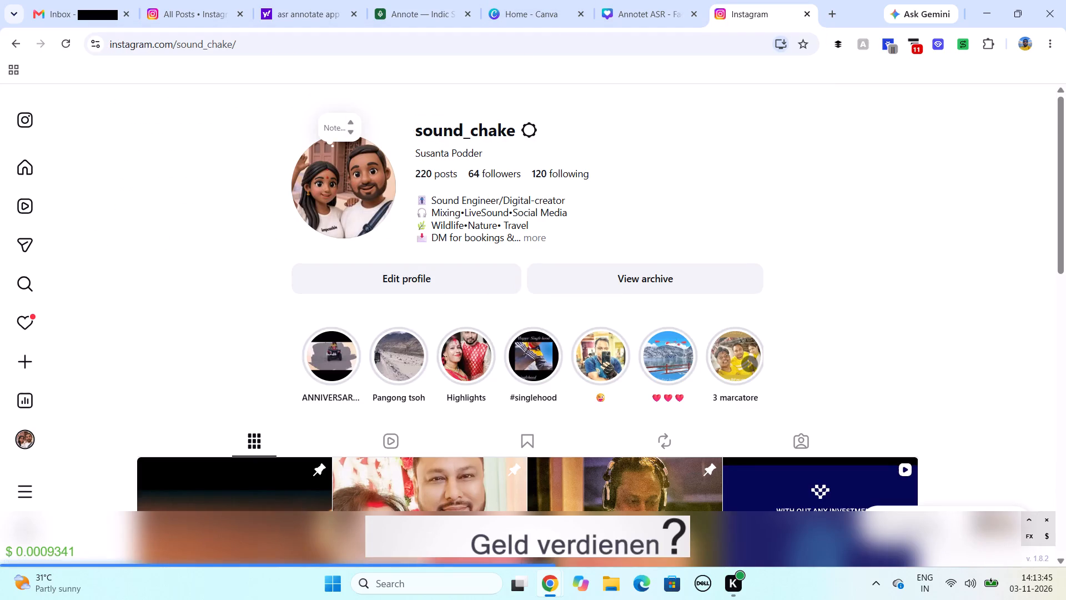
pyautogui.moveTo(426, 126); pyautogui.dragTo(520, 130)
pyautogui.rightClick(448, 126)
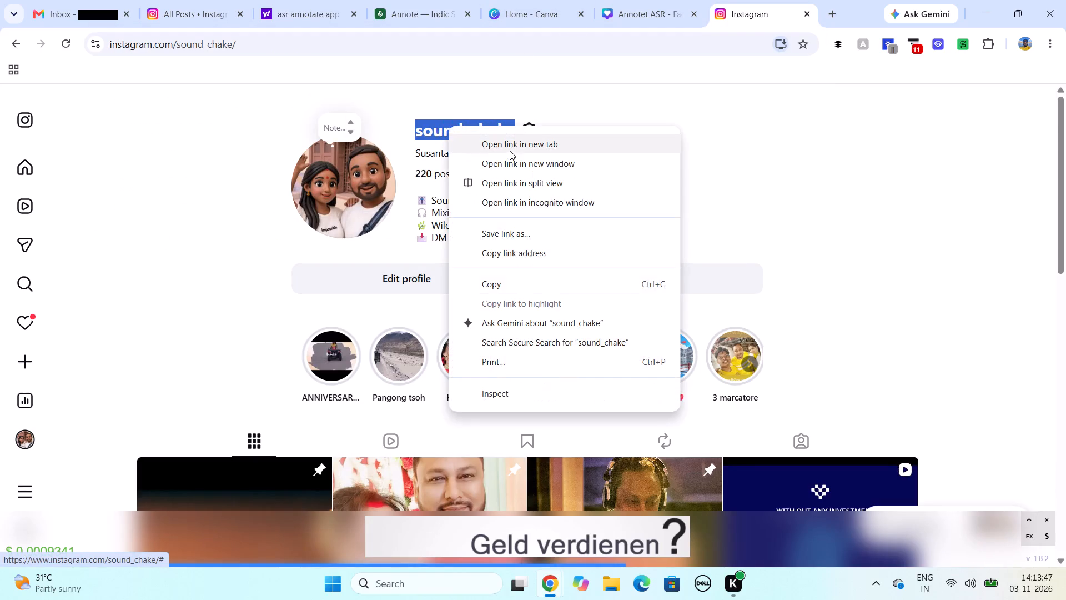
pyautogui.click(495, 290)
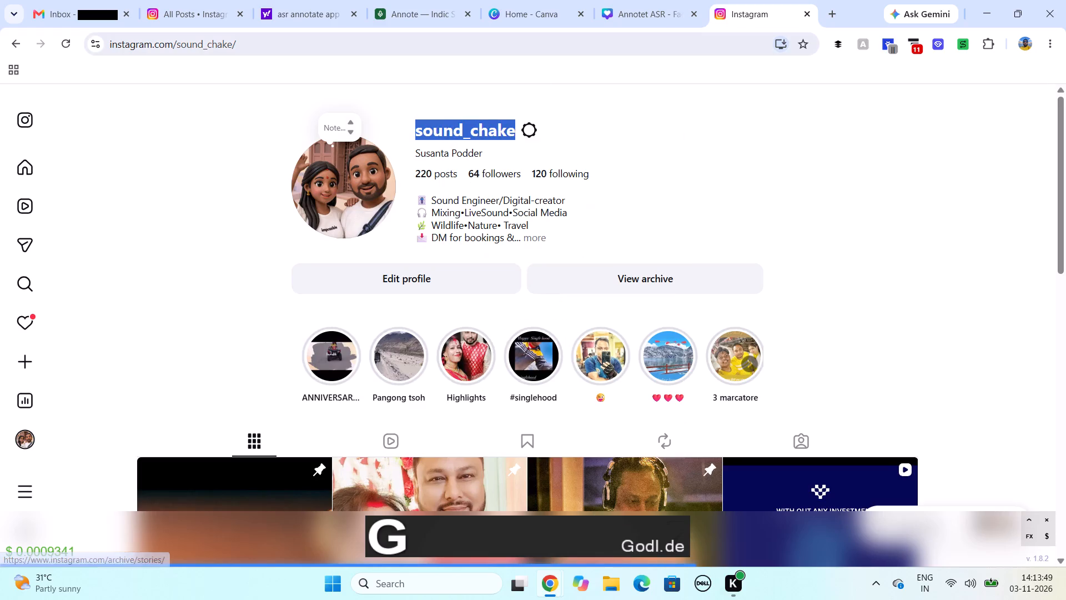
# Back in the Canva design, add a heading text box beside the Instagram icon and delete its placeholder text.
pyautogui.click(658, 14)
pyautogui.click(562, 390)
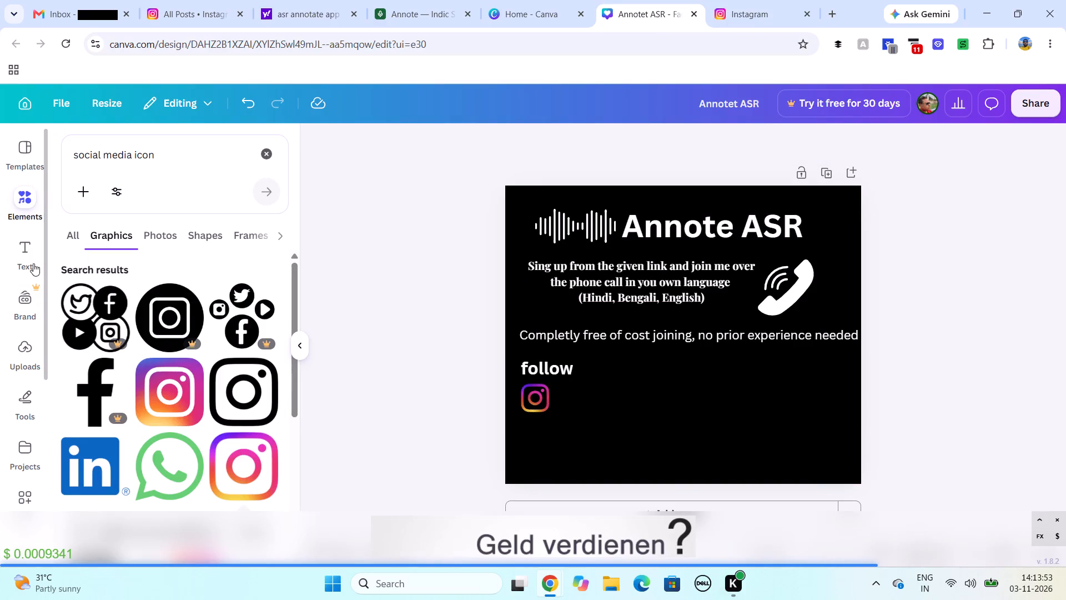
pyautogui.click(27, 247)
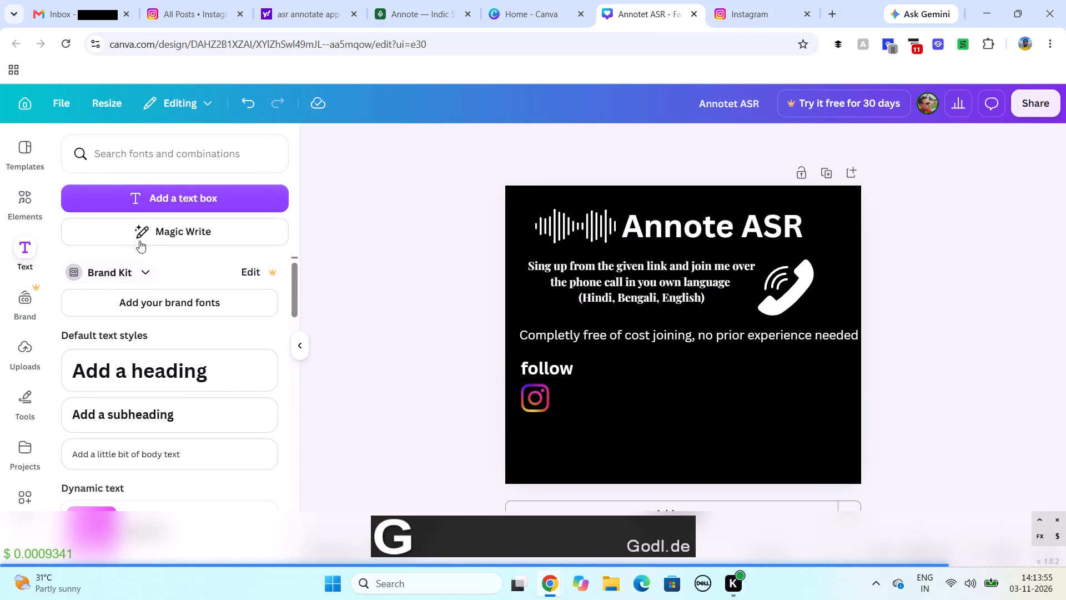
pyautogui.click(150, 370)
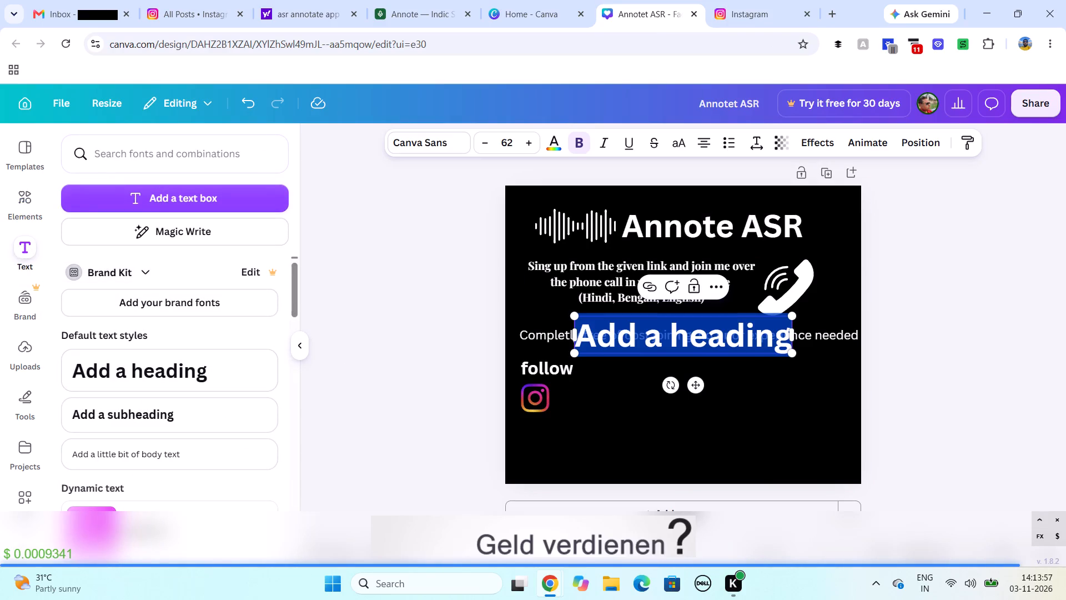
pyautogui.moveTo(698, 386); pyautogui.dragTo(697, 449)
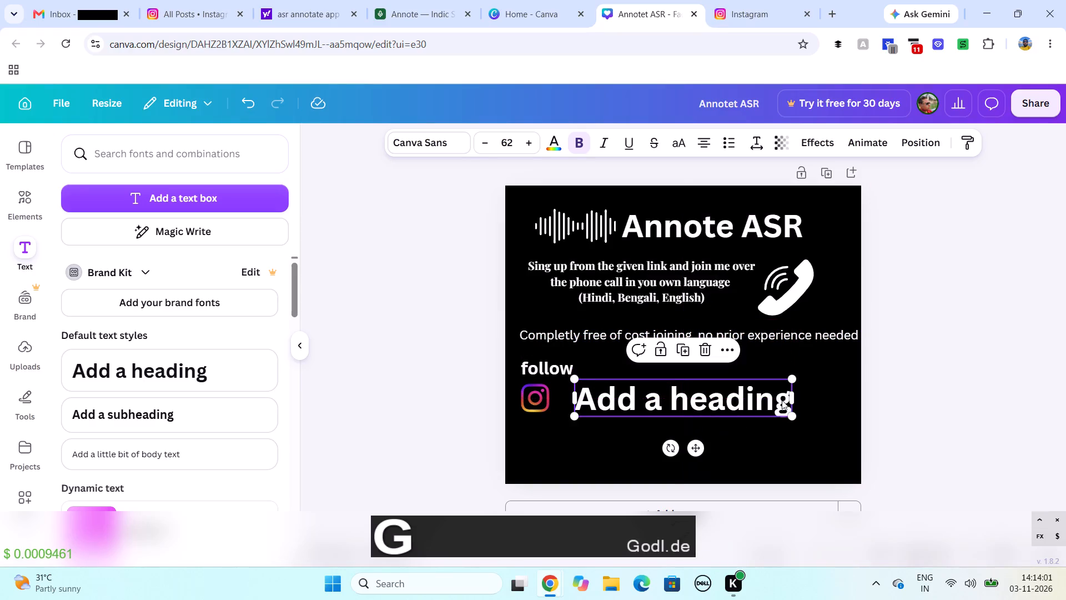
pyautogui.click(787, 394)
pyautogui.click(787, 394)
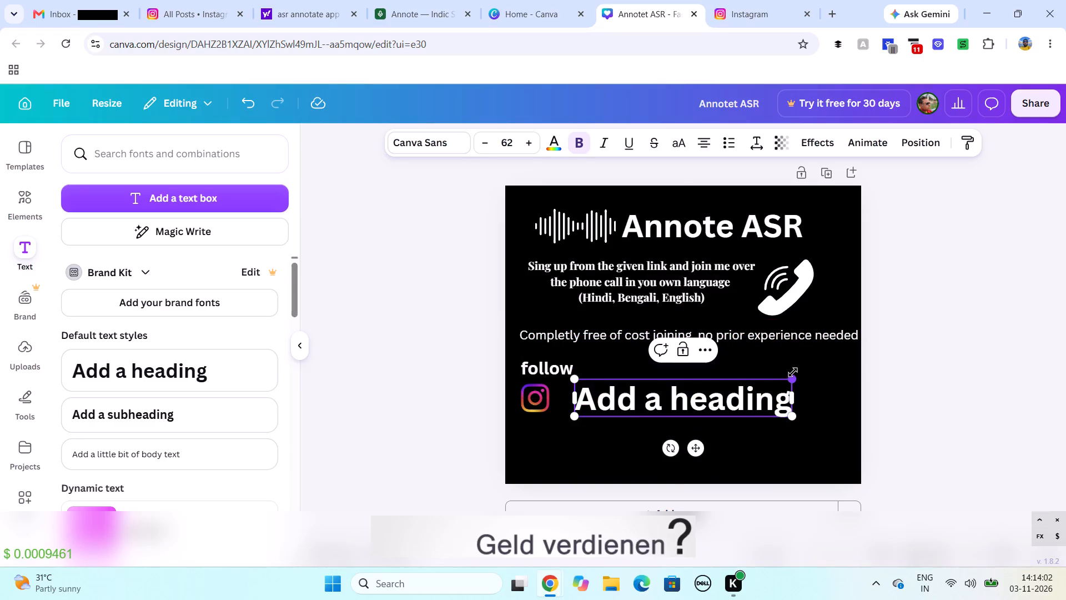
pyautogui.press('BackSpace')
pyautogui.press('BackSpace')
pyautogui.press('BackSpace')
pyautogui.press('BackSpace')
pyautogui.press('BackSpace')
pyautogui.press('BackSpace')
pyautogui.press('BackSpace')
pyautogui.press('BackSpace')
pyautogui.press('BackSpace')
pyautogui.press('BackSpace')
pyautogui.press('BackSpace')
pyautogui.press('BackSpace')
pyautogui.press('BackSpace')
pyautogui.press('BackSpace')
pyautogui.press('BackSpace')
pyautogui.press('BackSpace')
pyautogui.press('BackSpace')
pyautogui.press('BackSpace')
pyautogui.press('BackSpace')
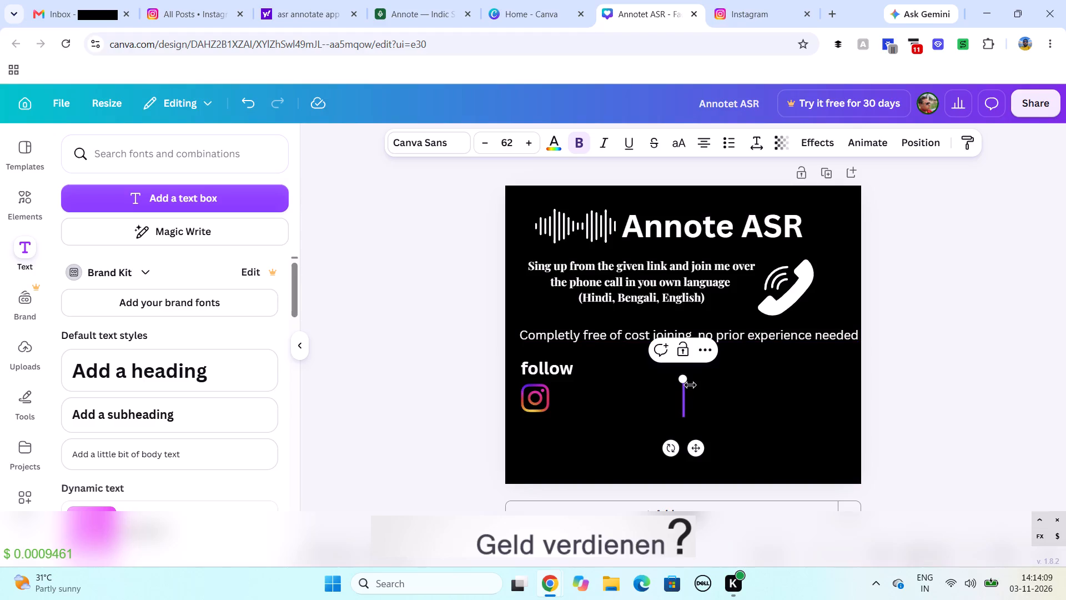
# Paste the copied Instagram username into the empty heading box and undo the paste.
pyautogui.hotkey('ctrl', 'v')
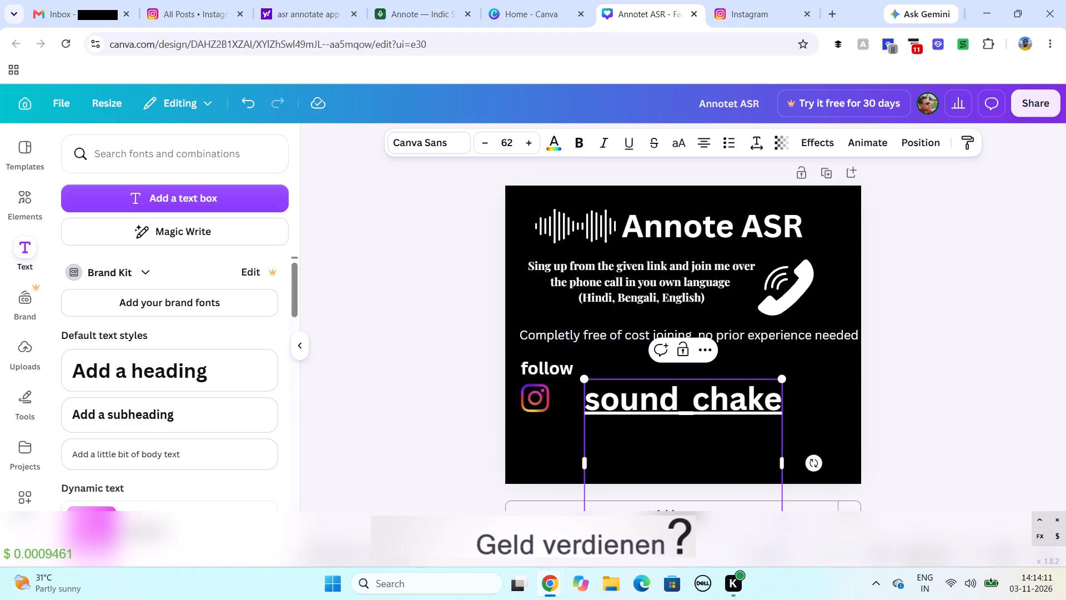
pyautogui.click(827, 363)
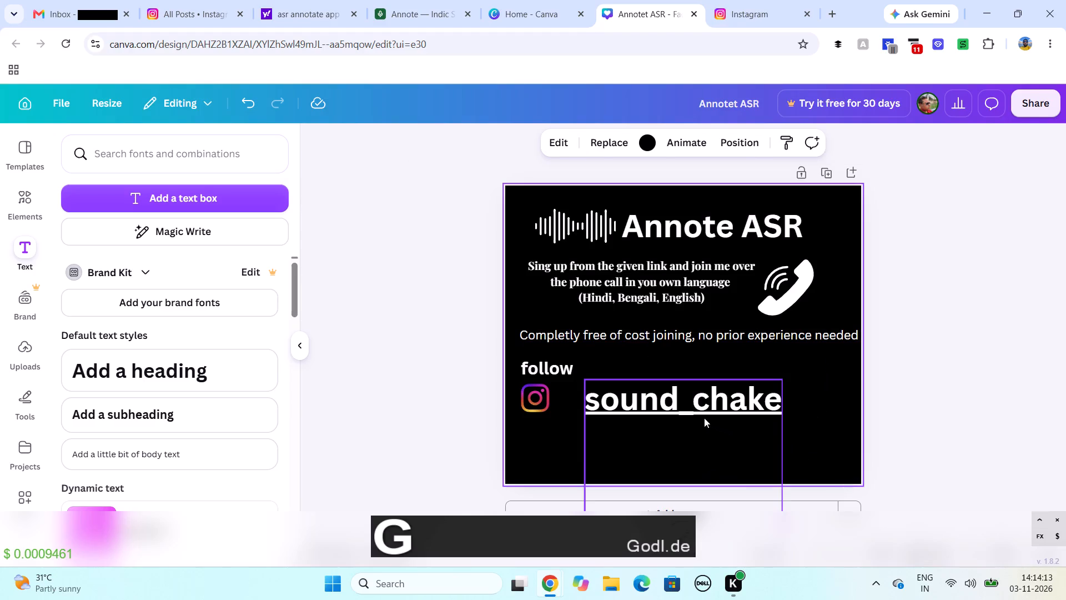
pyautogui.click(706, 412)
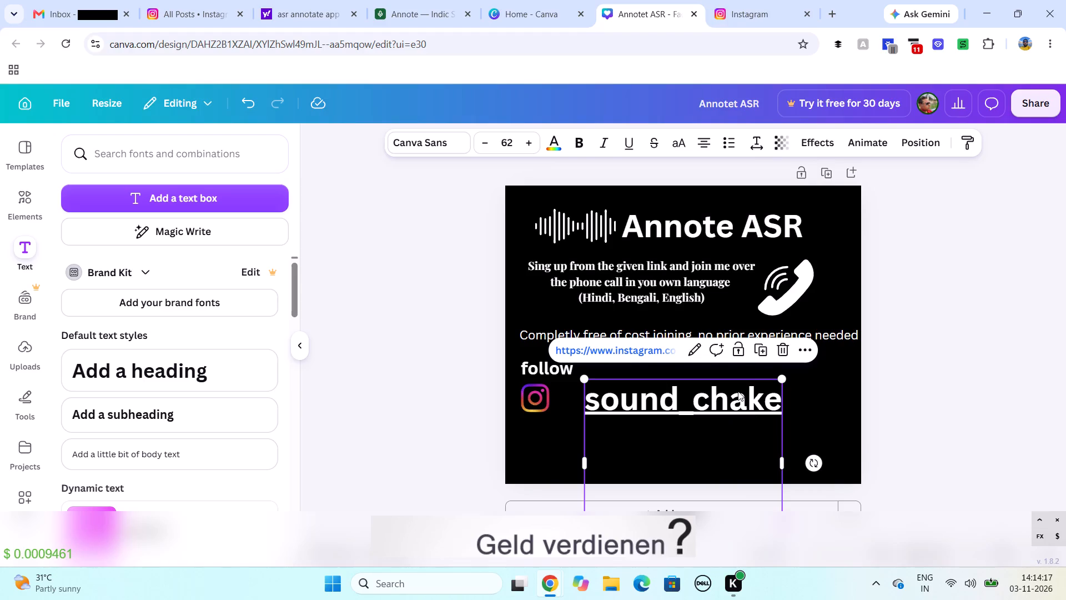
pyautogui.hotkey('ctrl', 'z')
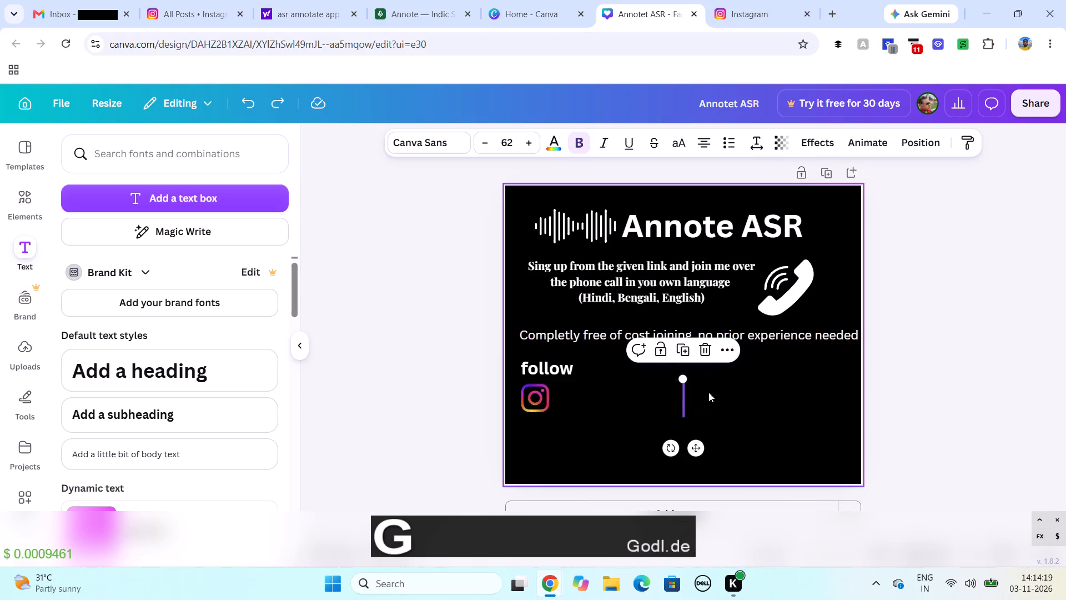
# Paste the copied Instagram username into the empty heading box and widen the box so the name fits on one line.
pyautogui.moveTo(686, 392); pyautogui.dragTo(718, 396)
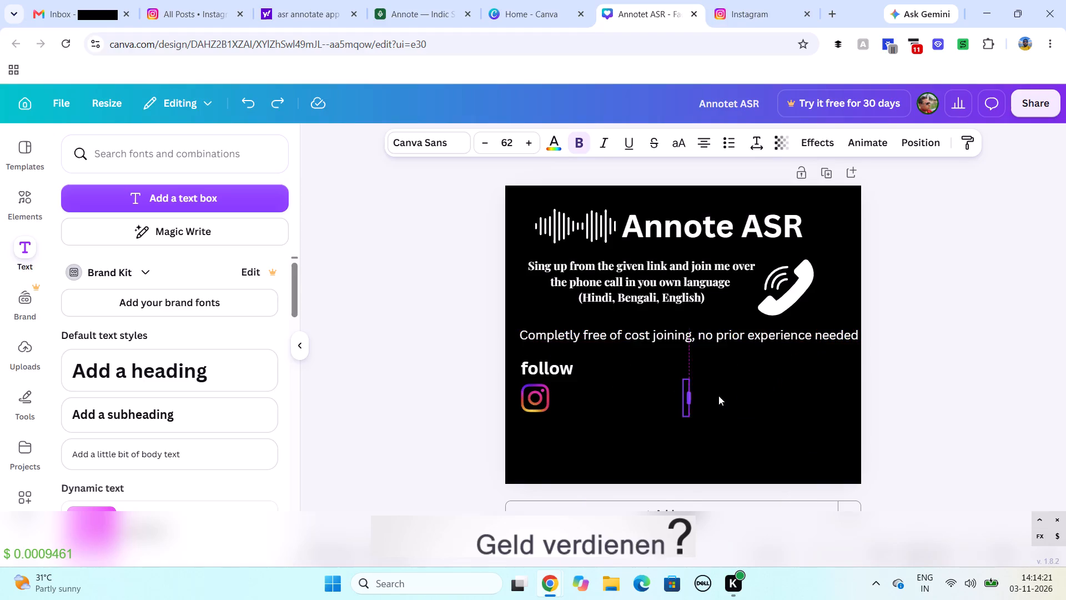
pyautogui.moveTo(718, 396); pyautogui.dragTo(727, 396)
pyautogui.doubleClick(695, 394)
pyautogui.rightClick(695, 394)
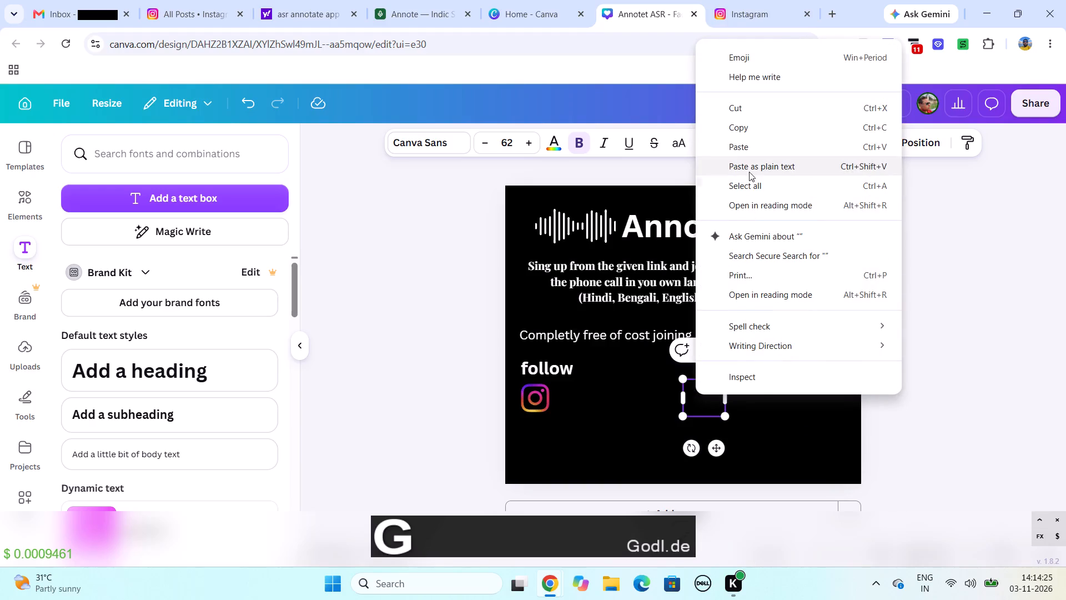
pyautogui.click(751, 149)
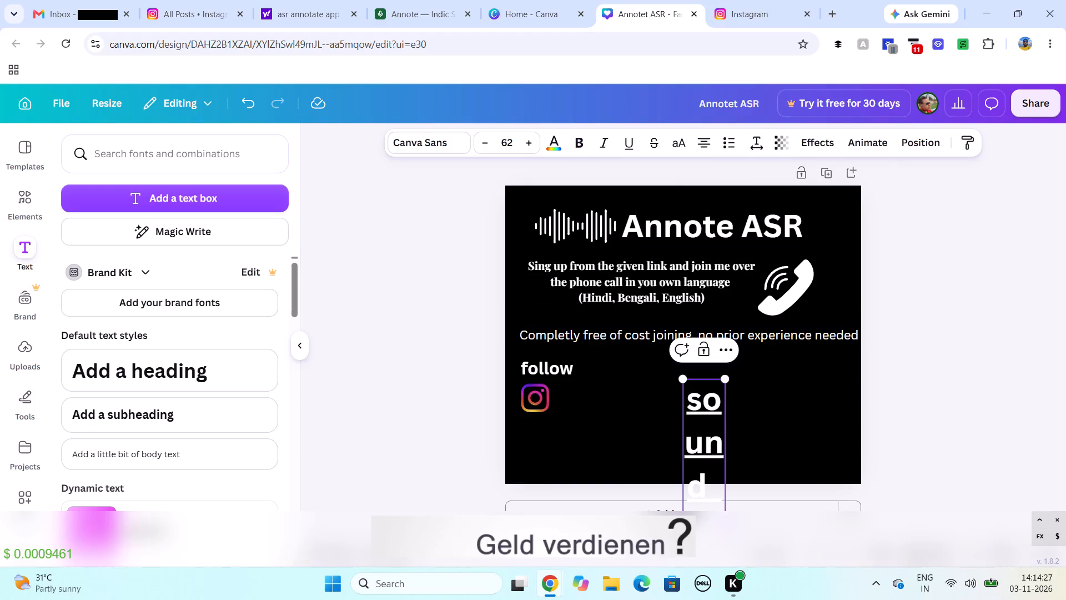
pyautogui.moveTo(726, 470); pyautogui.dragTo(786, 461)
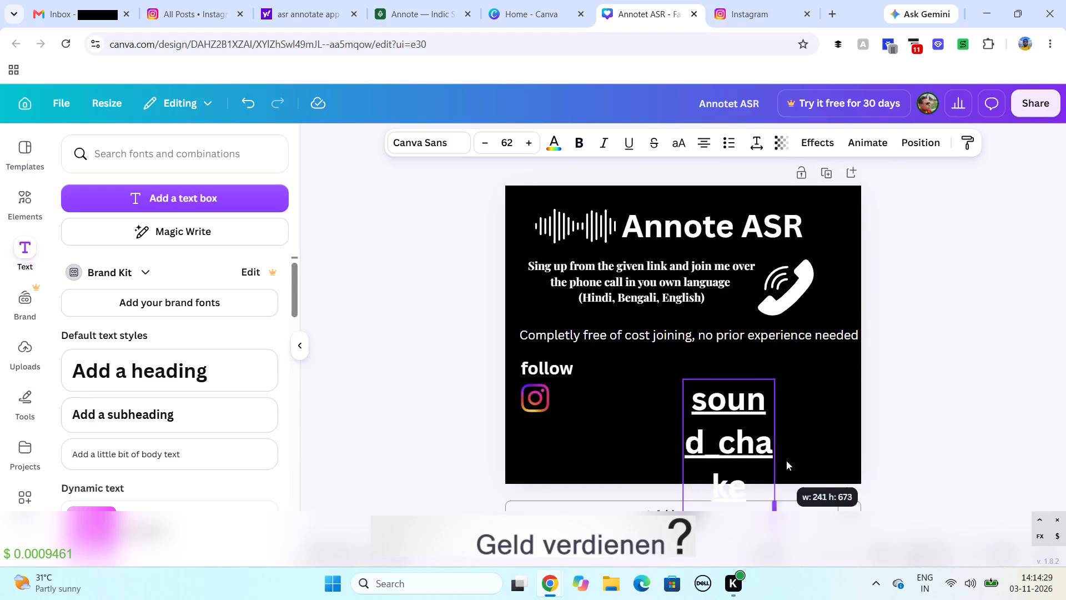
pyautogui.moveTo(786, 461); pyautogui.dragTo(898, 444)
# Move the username text box beside the Instagram icon, just below the "follow" heading.
pyautogui.moveTo(819, 407); pyautogui.dragTo(765, 418)
pyautogui.click(775, 447)
pyautogui.moveTo(853, 404); pyautogui.dragTo(811, 415)
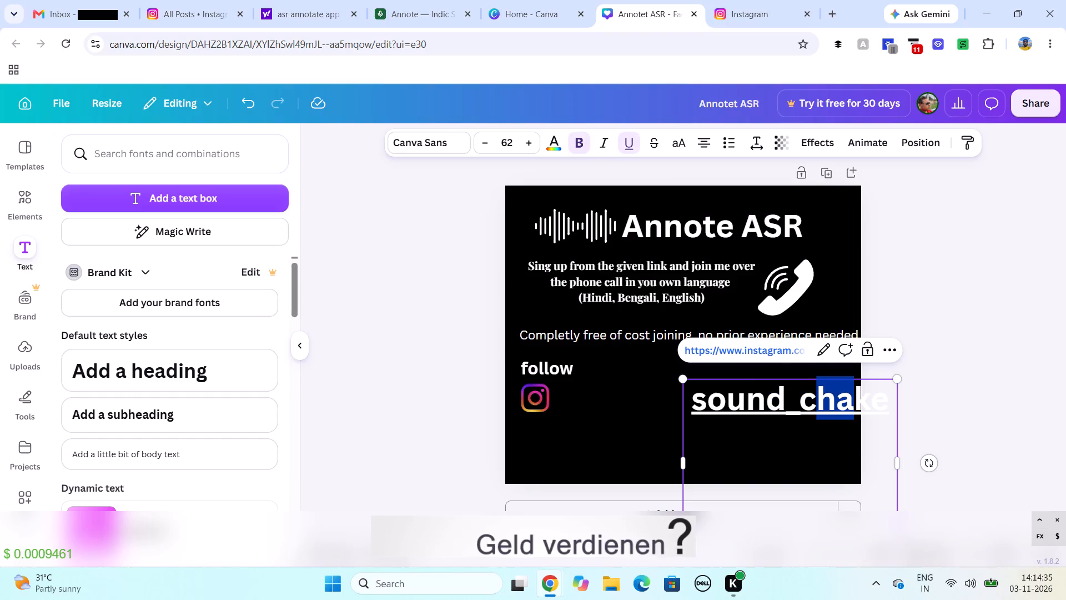
pyautogui.moveTo(751, 404); pyautogui.dragTo(741, 409)
pyautogui.click(785, 446)
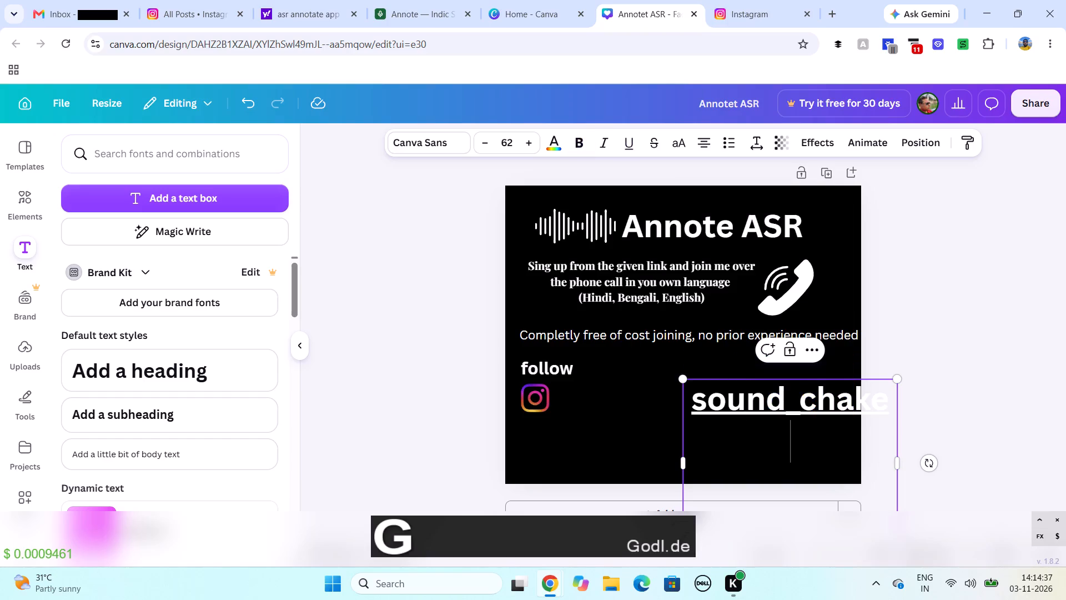
pyautogui.click(1017, 344)
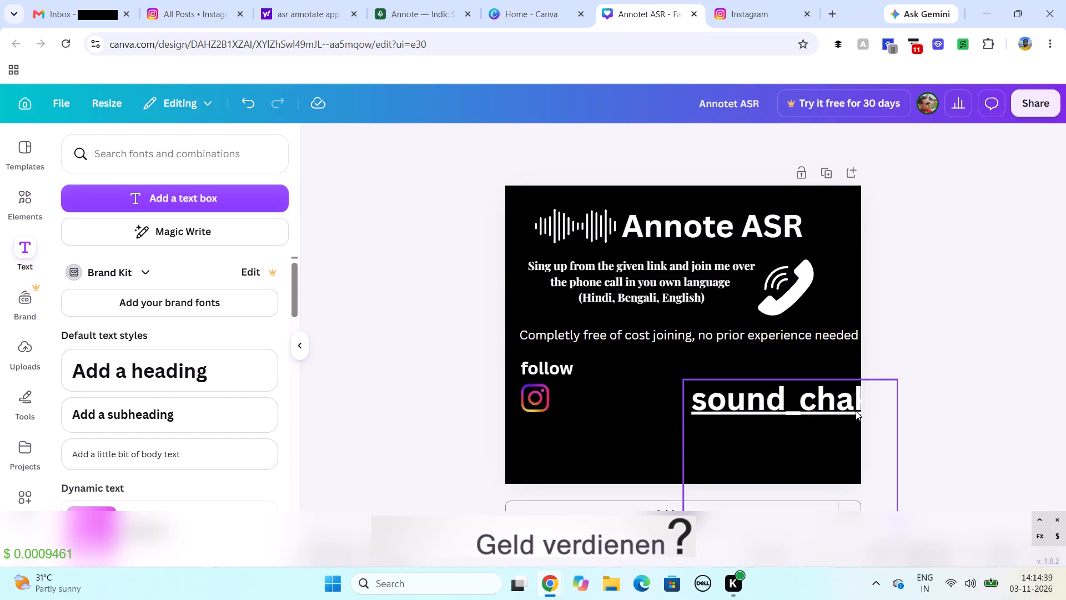
pyautogui.click(856, 410)
pyautogui.moveTo(851, 404); pyautogui.dragTo(732, 382)
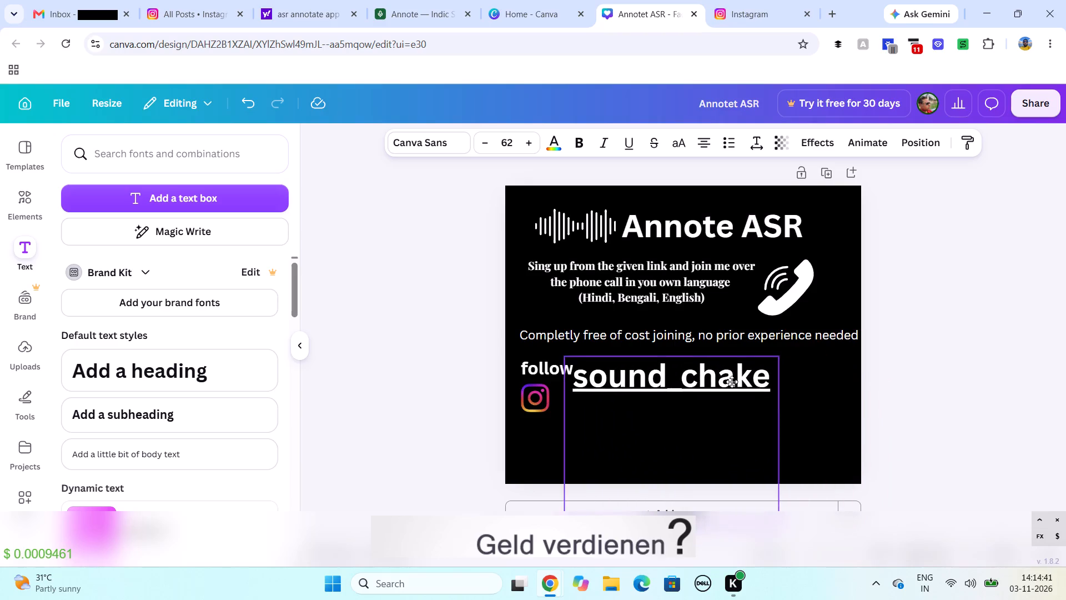
pyautogui.moveTo(732, 382); pyautogui.dragTo(735, 401)
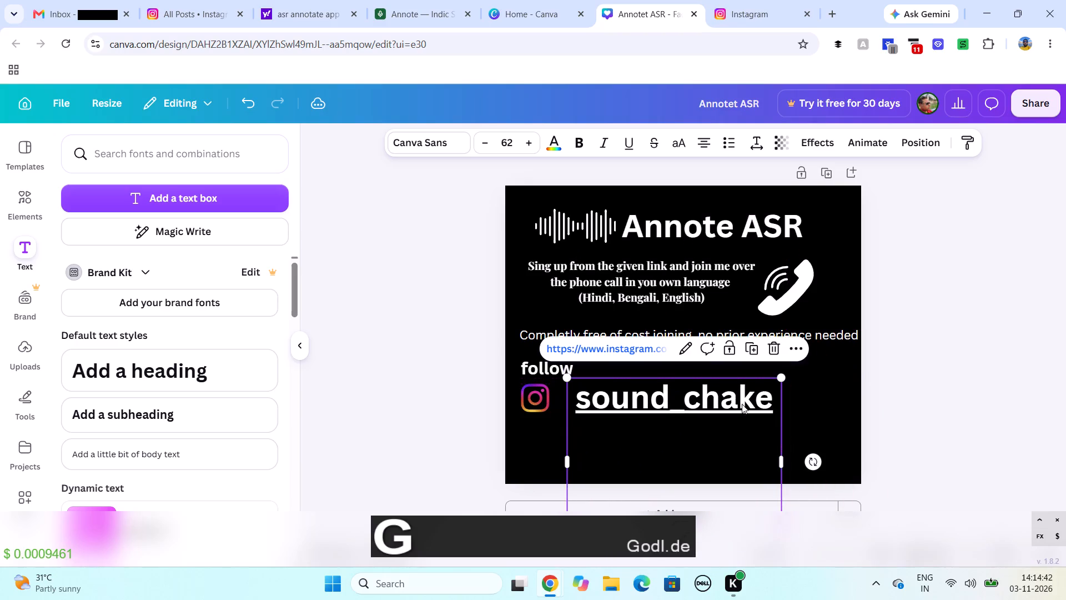
# Delete the underlined, linked username text from the box, keeping the empty box beside the Instagram icon.
pyautogui.doubleClick(773, 401)
pyautogui.click(773, 402)
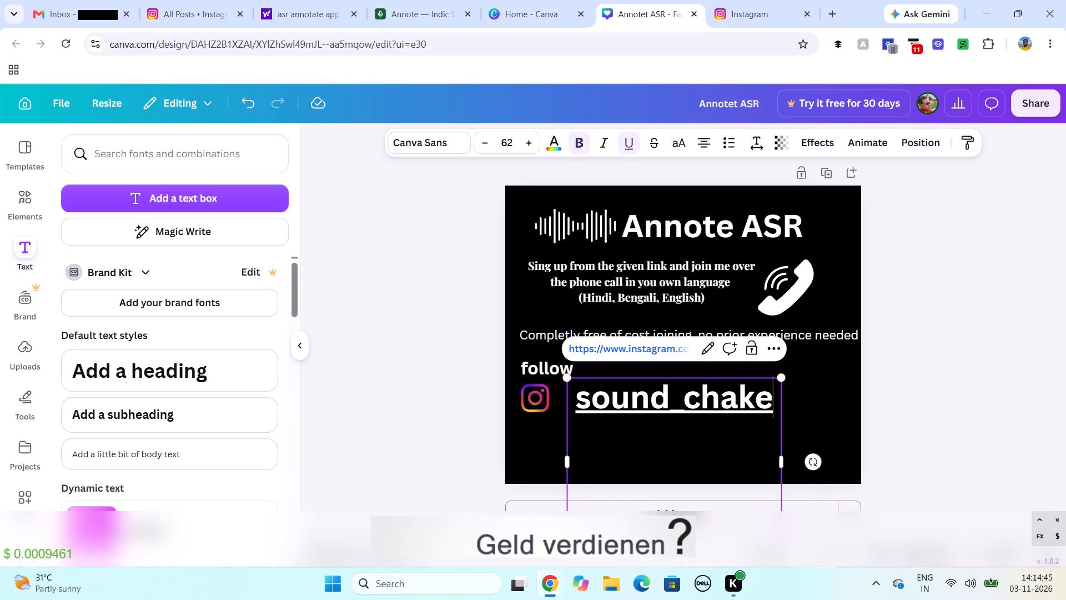
pyautogui.press('BackSpace')
pyautogui.press('BackSpace')
pyautogui.press('BackSpace')
pyautogui.press('BackSpace')
pyautogui.press('BackSpace')
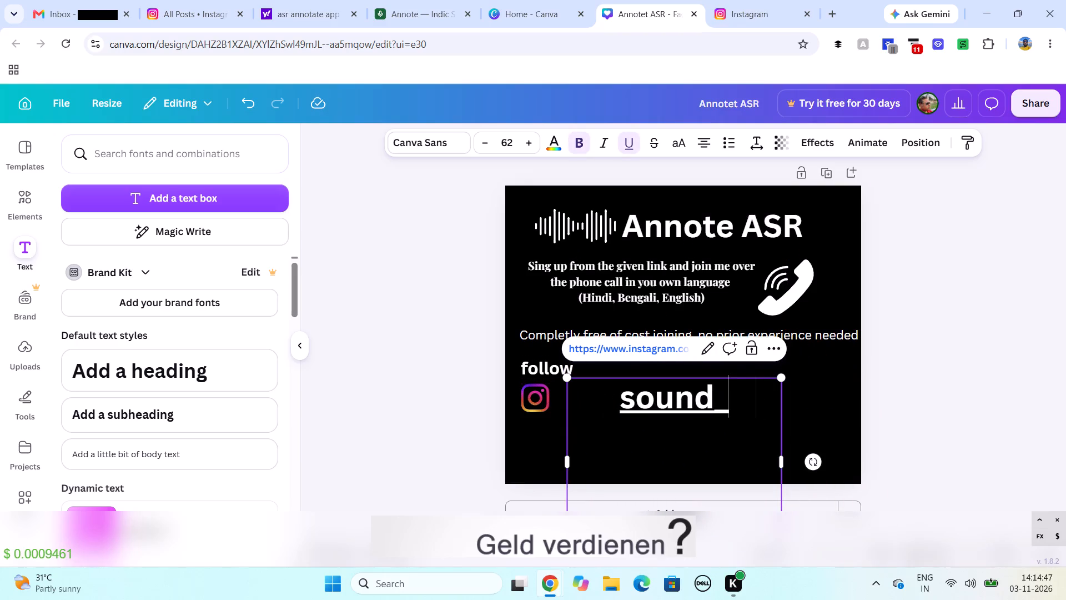
pyautogui.press('BackSpace')
pyautogui.press('BackSpace')
pyautogui.press('BackSpace')
pyautogui.press('BackSpace')
pyautogui.press('BackSpace')
pyautogui.press('BackSpace')
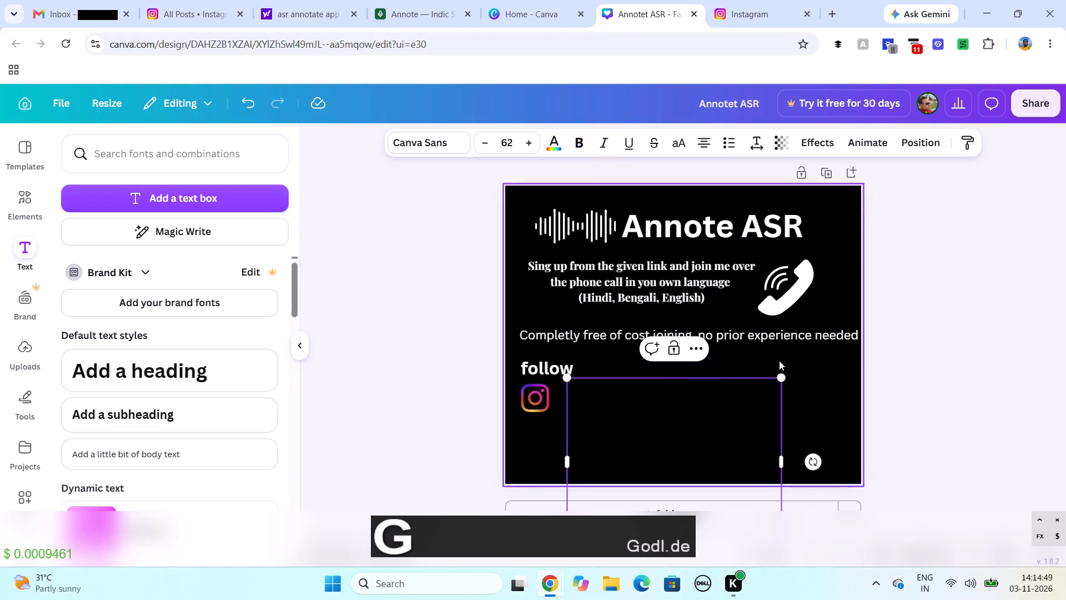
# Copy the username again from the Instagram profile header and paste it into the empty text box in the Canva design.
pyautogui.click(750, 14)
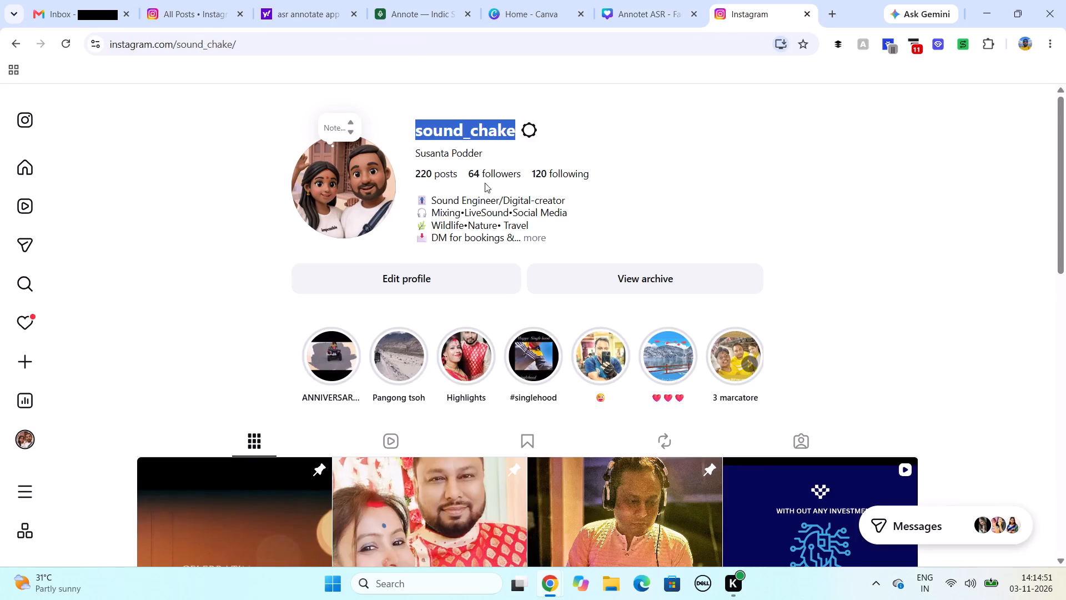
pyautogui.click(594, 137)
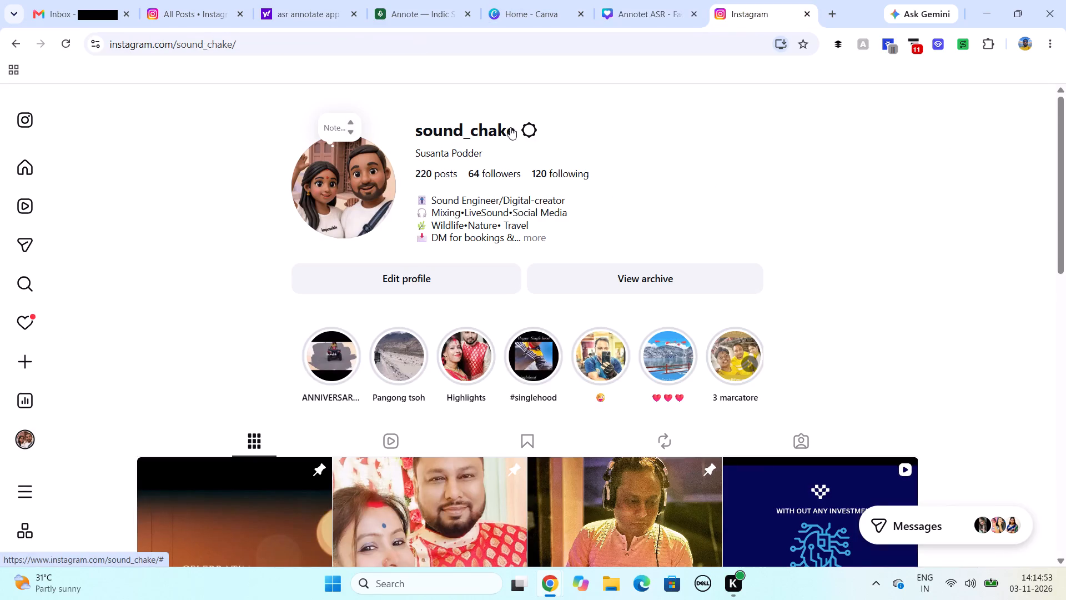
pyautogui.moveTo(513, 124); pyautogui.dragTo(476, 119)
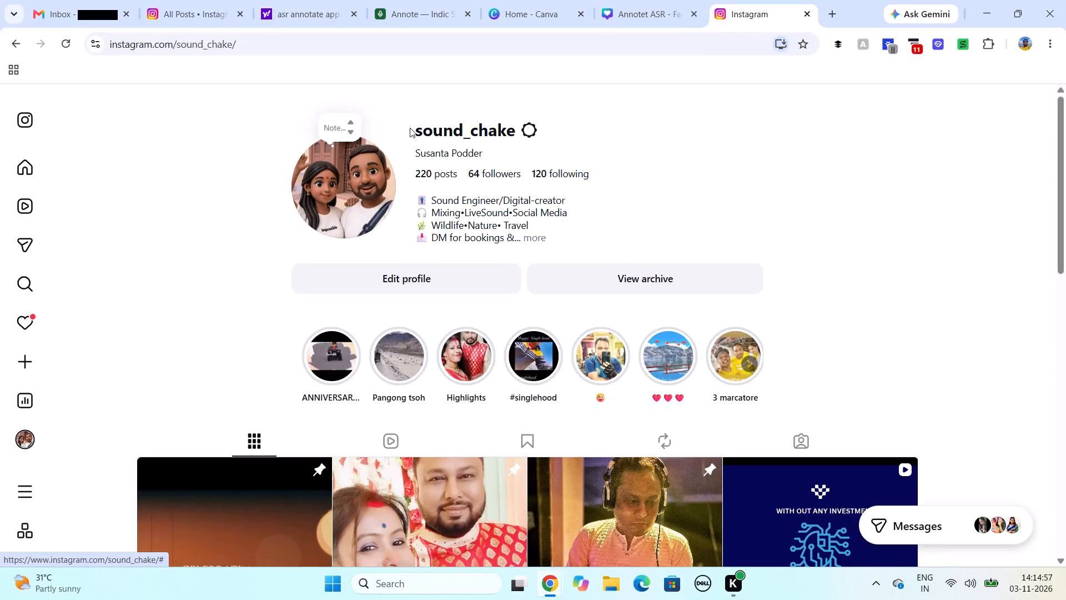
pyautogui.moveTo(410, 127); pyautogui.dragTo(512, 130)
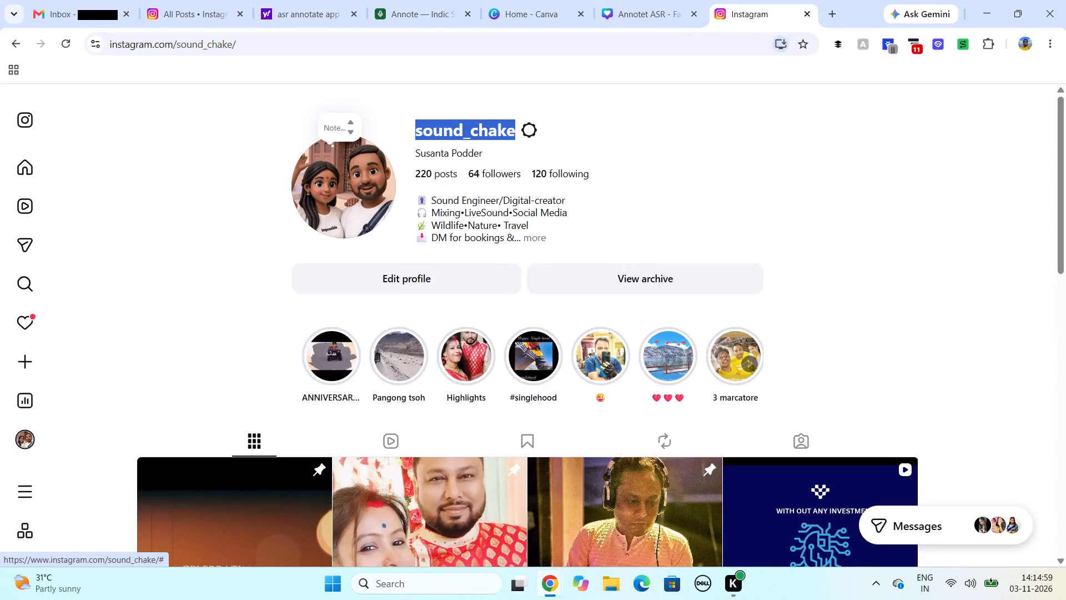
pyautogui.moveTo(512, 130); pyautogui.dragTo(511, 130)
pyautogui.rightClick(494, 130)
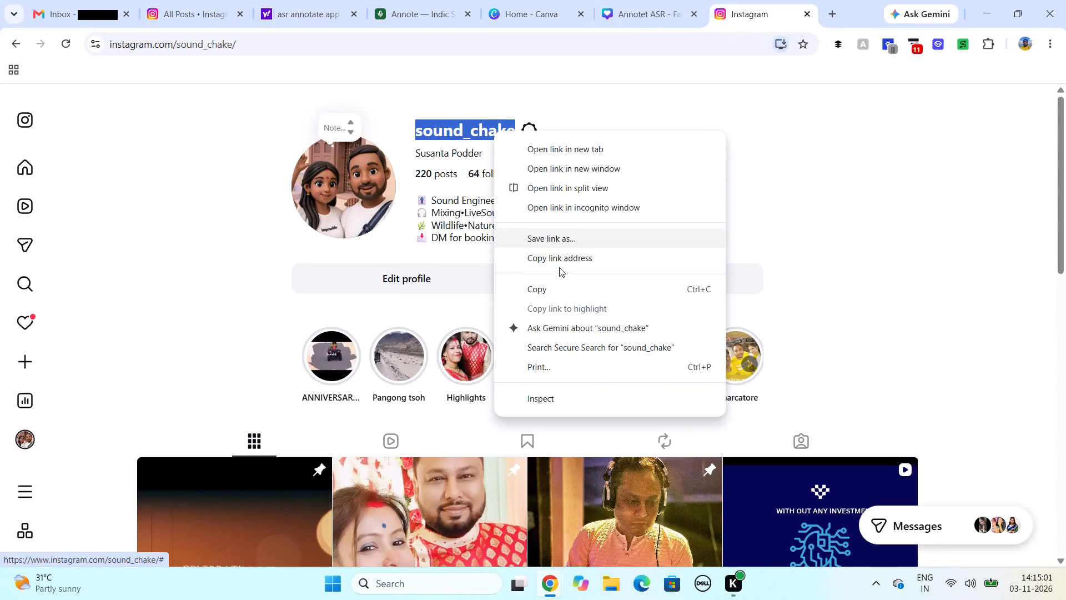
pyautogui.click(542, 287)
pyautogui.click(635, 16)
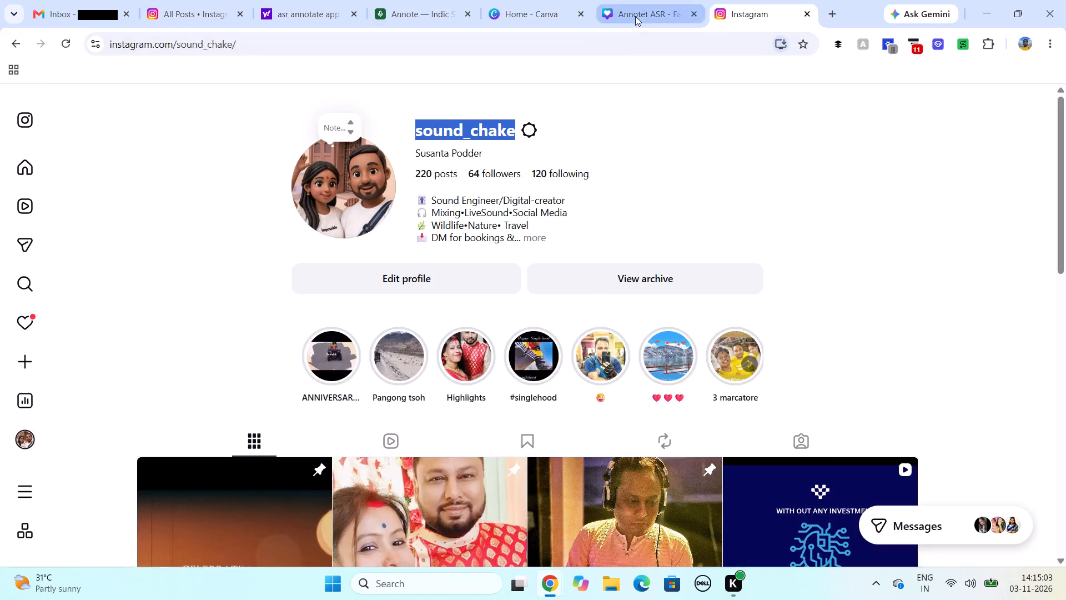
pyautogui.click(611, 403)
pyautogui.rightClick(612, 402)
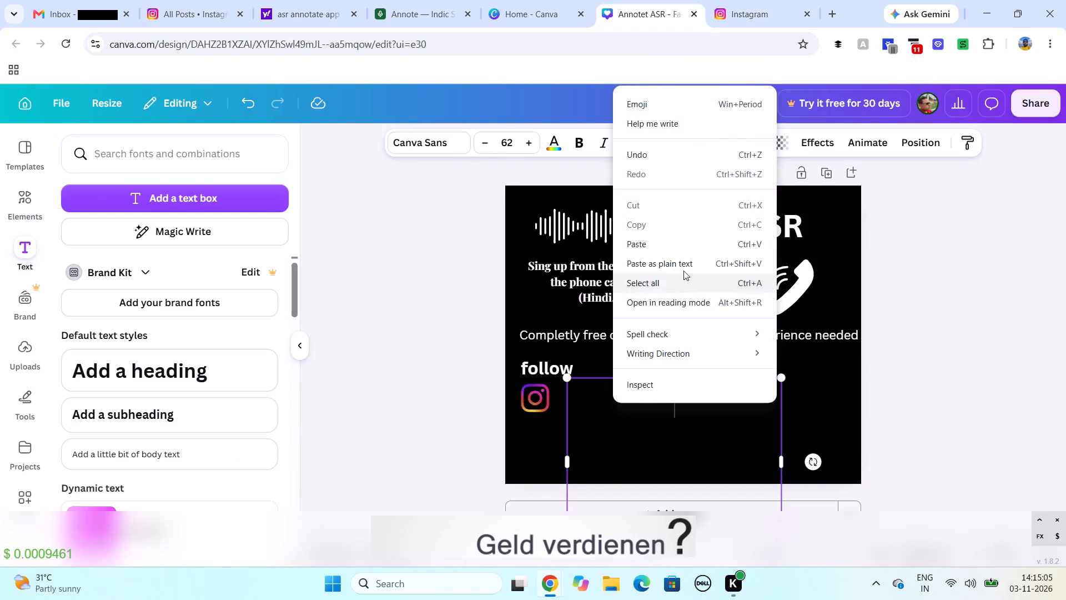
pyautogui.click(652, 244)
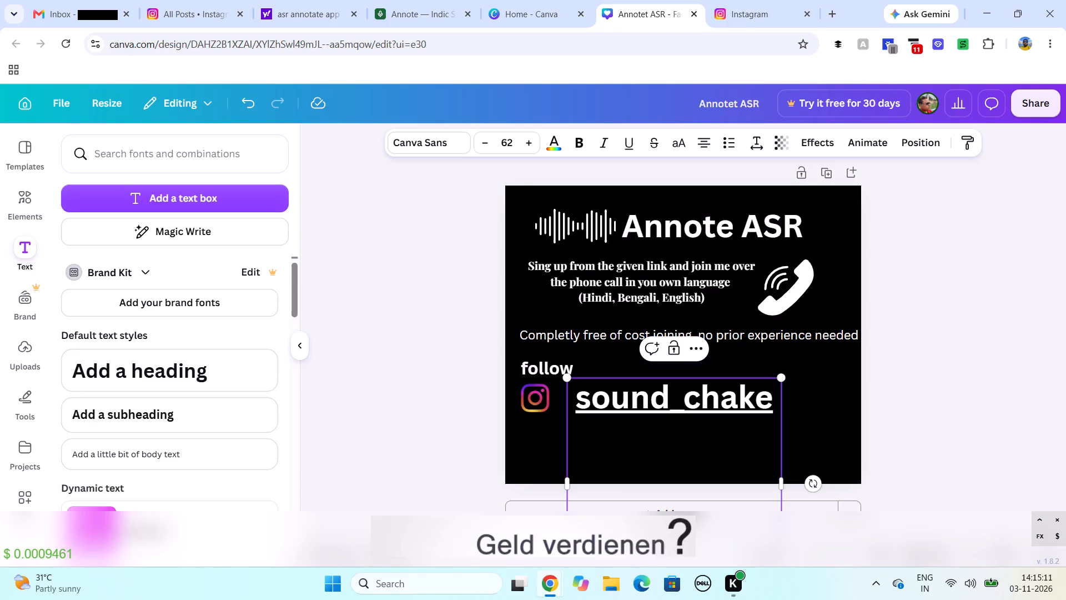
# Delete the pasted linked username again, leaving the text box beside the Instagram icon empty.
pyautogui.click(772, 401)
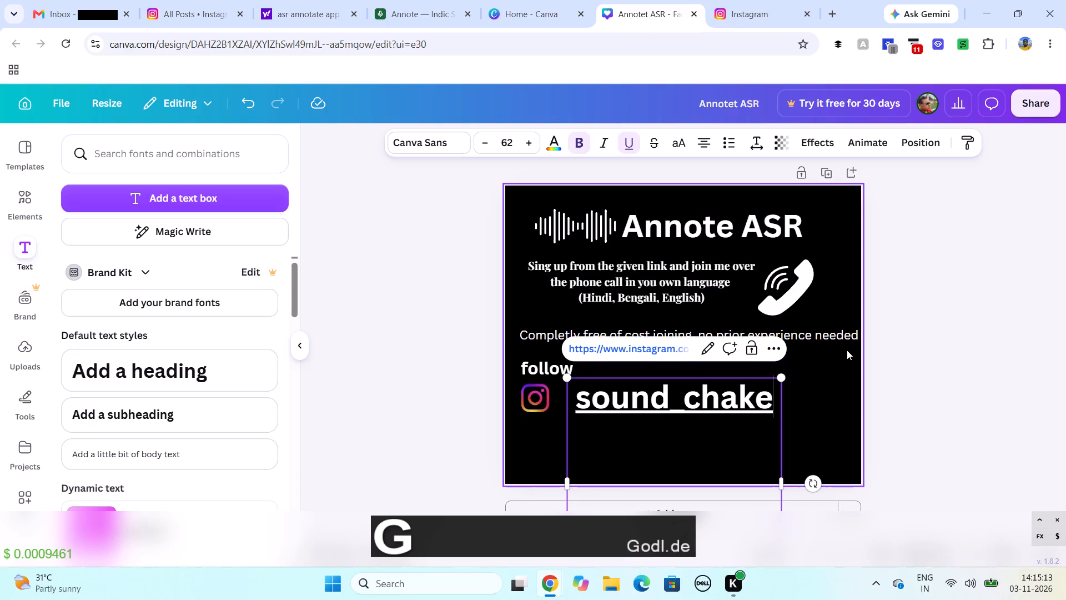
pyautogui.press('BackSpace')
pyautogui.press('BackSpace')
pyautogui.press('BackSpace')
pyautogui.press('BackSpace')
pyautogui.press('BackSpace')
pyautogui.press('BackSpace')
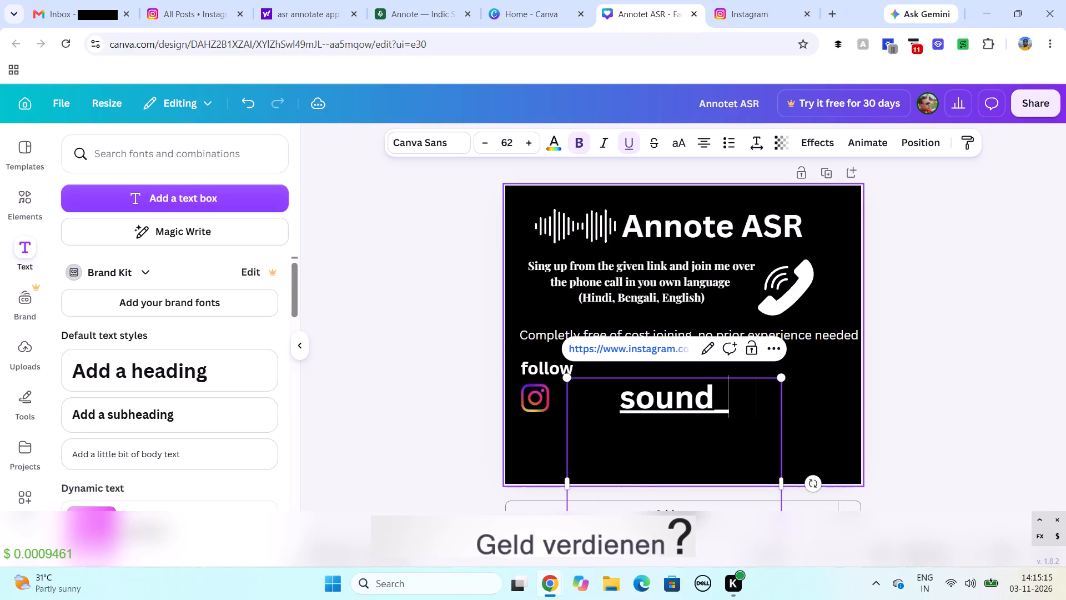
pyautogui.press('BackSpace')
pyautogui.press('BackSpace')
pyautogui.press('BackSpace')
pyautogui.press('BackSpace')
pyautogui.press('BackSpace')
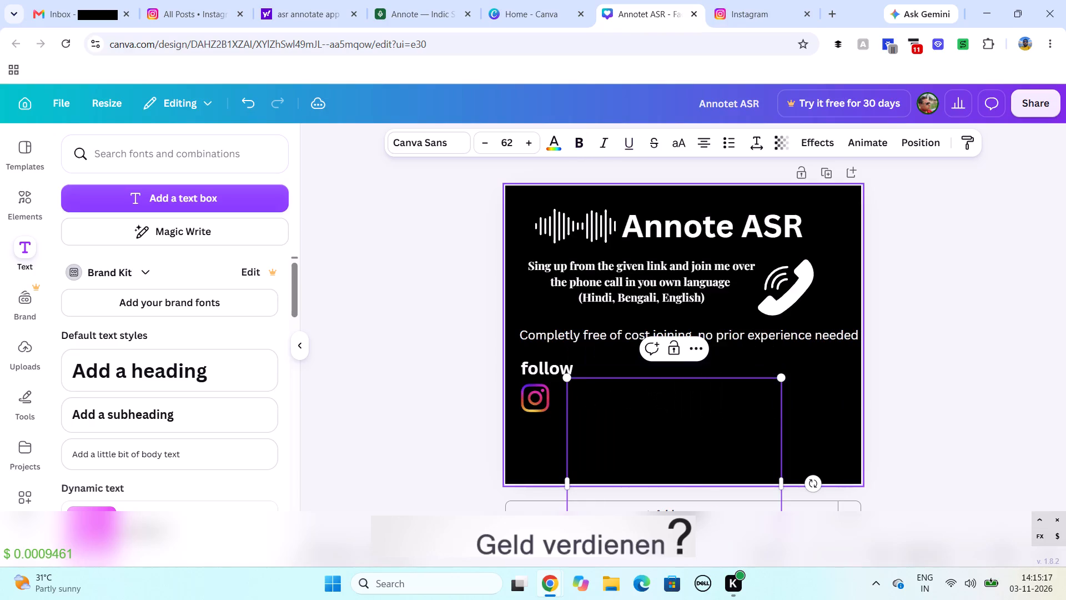
# Copy only the username part of the Instagram profile's web address and paste it into the empty Canva text box.
pyautogui.click(748, 16)
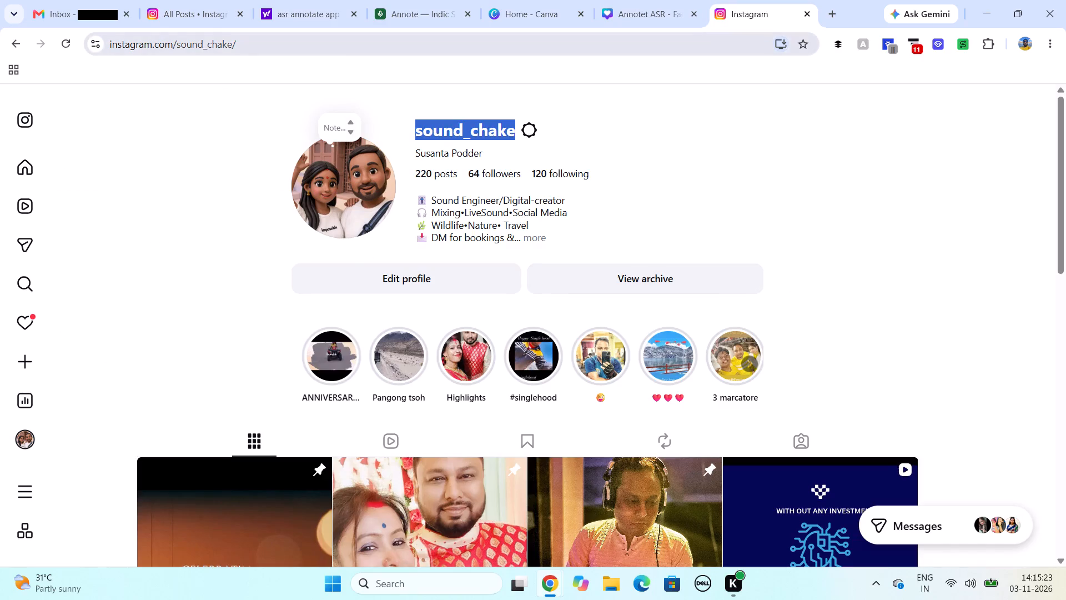
pyautogui.moveTo(231, 44); pyautogui.dragTo(179, 45)
pyautogui.rightClick(259, 43)
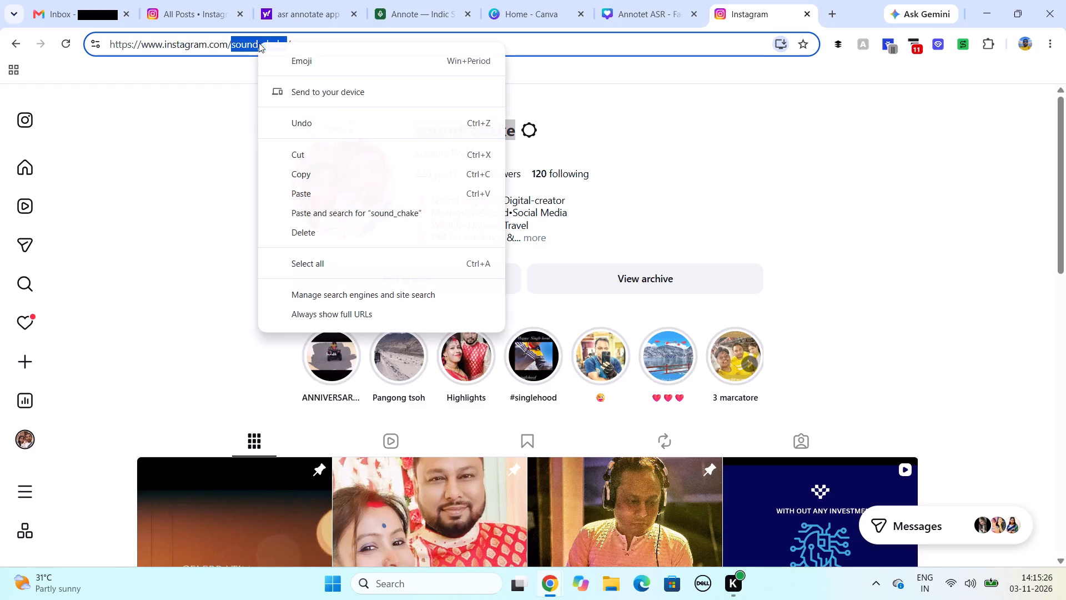
pyautogui.click(305, 175)
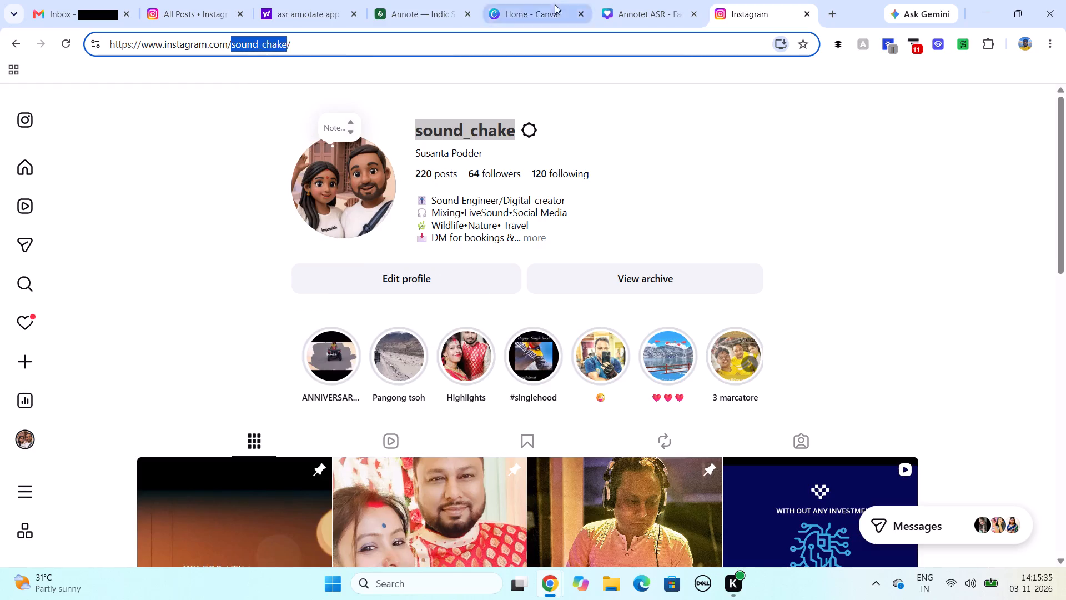
pyautogui.click(647, 13)
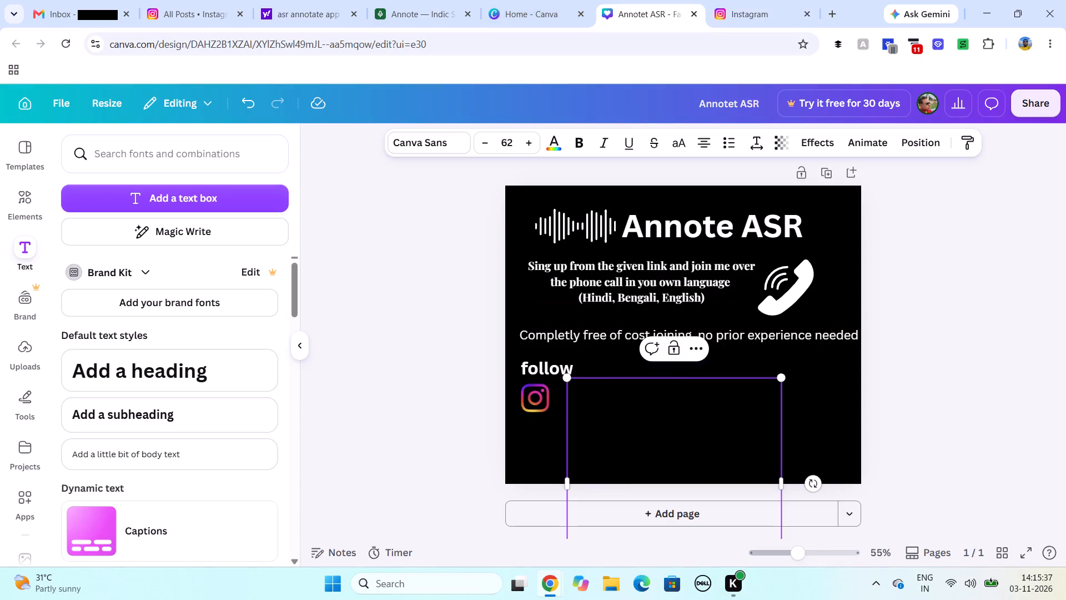
pyautogui.click(586, 393)
pyautogui.rightClick(590, 401)
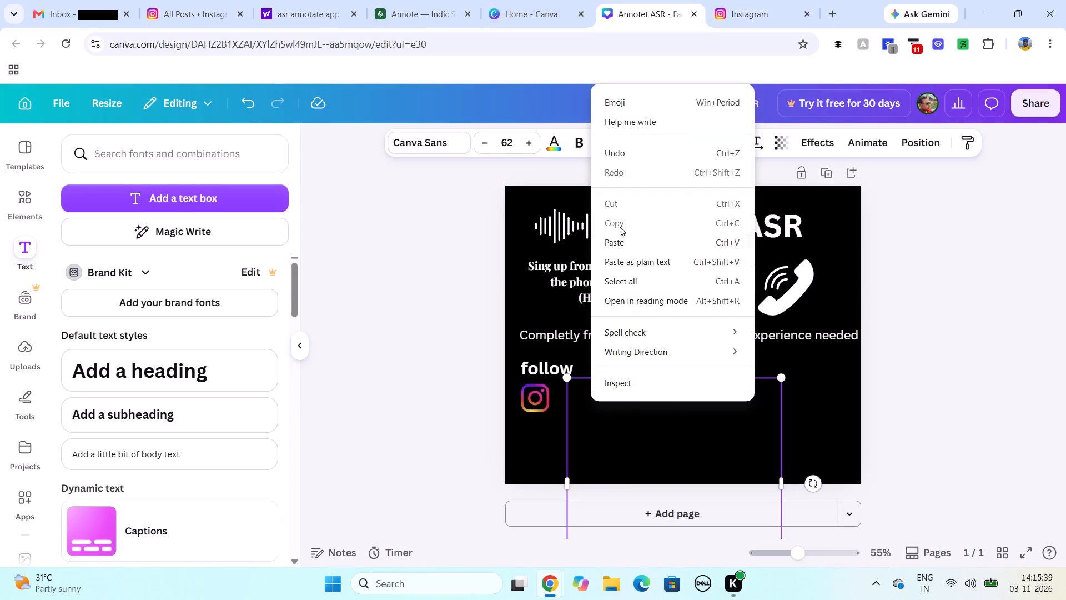
pyautogui.click(623, 247)
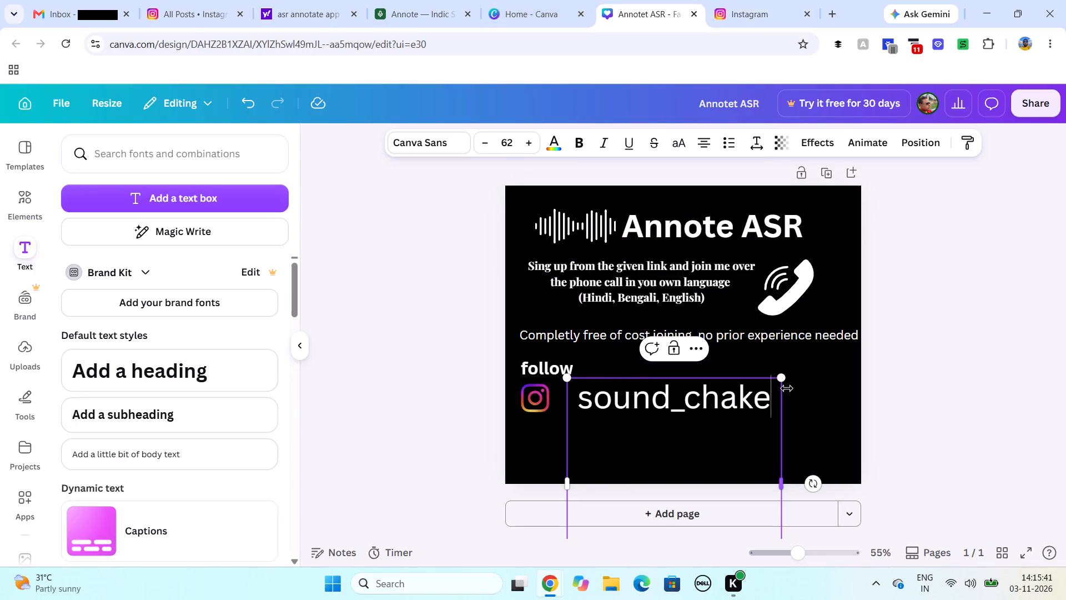
# Scale the username text down to a font size of about 44.7 and place it right beside the Instagram icon.
pyautogui.moveTo(783, 377); pyautogui.dragTo(729, 402)
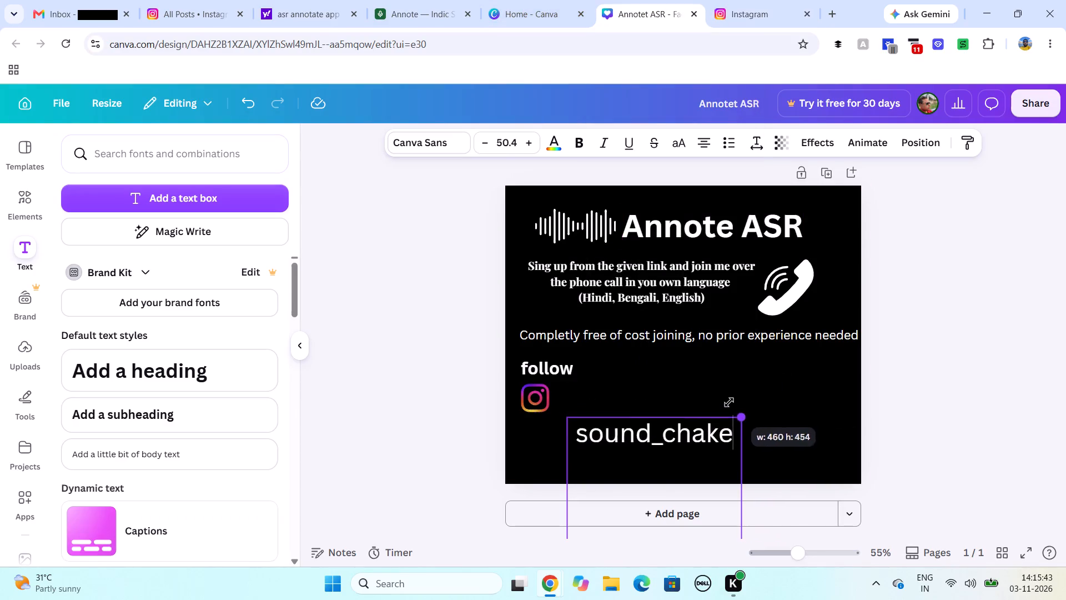
pyautogui.moveTo(729, 402); pyautogui.dragTo(726, 403)
pyautogui.moveTo(673, 444); pyautogui.dragTo(662, 419)
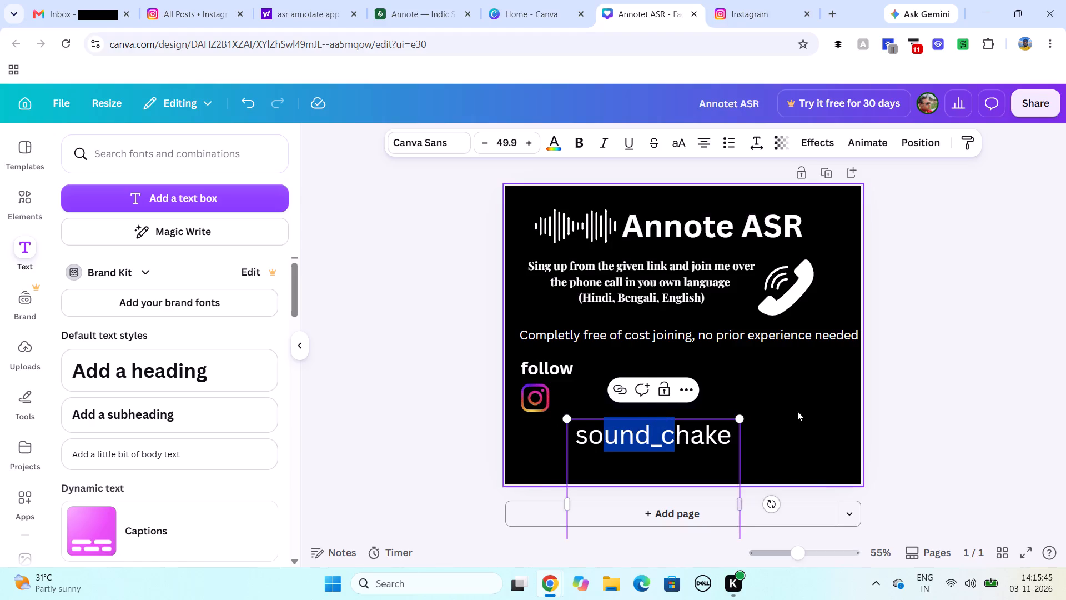
pyautogui.click(800, 404)
pyautogui.moveTo(719, 463); pyautogui.dragTo(710, 422)
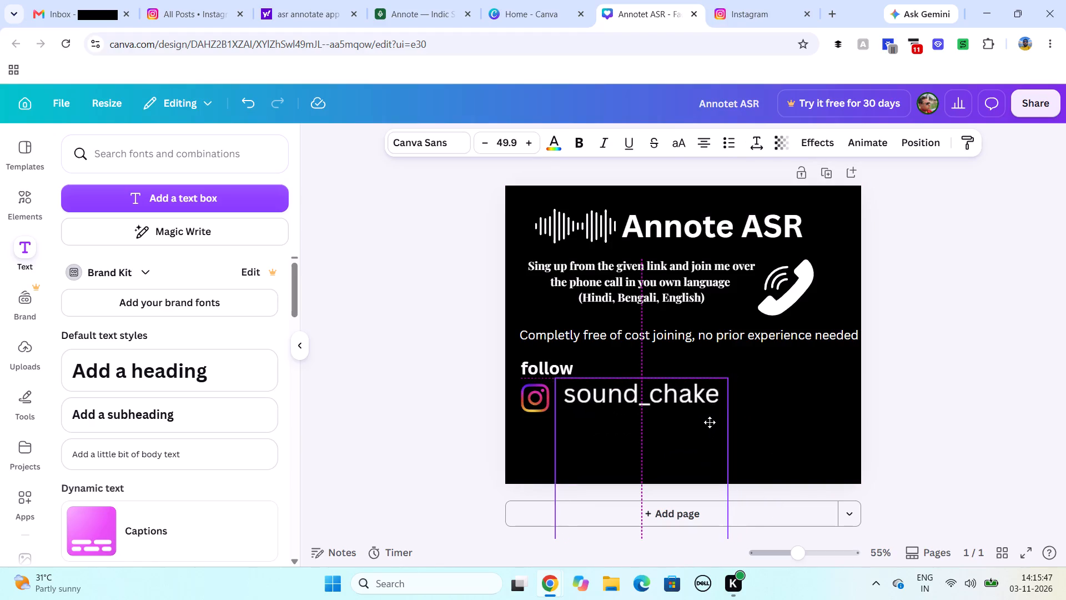
pyautogui.moveTo(710, 422); pyautogui.dragTo(709, 426)
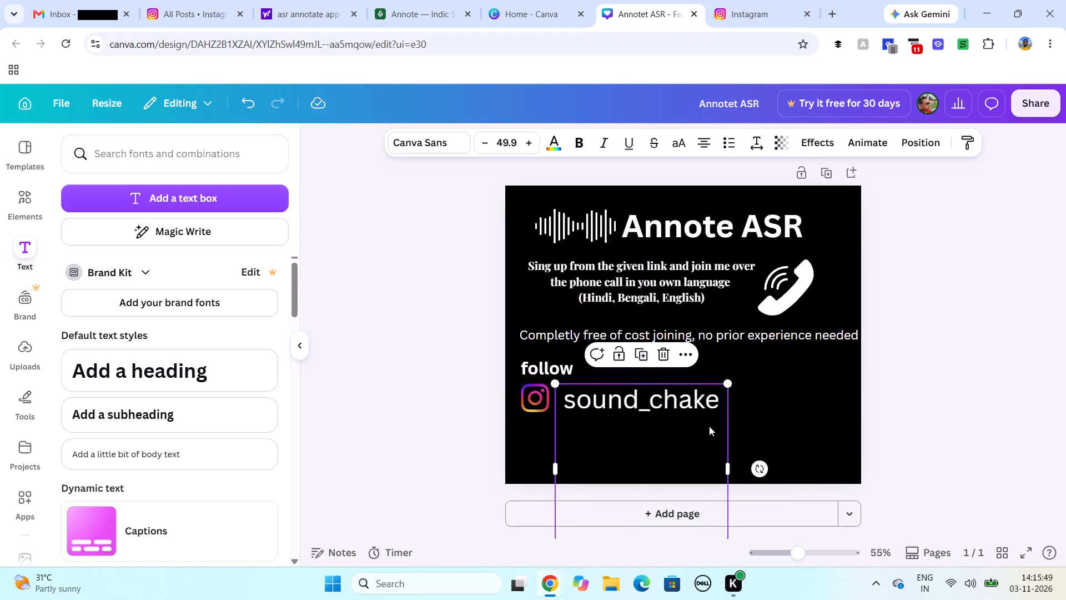
pyautogui.moveTo(729, 384); pyautogui.dragTo(711, 398)
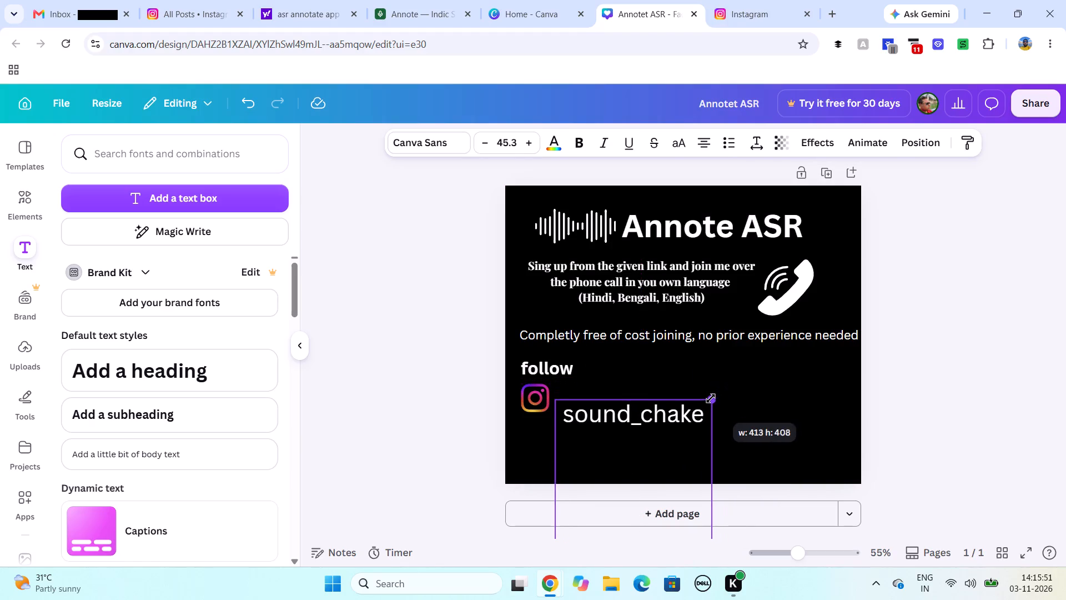
pyautogui.moveTo(711, 398); pyautogui.dragTo(709, 398)
pyautogui.moveTo(663, 439); pyautogui.dragTo(658, 418)
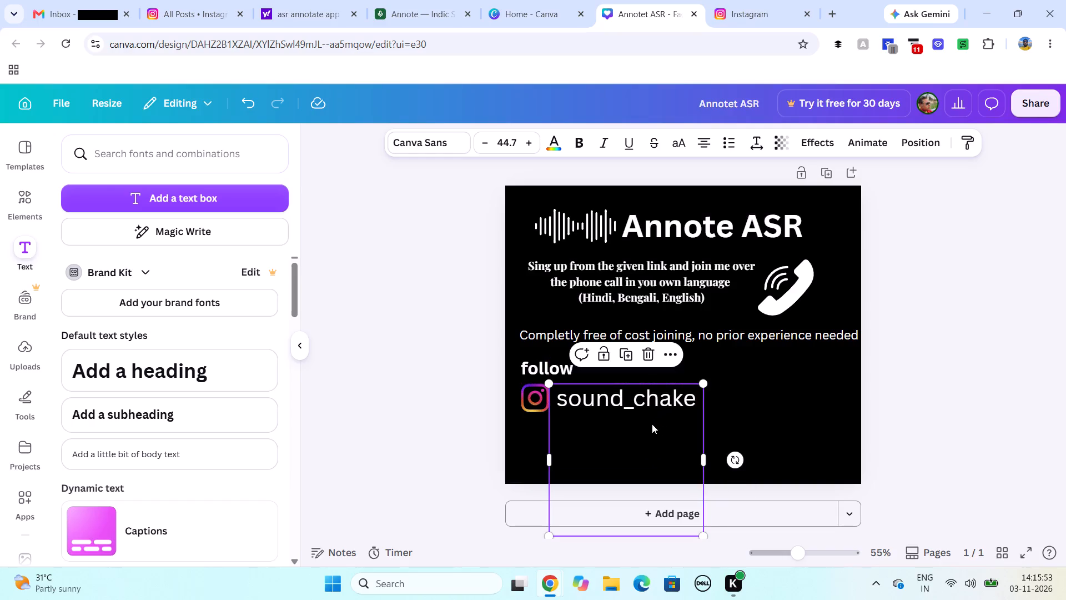
# Shrink the Instagram icon beside the username slightly.
pyautogui.click(780, 400)
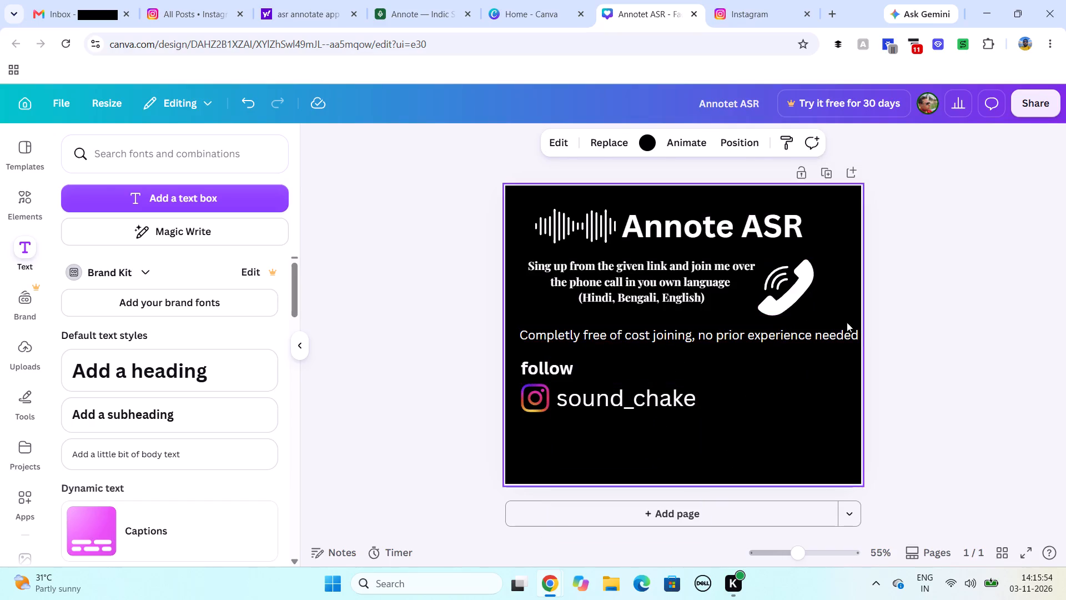
pyautogui.click(535, 402)
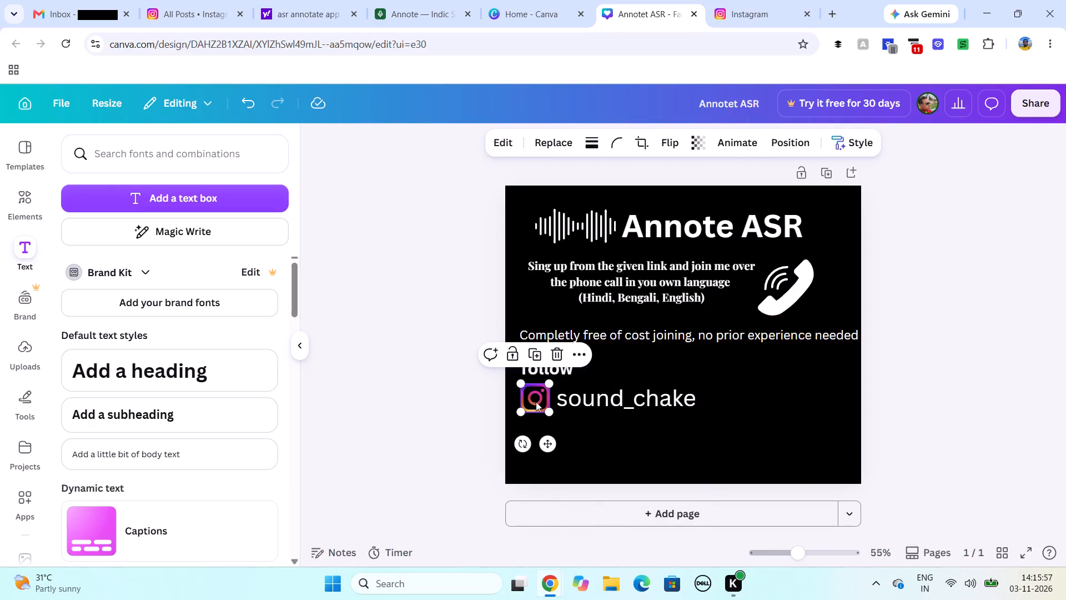
pyautogui.moveTo(549, 384); pyautogui.dragTo(546, 391)
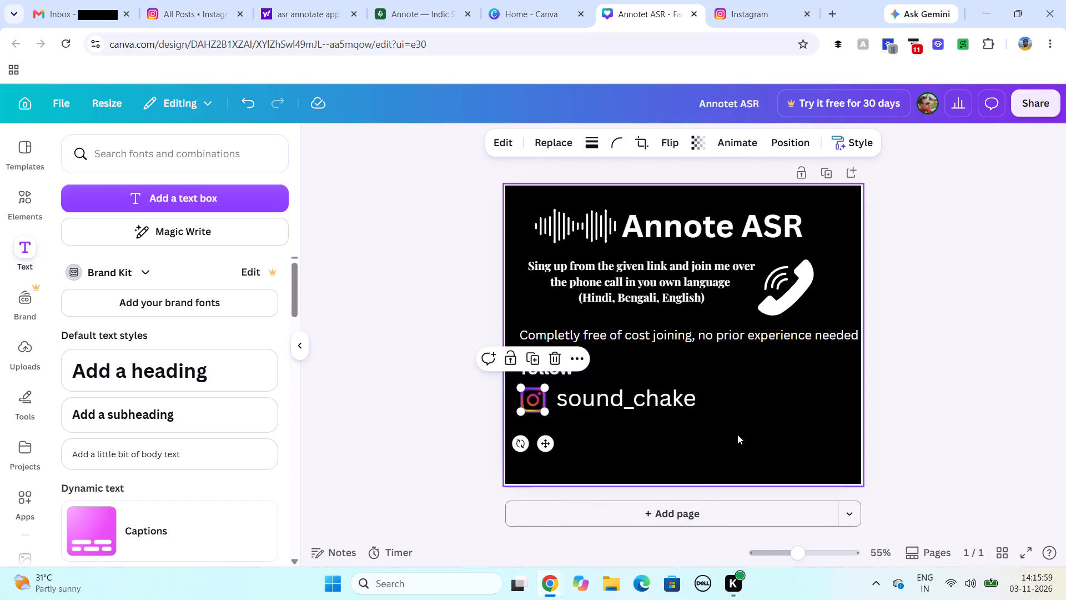
pyautogui.click(787, 422)
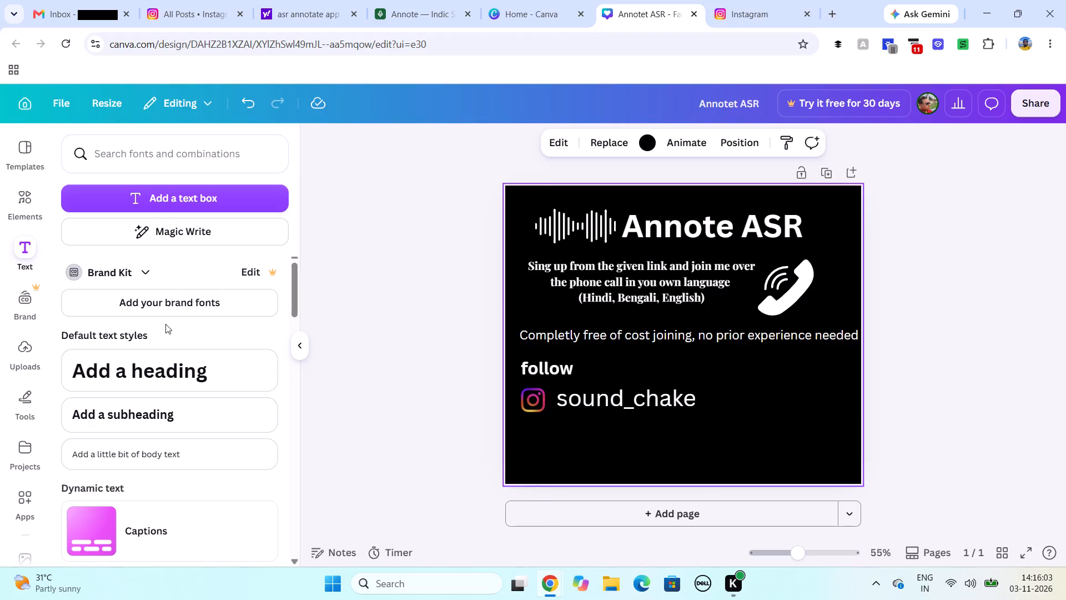
# Add the blue LinkedIn graphic from the social media icon results, scale it to about the Instagram icon's size and place it directly below that icon.
pyautogui.click(27, 197)
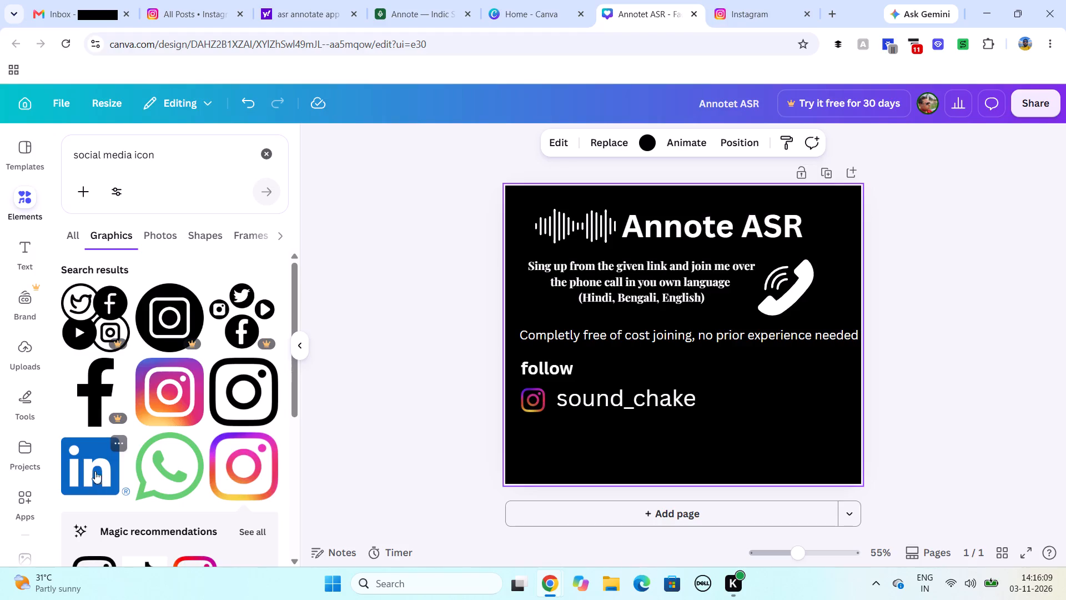
pyautogui.scroll(-3, 112, 446)
pyautogui.scroll(2, 112, 439)
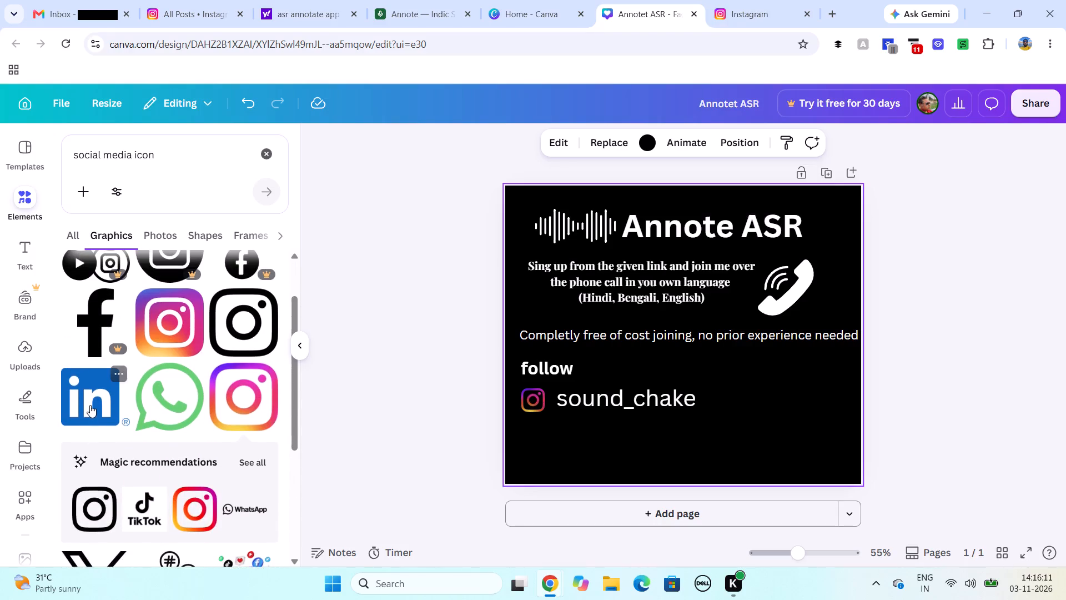
pyautogui.click(90, 405)
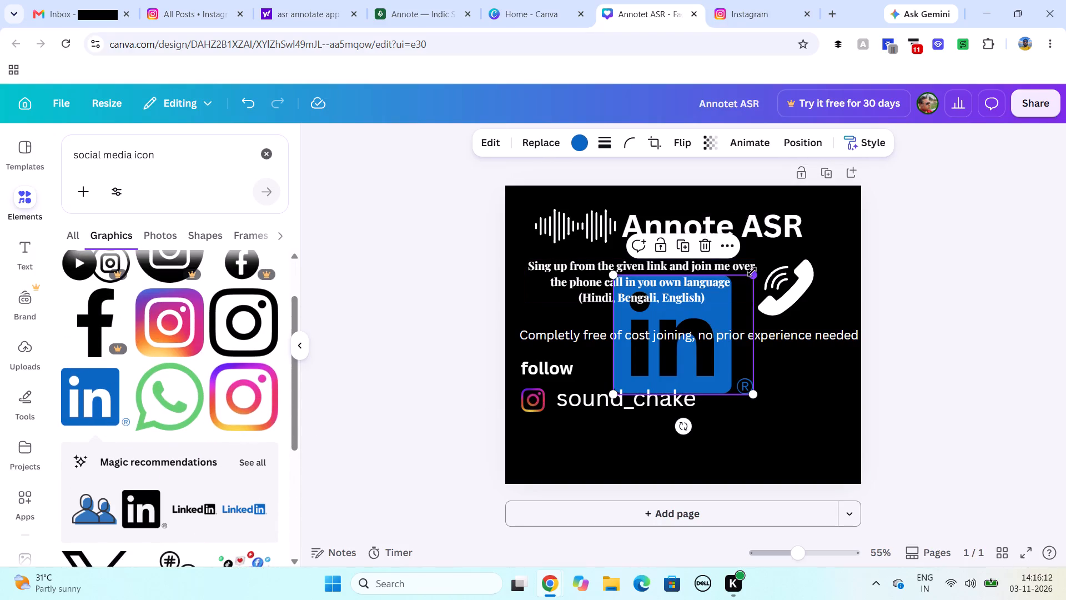
pyautogui.moveTo(753, 275); pyautogui.dragTo(672, 379)
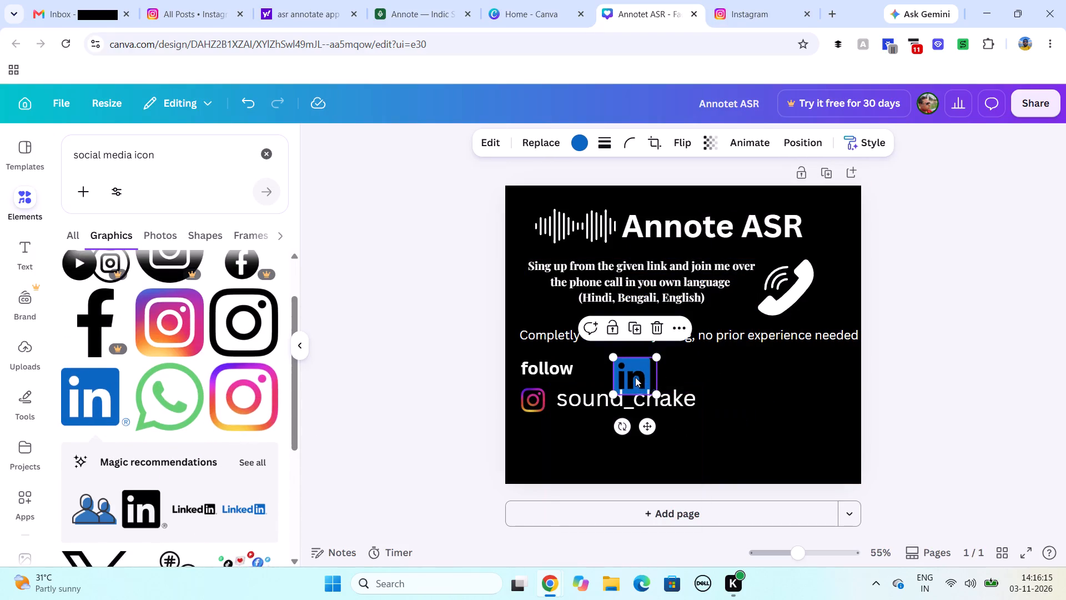
pyautogui.moveTo(635, 376); pyautogui.dragTo(543, 442)
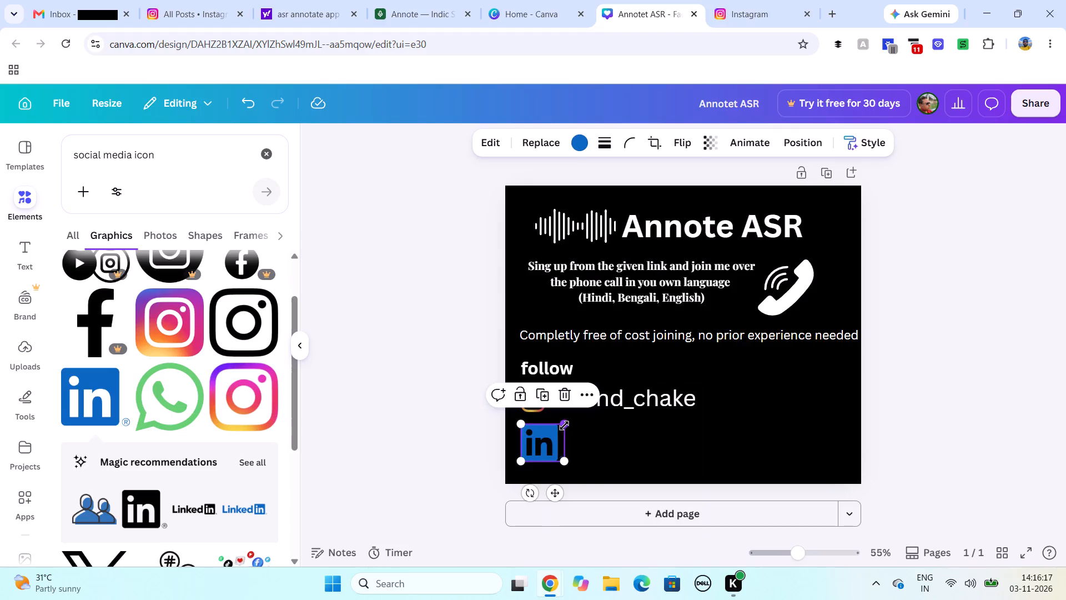
pyautogui.moveTo(564, 426); pyautogui.dragTo(545, 439)
pyautogui.moveTo(533, 455); pyautogui.dragTo(535, 442)
pyautogui.click(632, 439)
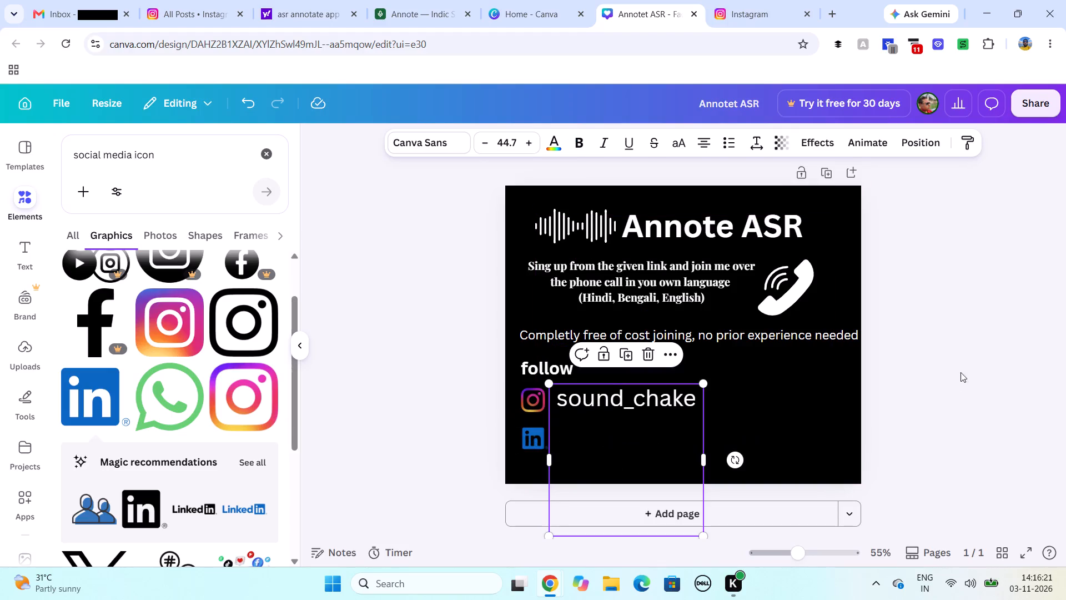
pyautogui.click(1048, 347)
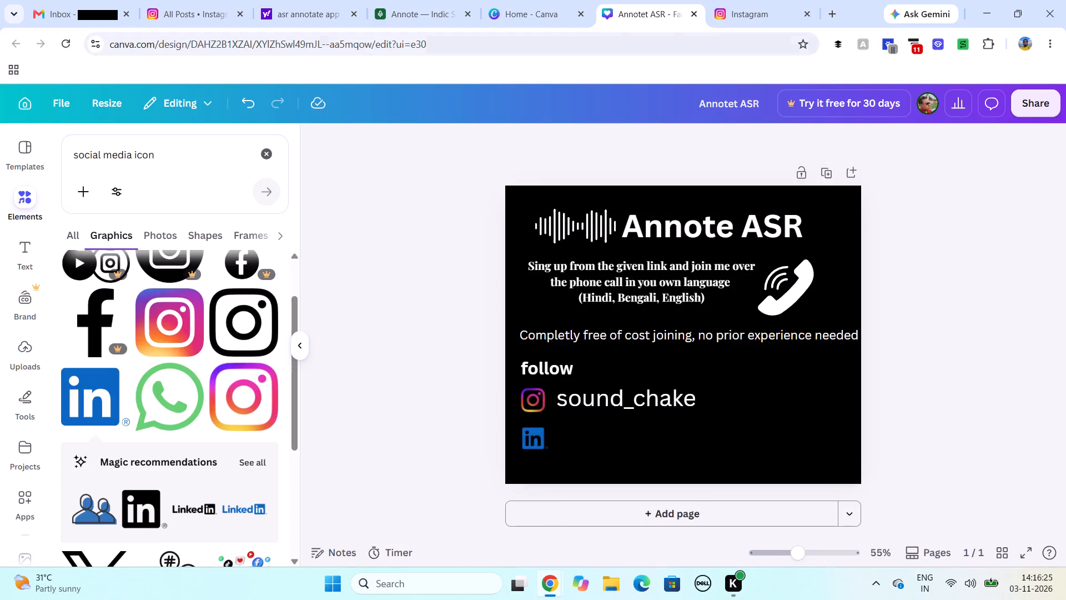
# Close the Instagram page and open LinkedIn in a new browser tab.
pyautogui.click(805, 16)
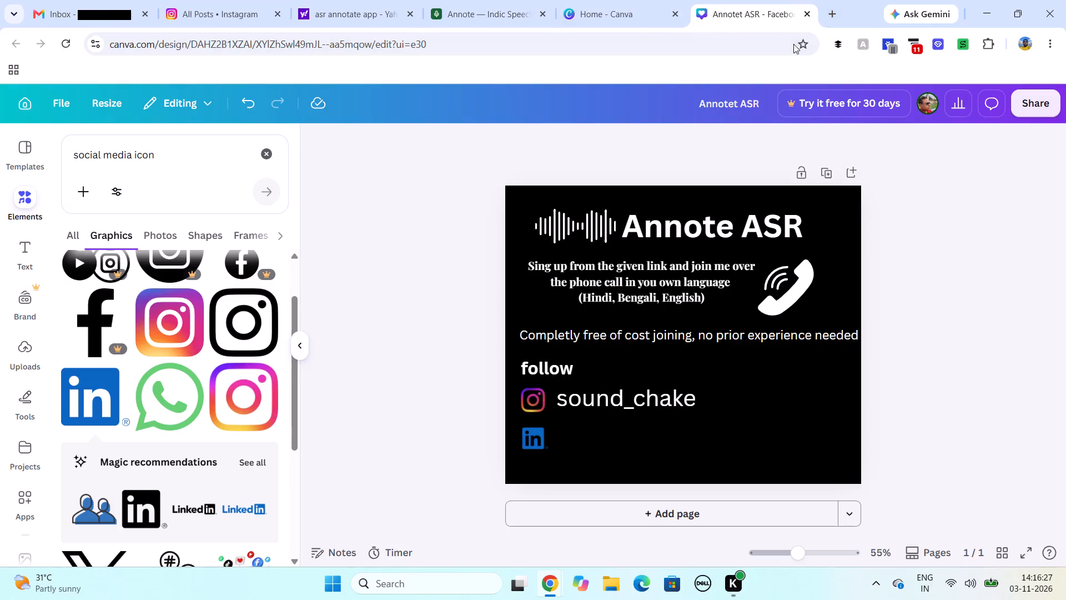
pyautogui.click(832, 14)
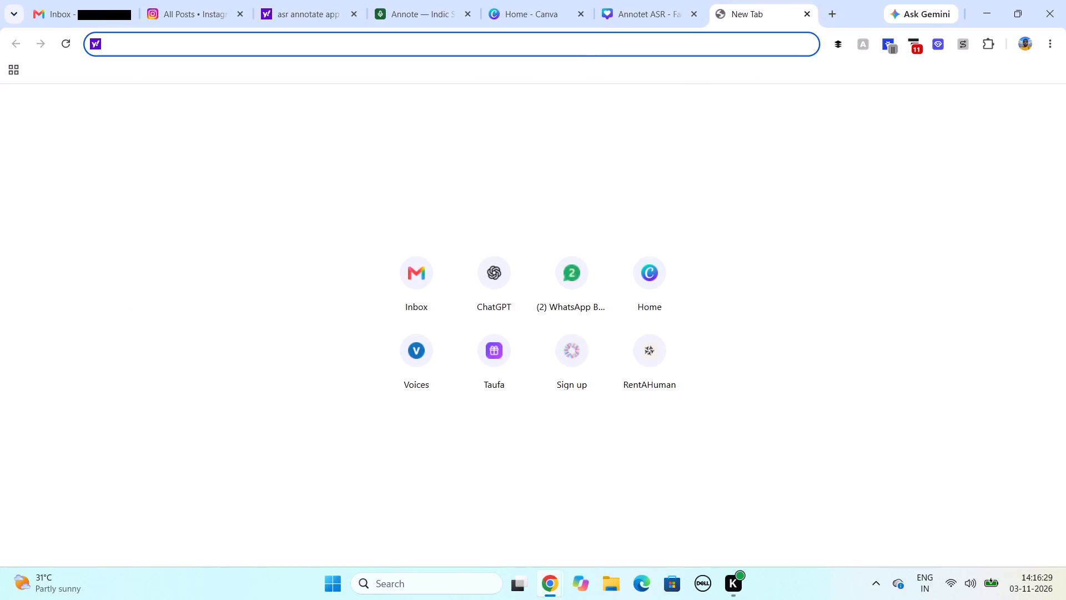
pyautogui.click(562, 48)
# Switch to LinkedIn and open the account owner's own profile page from the feed.
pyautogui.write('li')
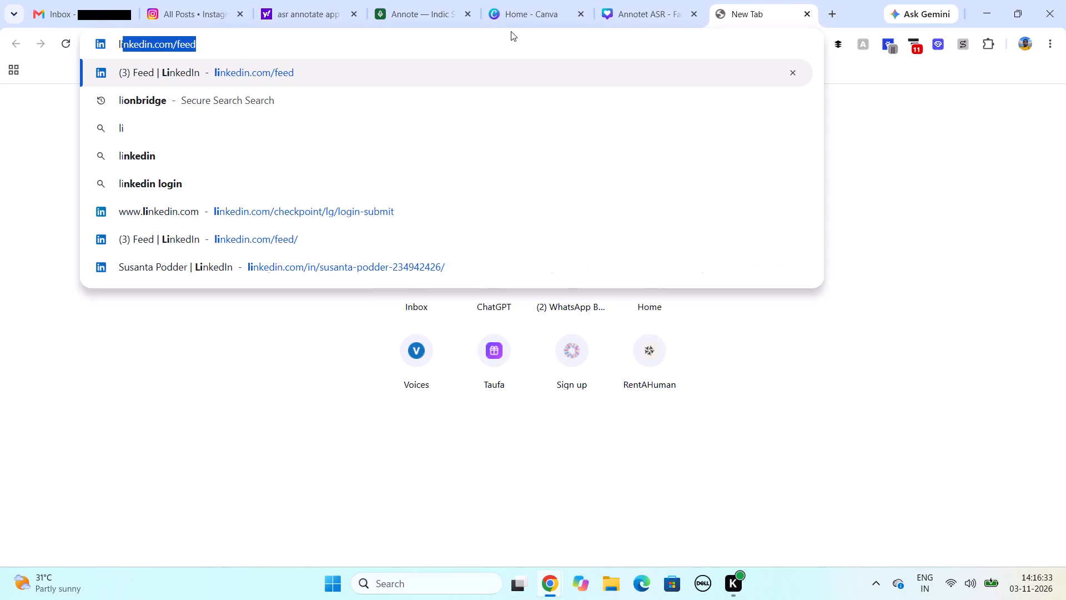
pyautogui.press('Return')
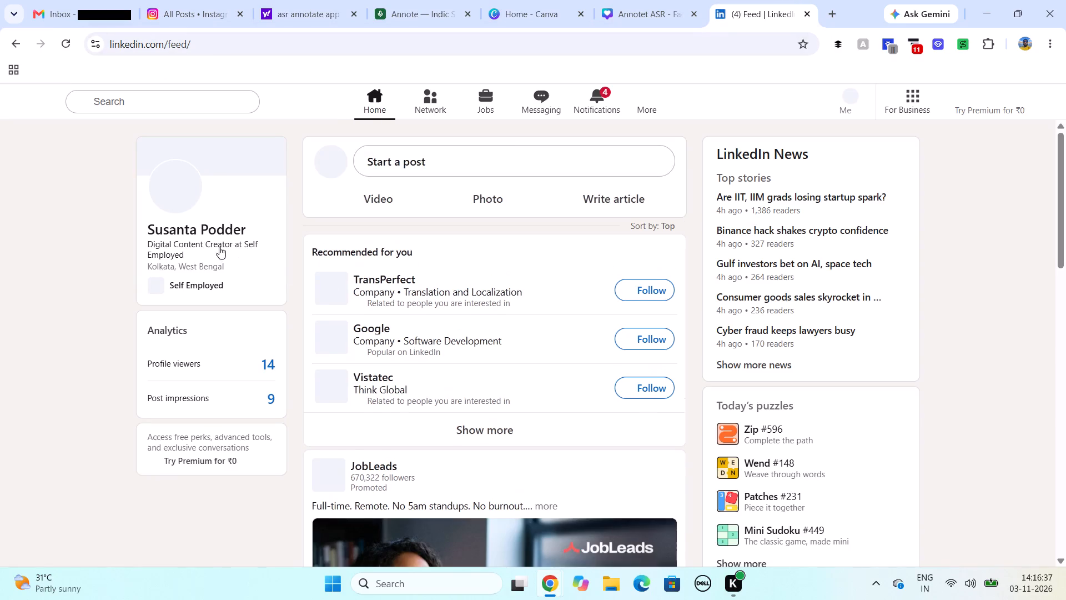
pyautogui.click(219, 230)
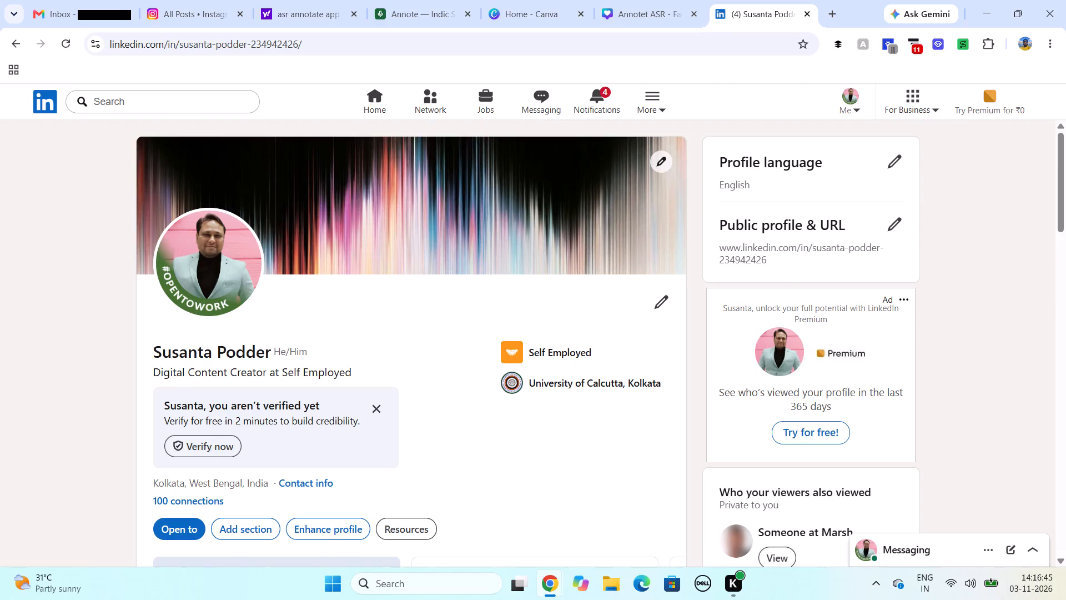
# Copy the account owner's display name from the LinkedIn profile page.
pyautogui.moveTo(270, 353); pyautogui.dragTo(157, 337)
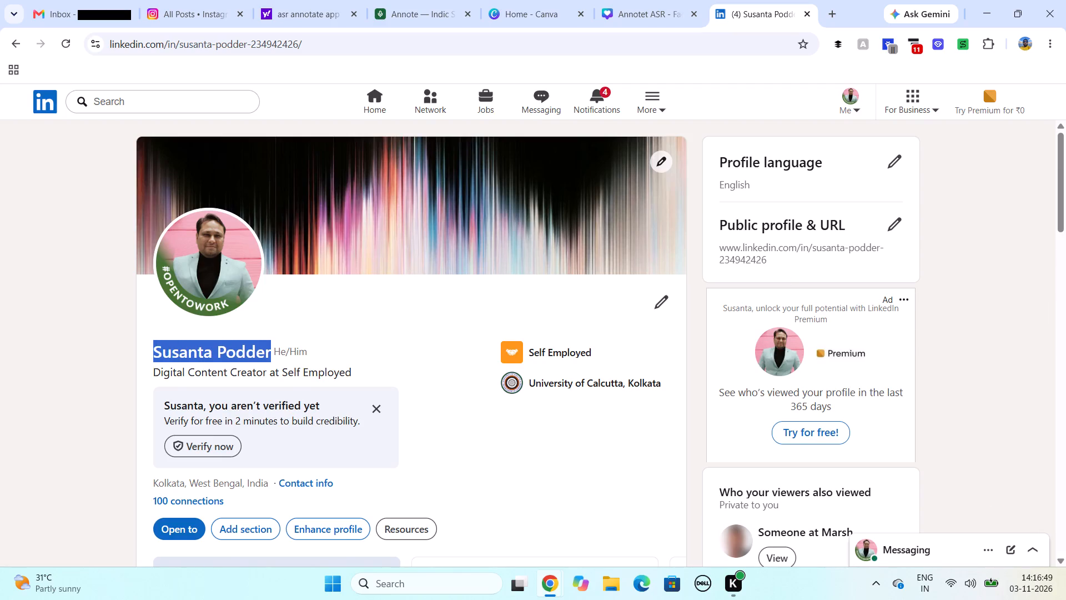
pyautogui.rightClick(194, 353)
pyautogui.click(240, 373)
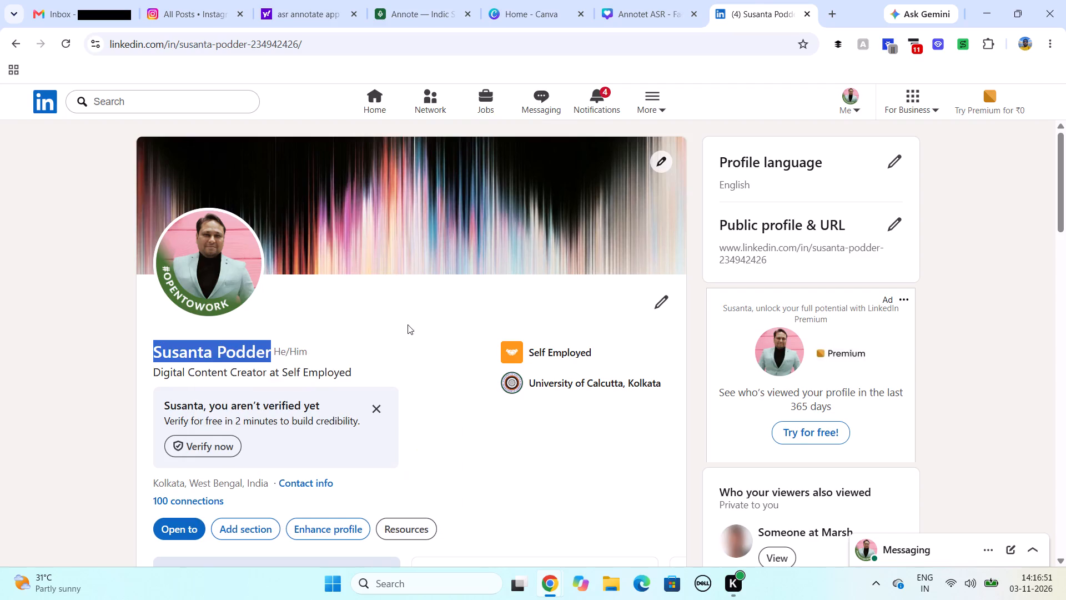
# Switch back to the Canva design, add a subheading text box level with the LinkedIn icon, and select its placeholder text for replacement.
pyautogui.click(655, 17)
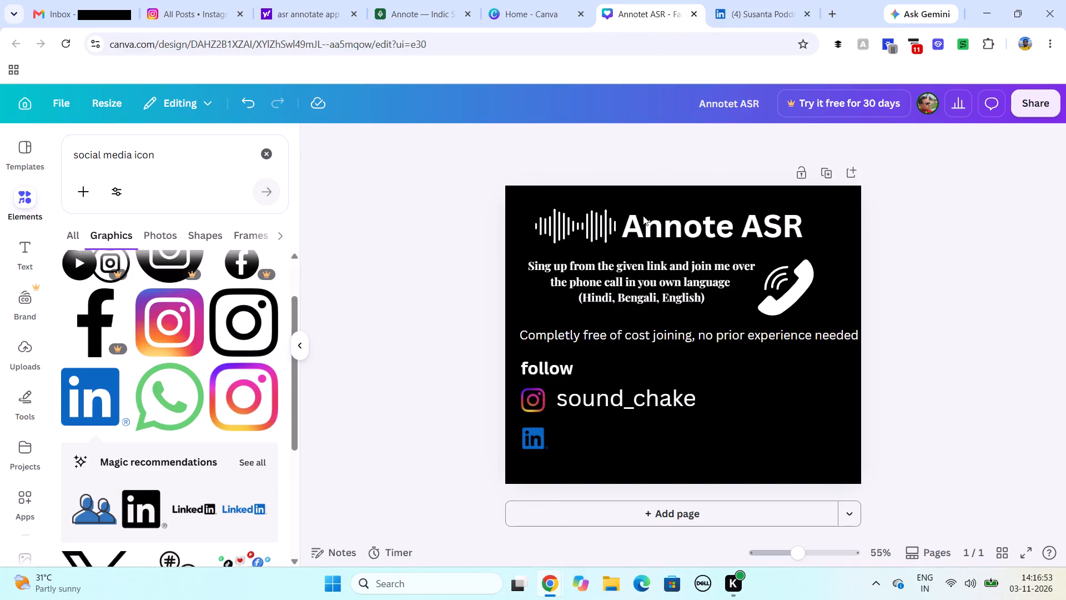
pyautogui.click(567, 436)
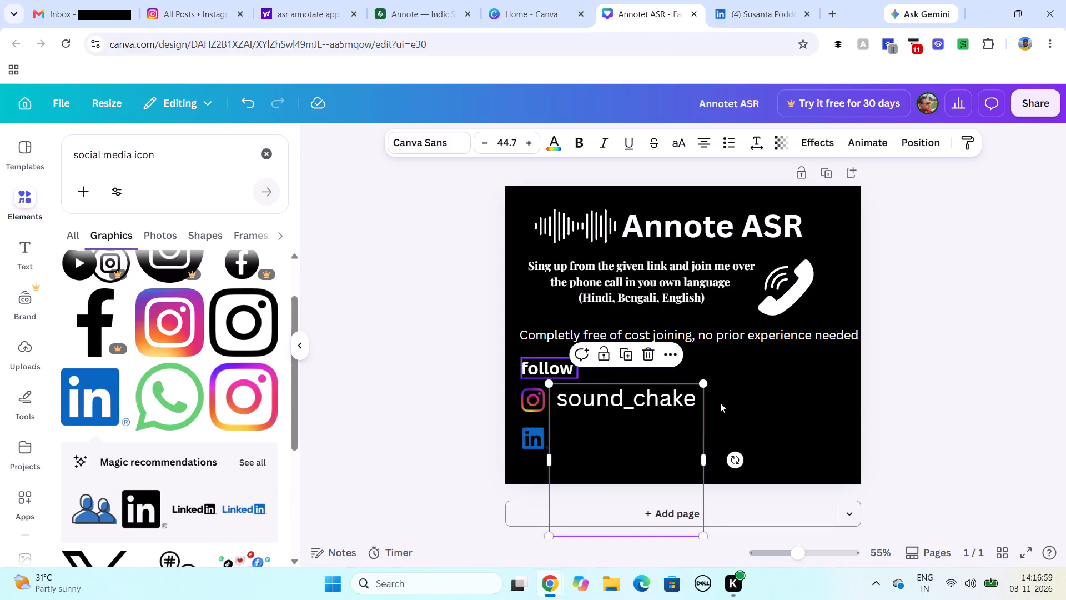
pyautogui.click(765, 398)
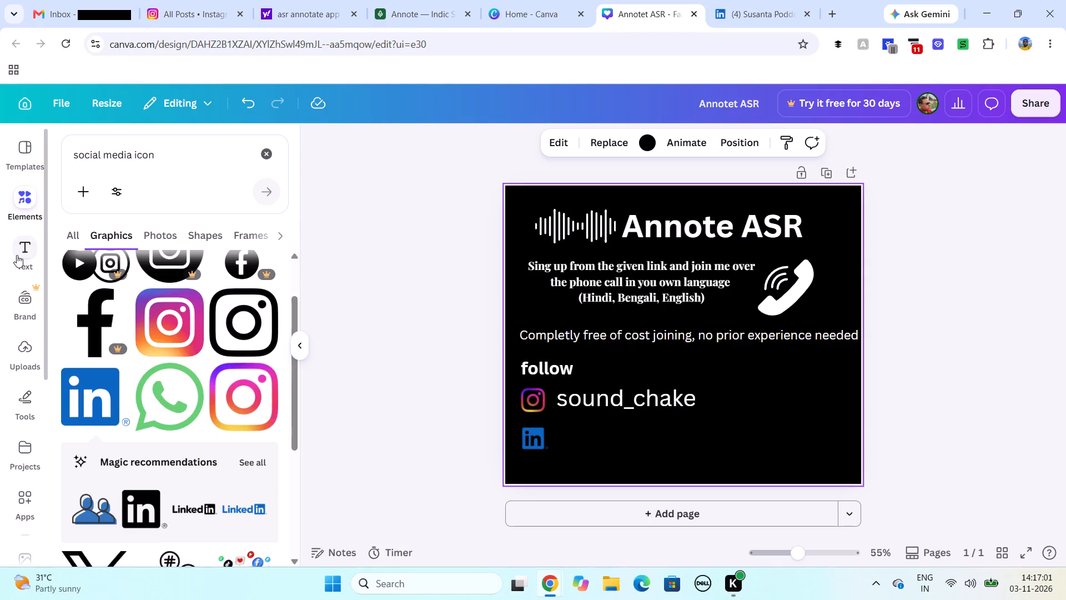
pyautogui.click(23, 245)
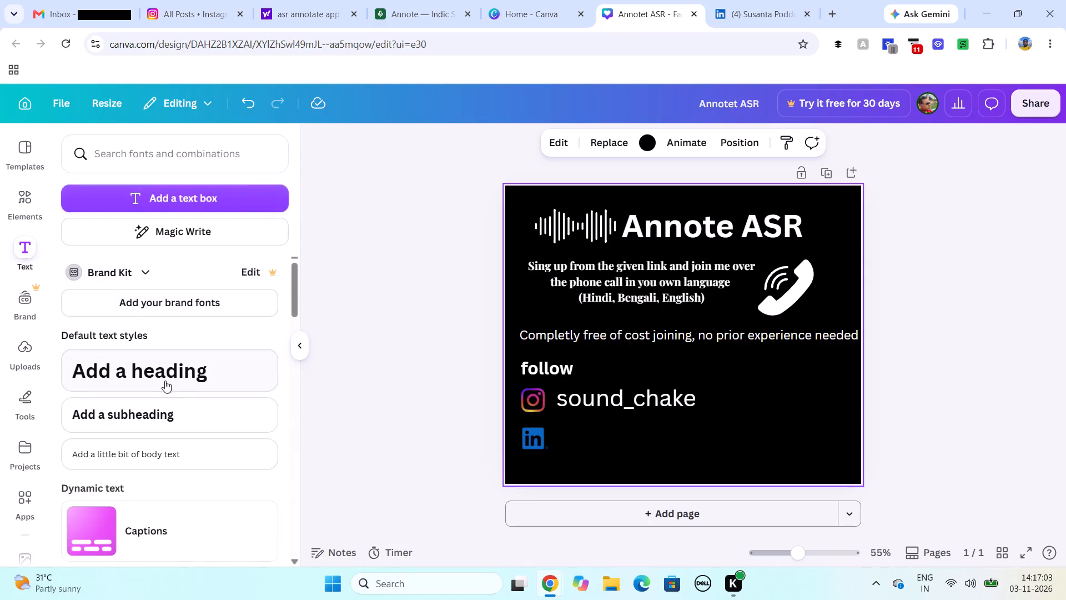
pyautogui.click(157, 415)
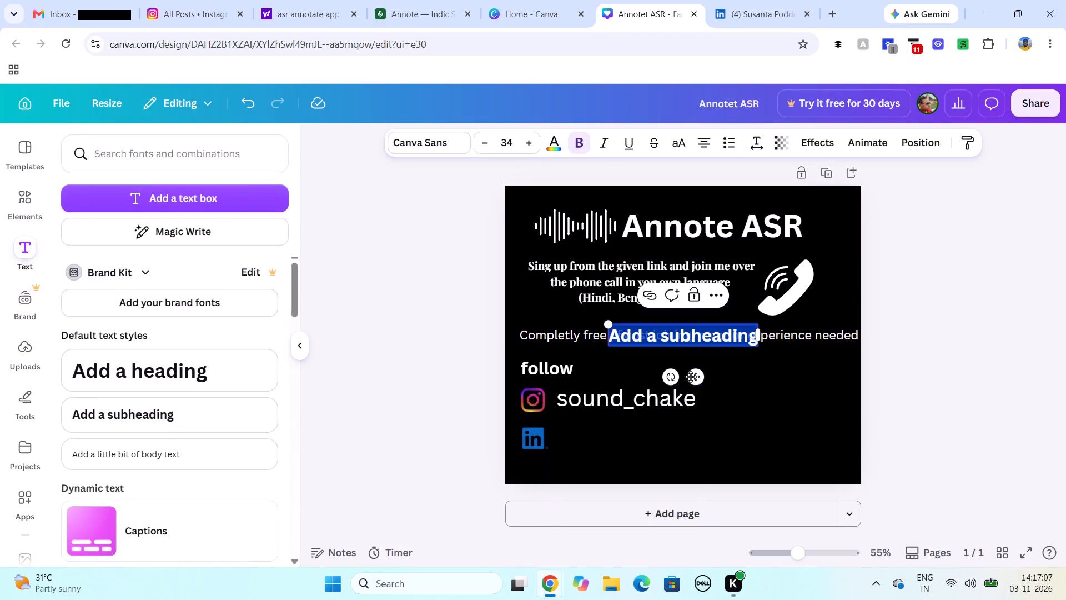
pyautogui.moveTo(695, 379); pyautogui.dragTo(760, 483)
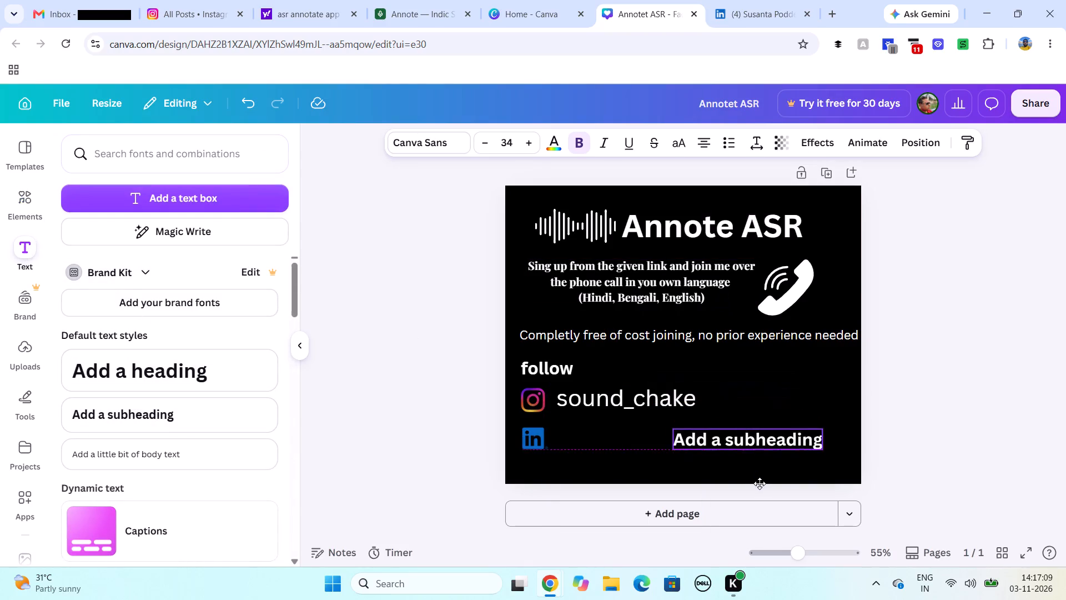
pyautogui.moveTo(760, 483); pyautogui.dragTo(757, 482)
pyautogui.doubleClick(816, 439)
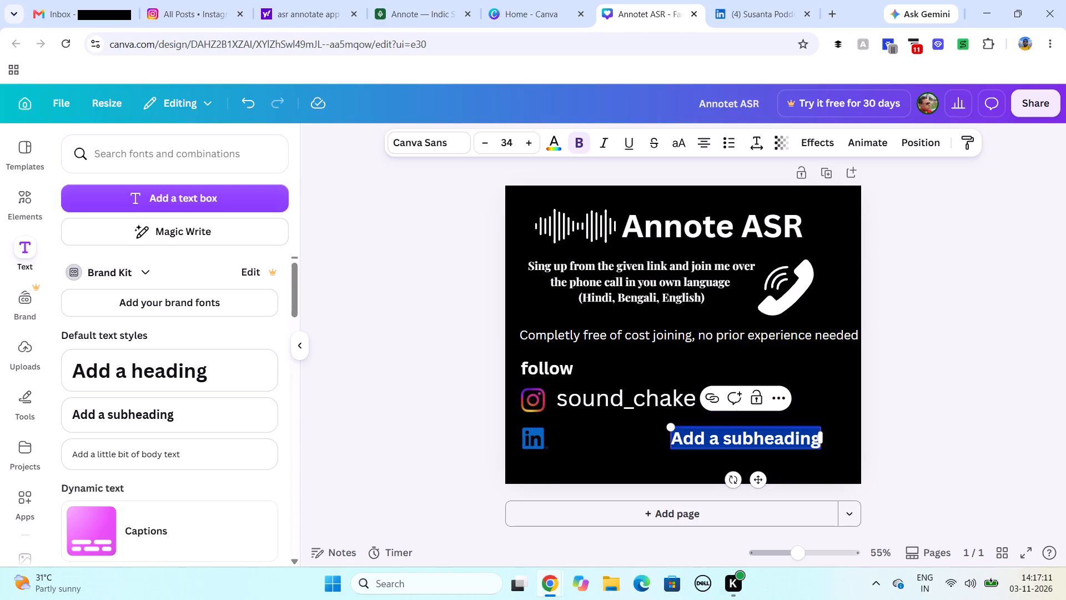
# Clear the new subheading's placeholder text, widen its empty box and paste the LinkedIn profile name into it.
pyautogui.press('BackSpace')
pyautogui.press('BackSpace')
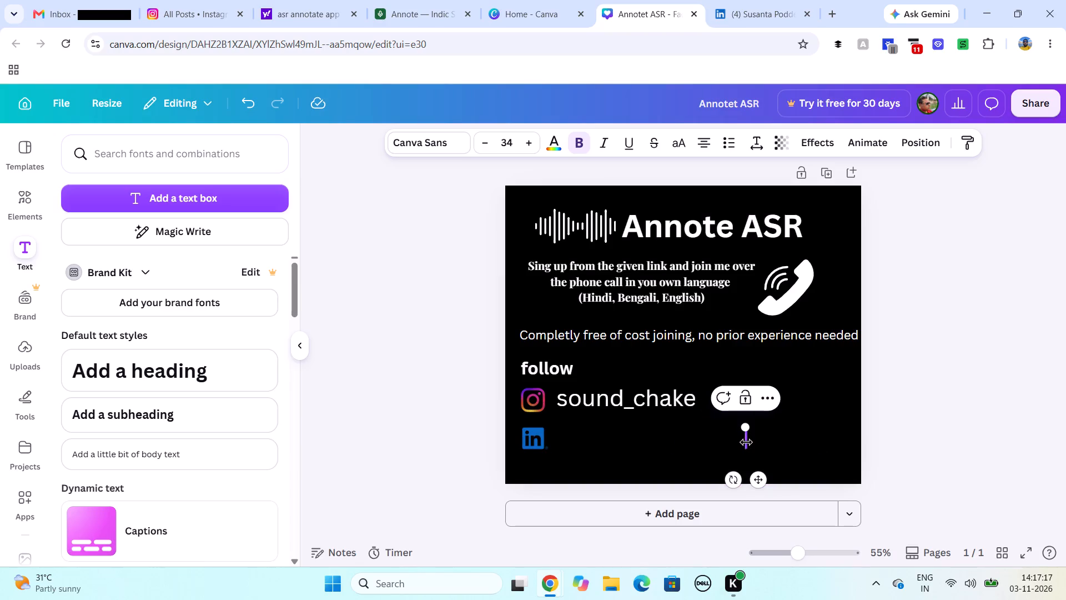
pyautogui.moveTo(747, 442); pyautogui.dragTo(847, 436)
pyautogui.rightClick(778, 442)
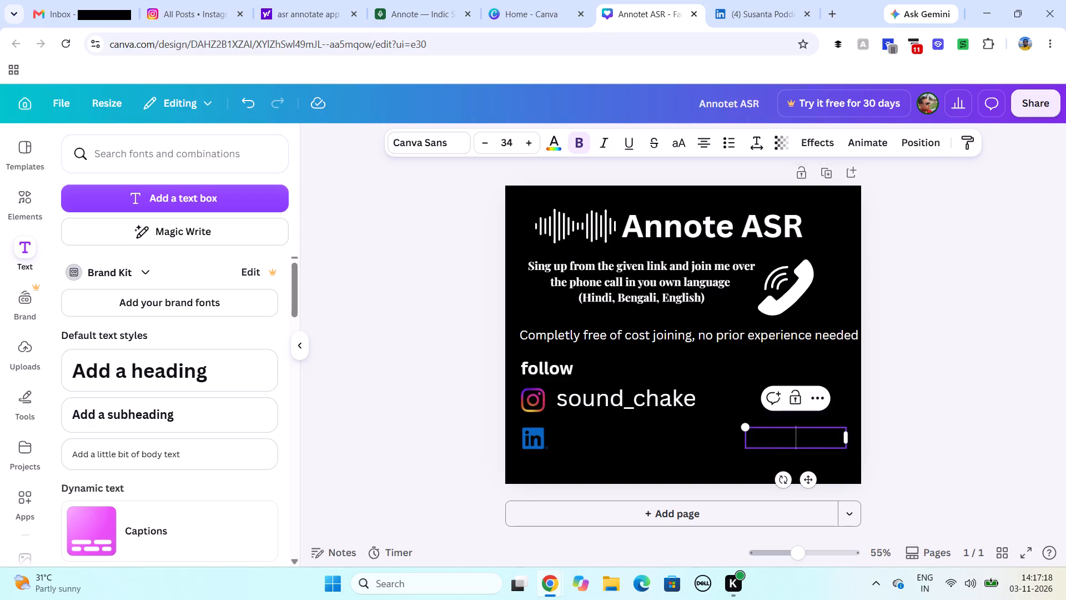
pyautogui.click(807, 282)
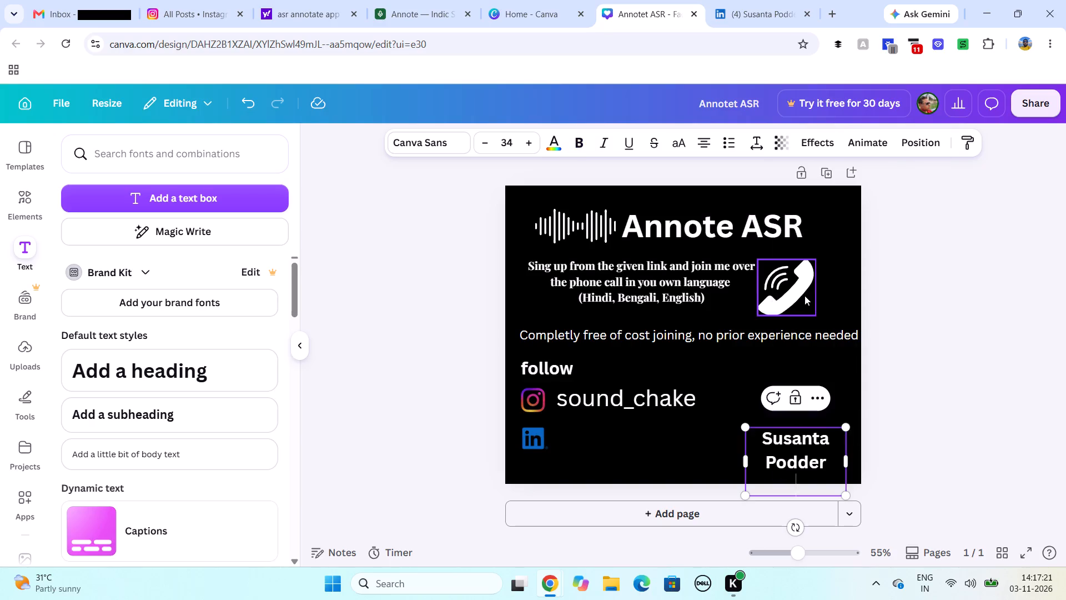
# Widen the profile name's text box to about 400 so it fits one line, and place it beside the LinkedIn icon.
pyautogui.moveTo(849, 463); pyautogui.dragTo(900, 448)
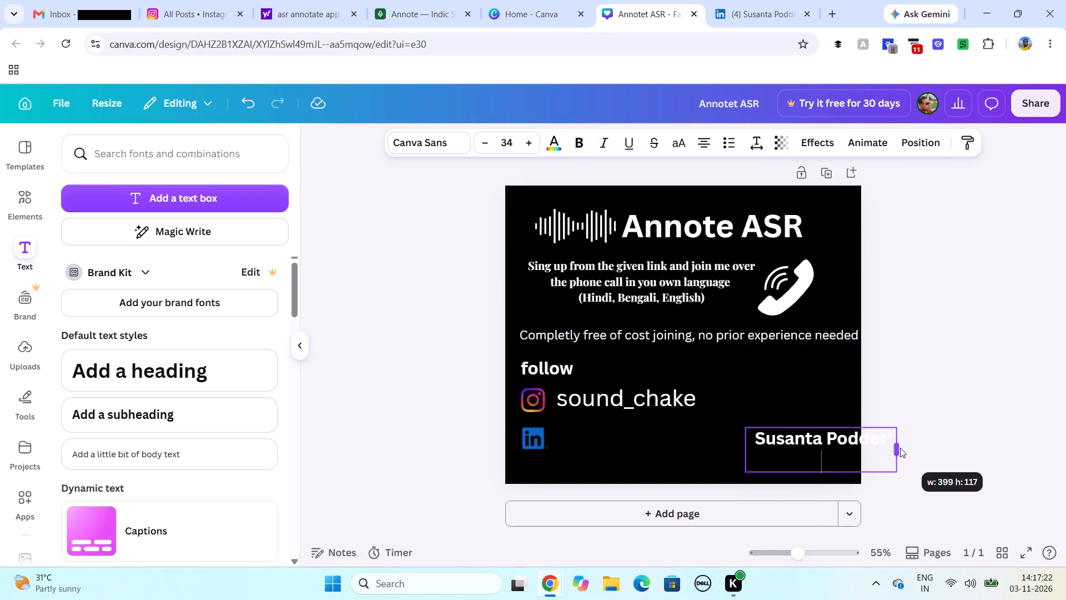
pyautogui.moveTo(900, 448); pyautogui.dragTo(897, 448)
pyautogui.moveTo(854, 439); pyautogui.dragTo(792, 452)
pyautogui.click(777, 373)
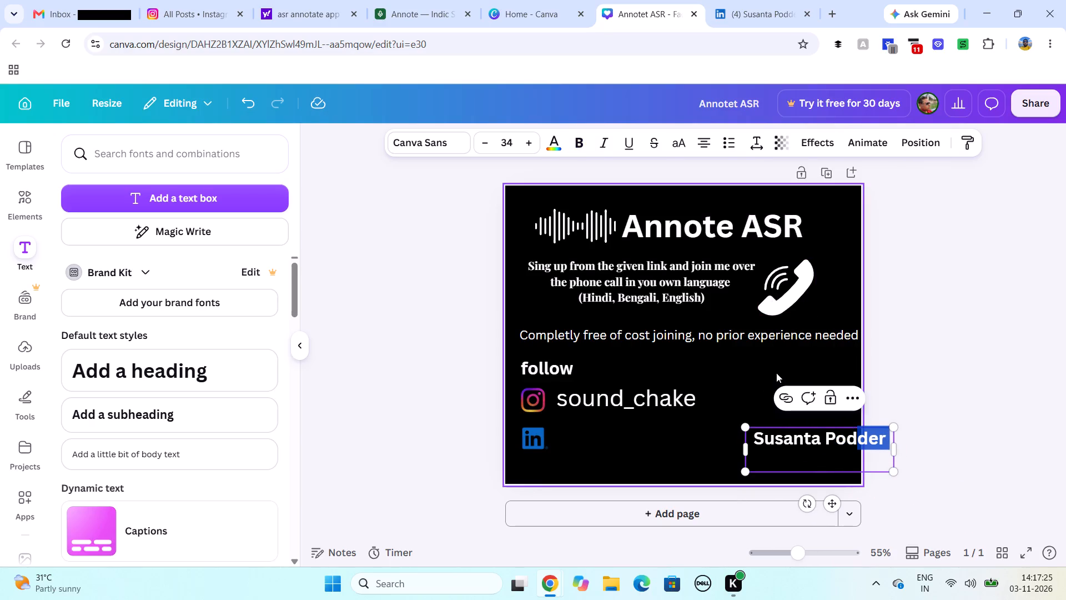
pyautogui.moveTo(814, 440); pyautogui.dragTo(619, 445)
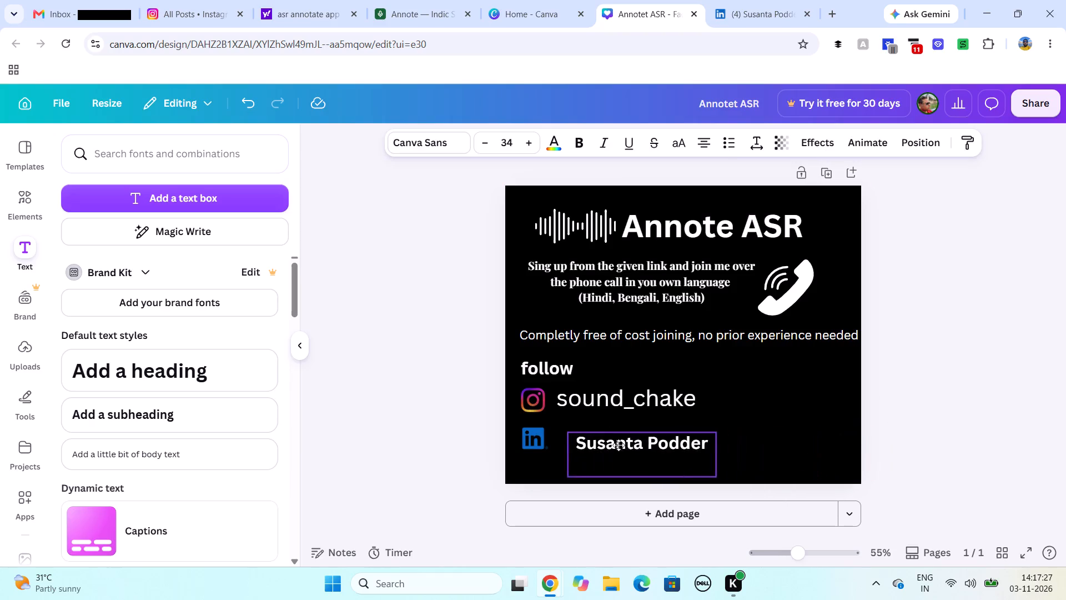
pyautogui.moveTo(619, 445); pyautogui.dragTo(621, 436)
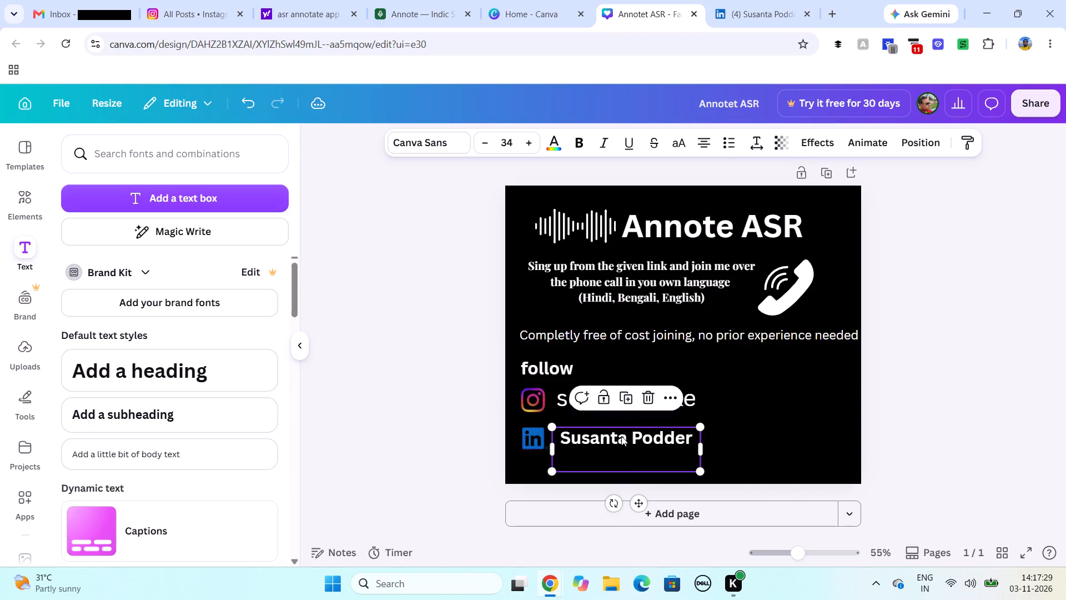
pyautogui.click(761, 417)
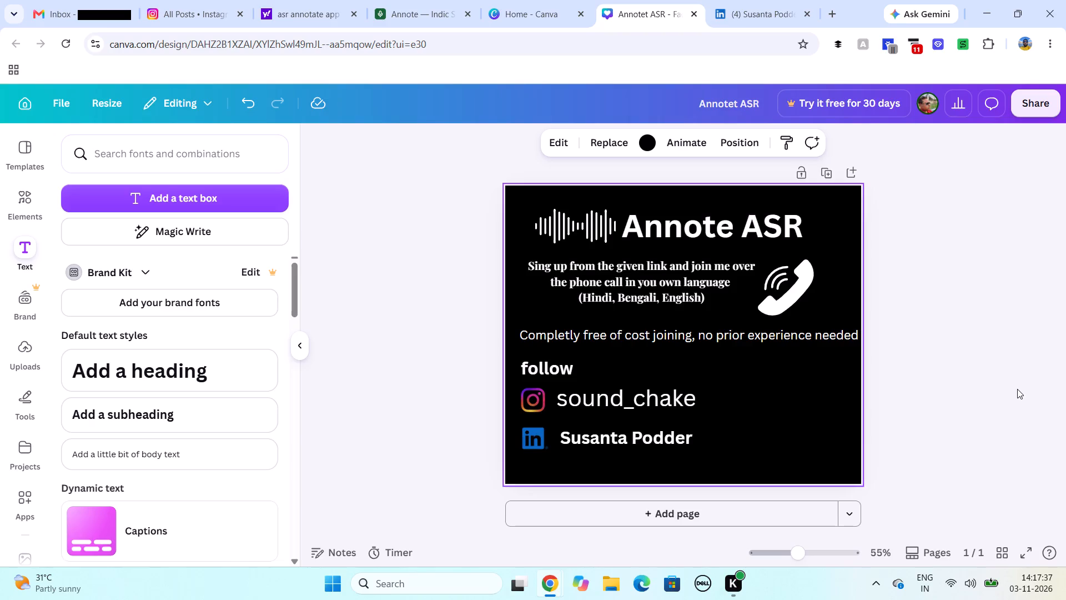
# Centre the "Completly free of cost joining, no prior experience needed" line horizontally on the page.
pyautogui.click(728, 338)
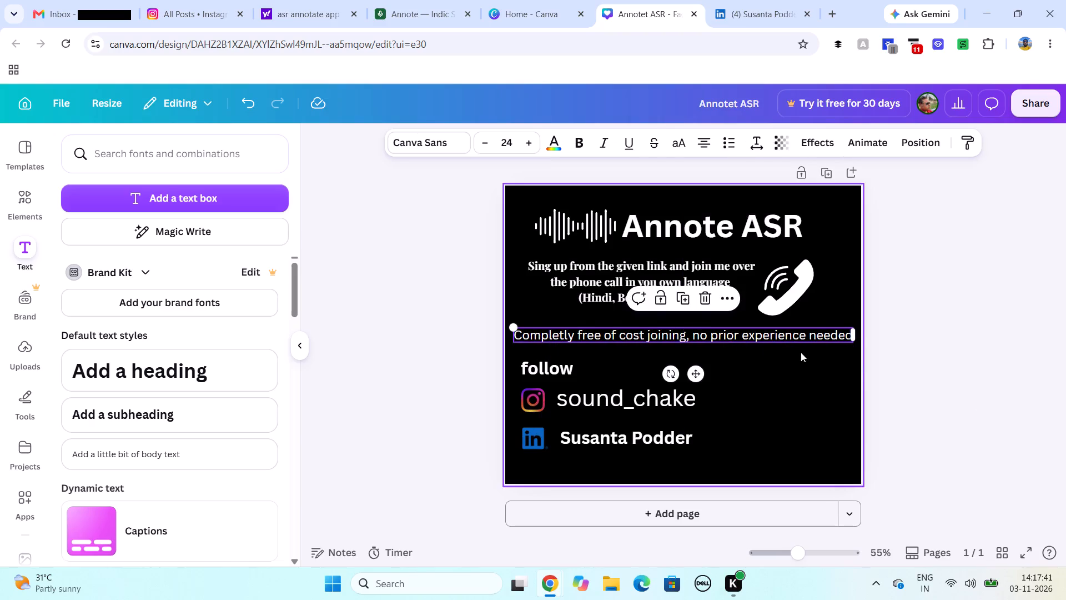
pyautogui.click(973, 349)
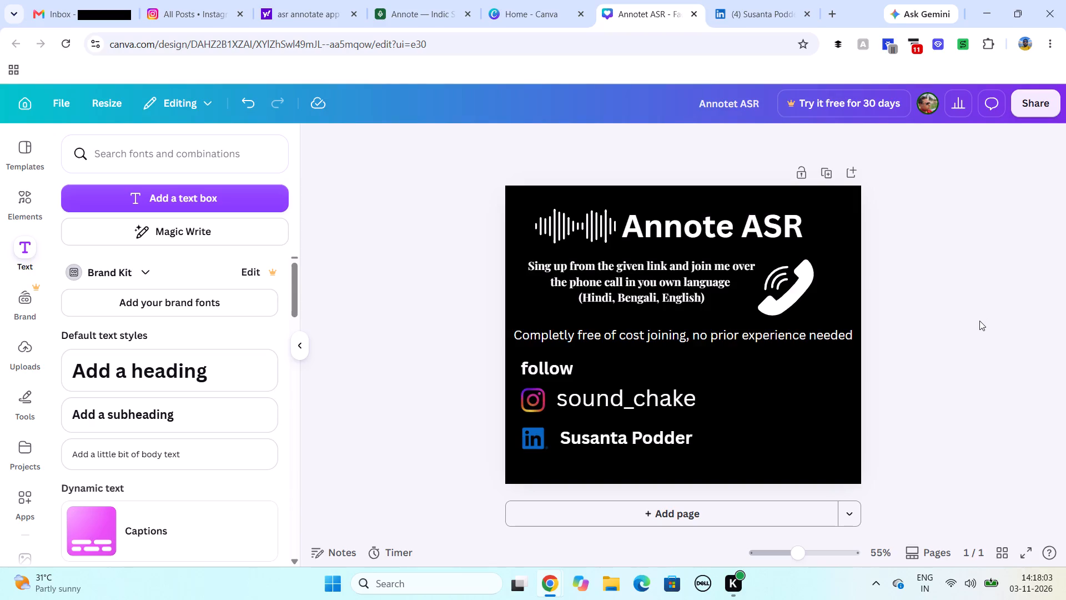
# Download the finished design as a PNG image.
pyautogui.click(1029, 103)
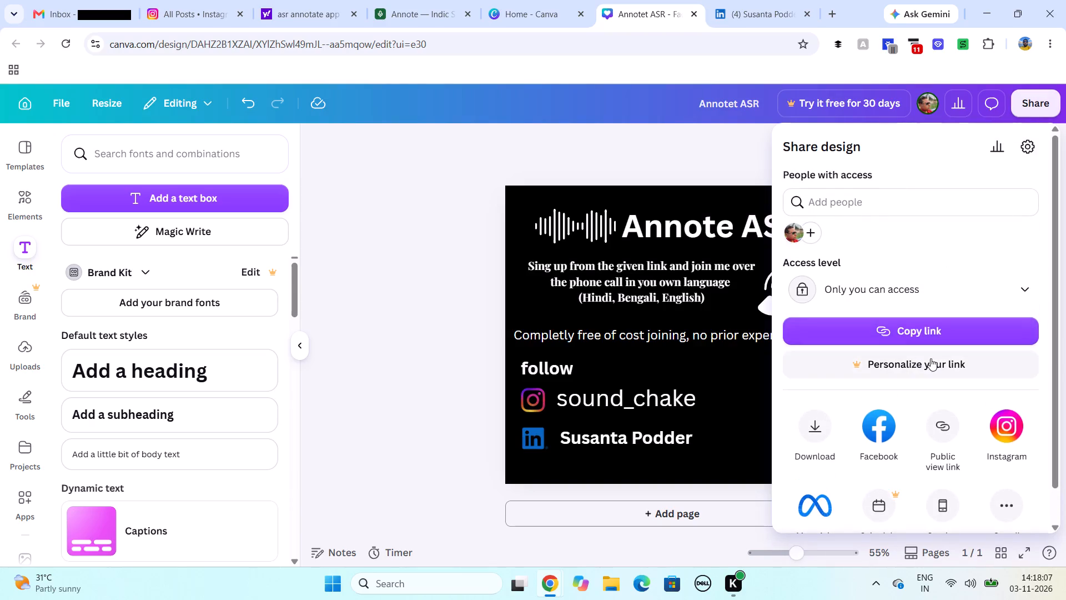
pyautogui.click(817, 428)
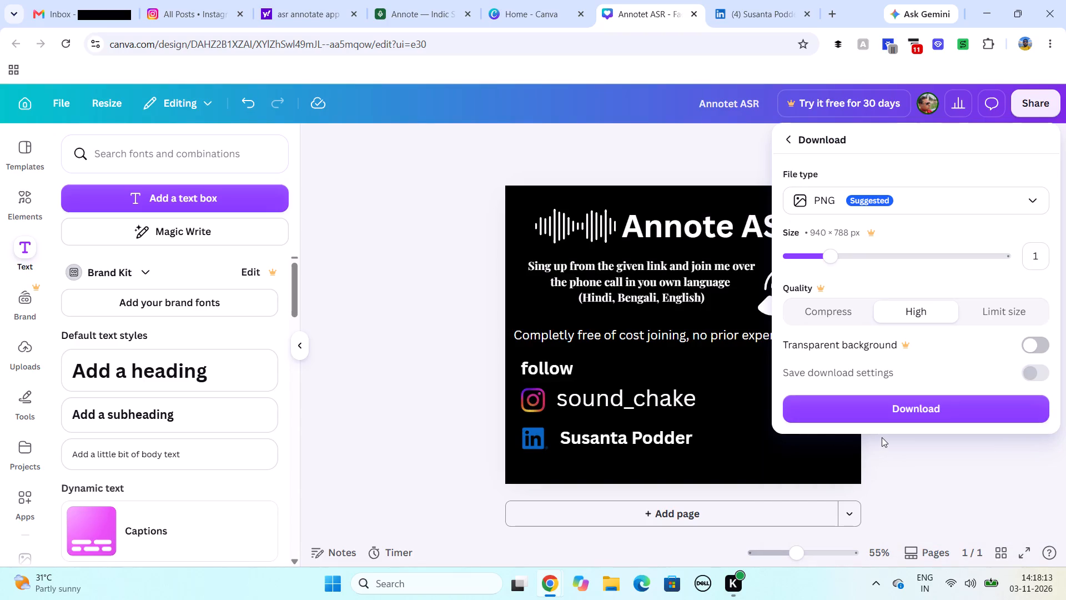
pyautogui.click(928, 406)
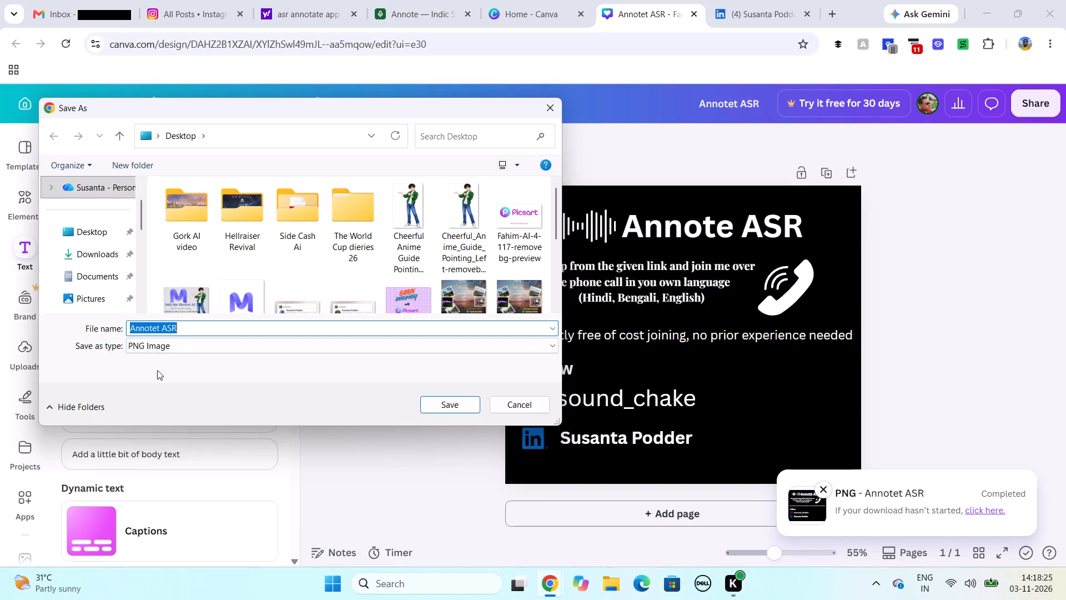
# Save the downloaded PNG to the Desktop under the file name Annotet ASR.
pyautogui.click(434, 404)
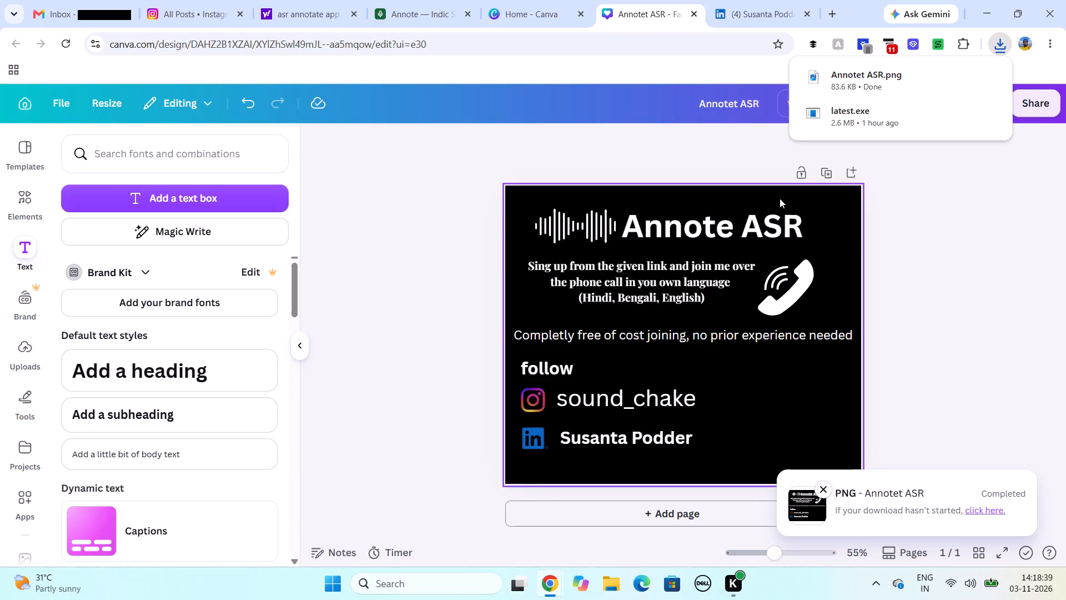
# Close the LinkedIn, Annotet ASR design, Annote dashboard, Canva home and Yahoo search pages, keeping the Gmail inbox and Instagram open.
pyautogui.click(809, 17)
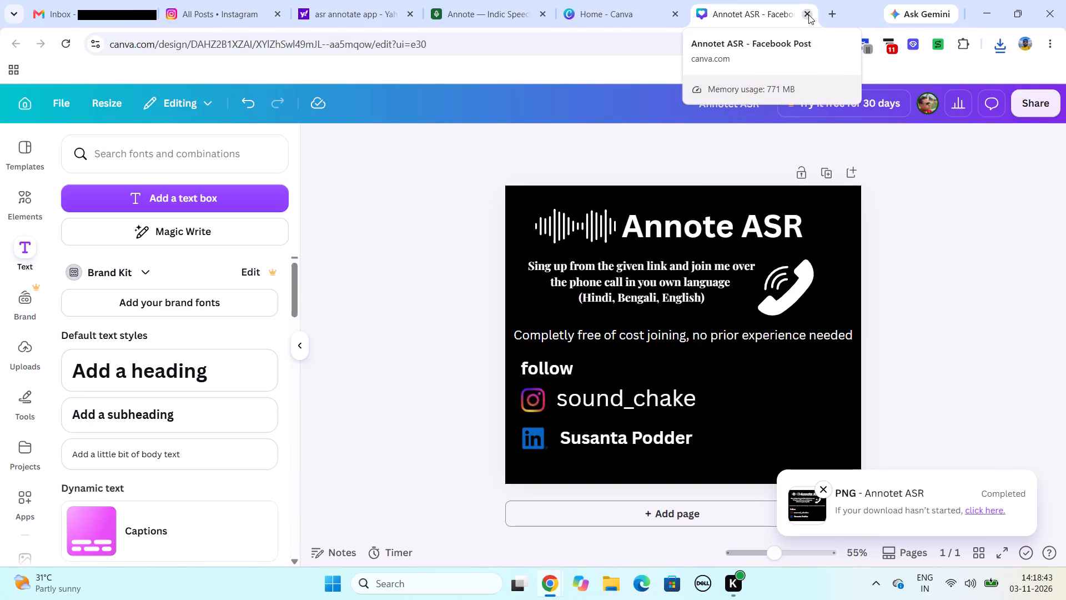
pyautogui.click(805, 15)
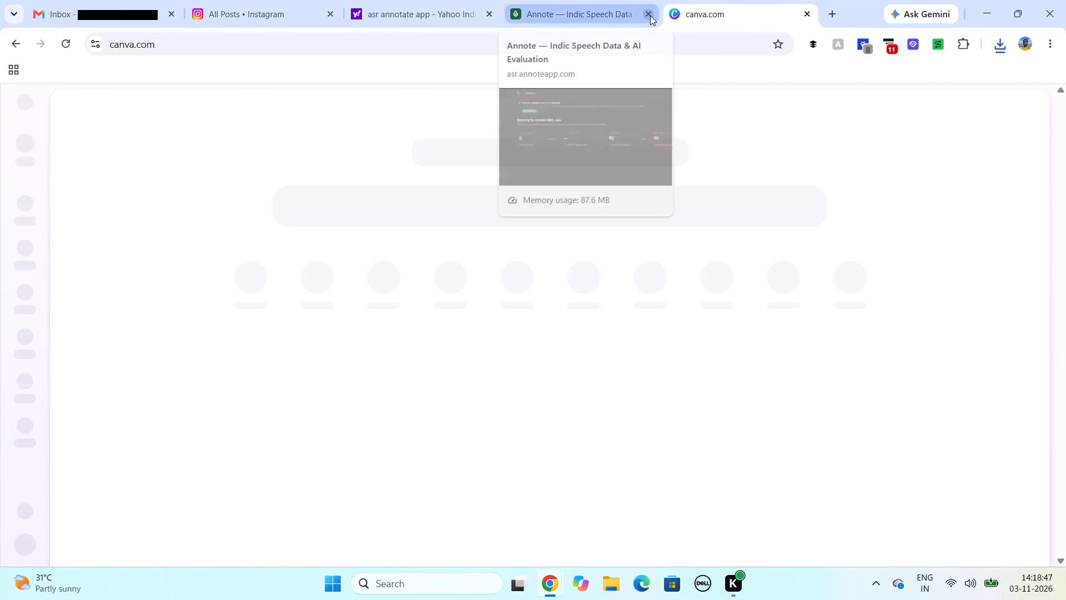
pyautogui.click(569, 14)
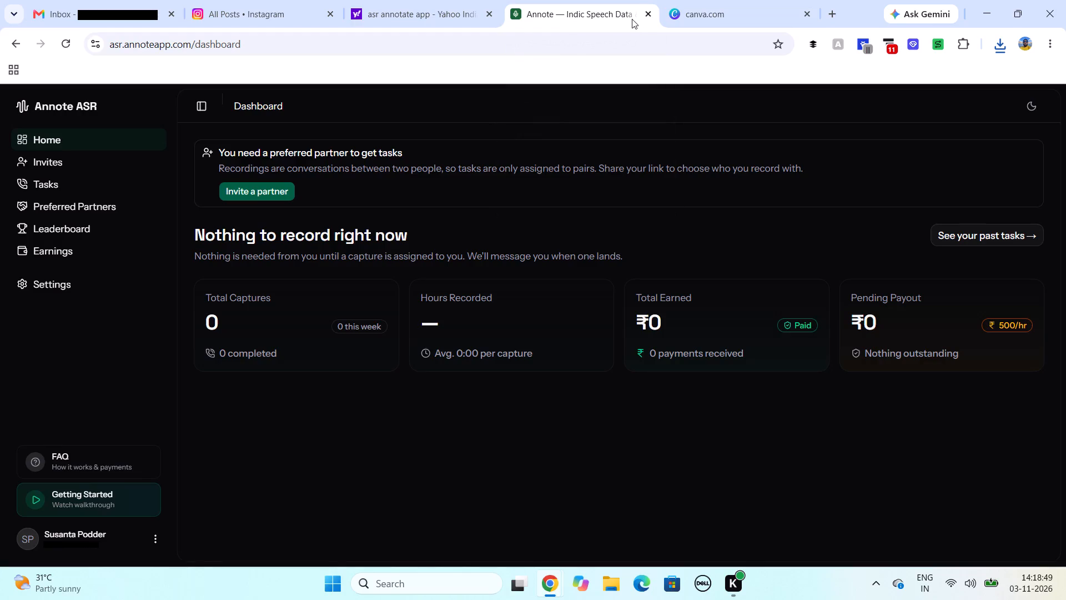
pyautogui.click(648, 12)
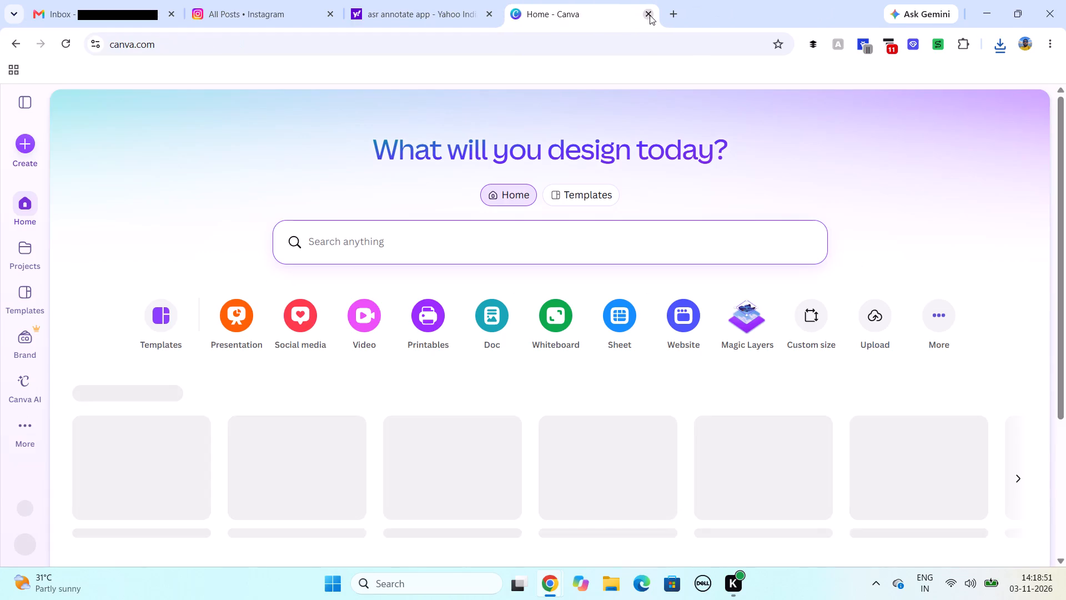
pyautogui.click(650, 15)
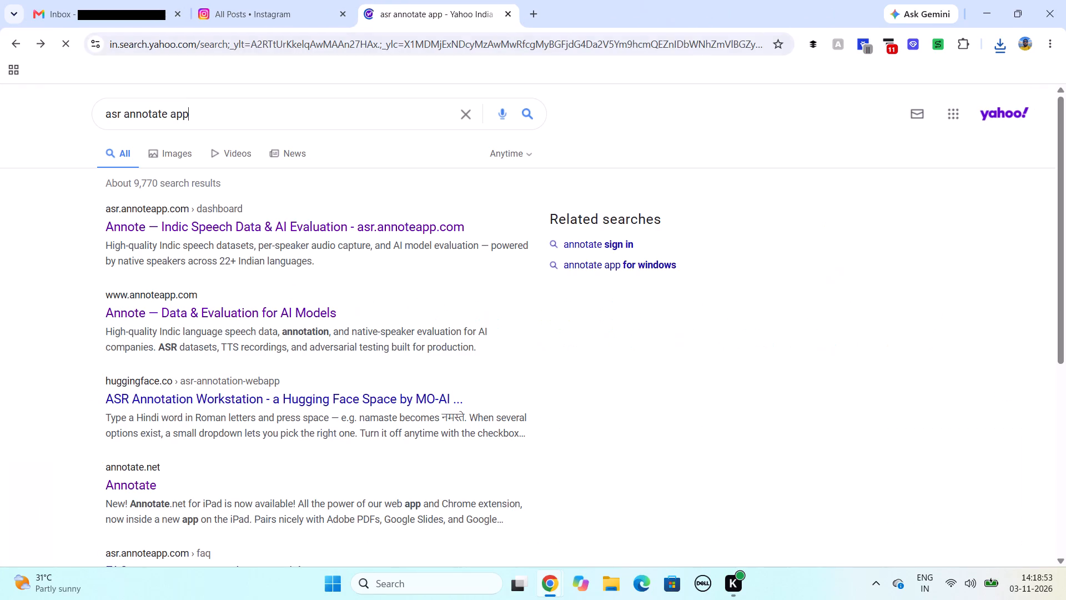
pyautogui.click(508, 15)
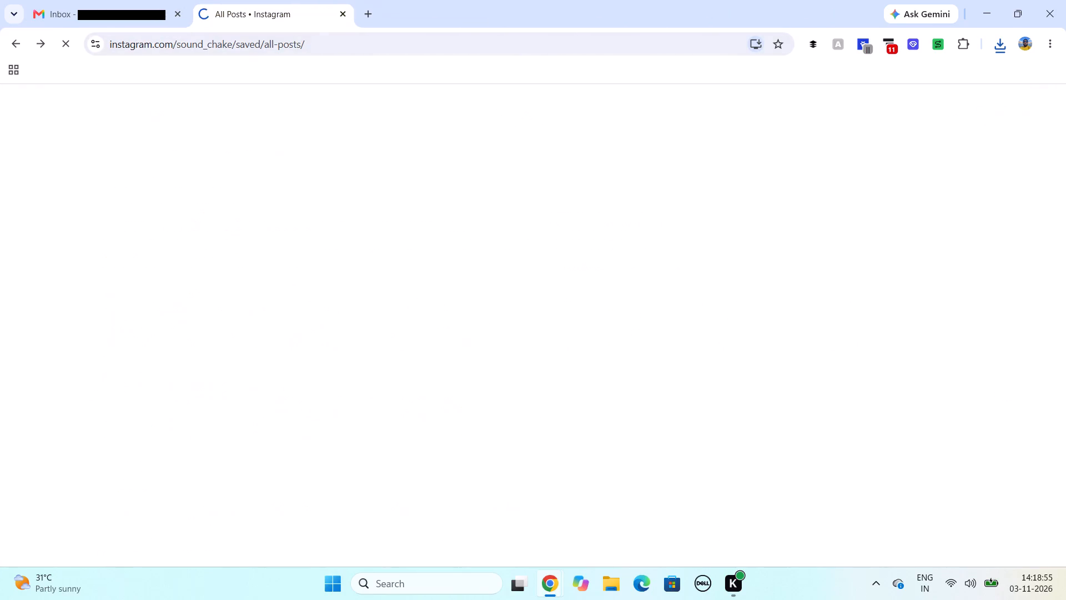